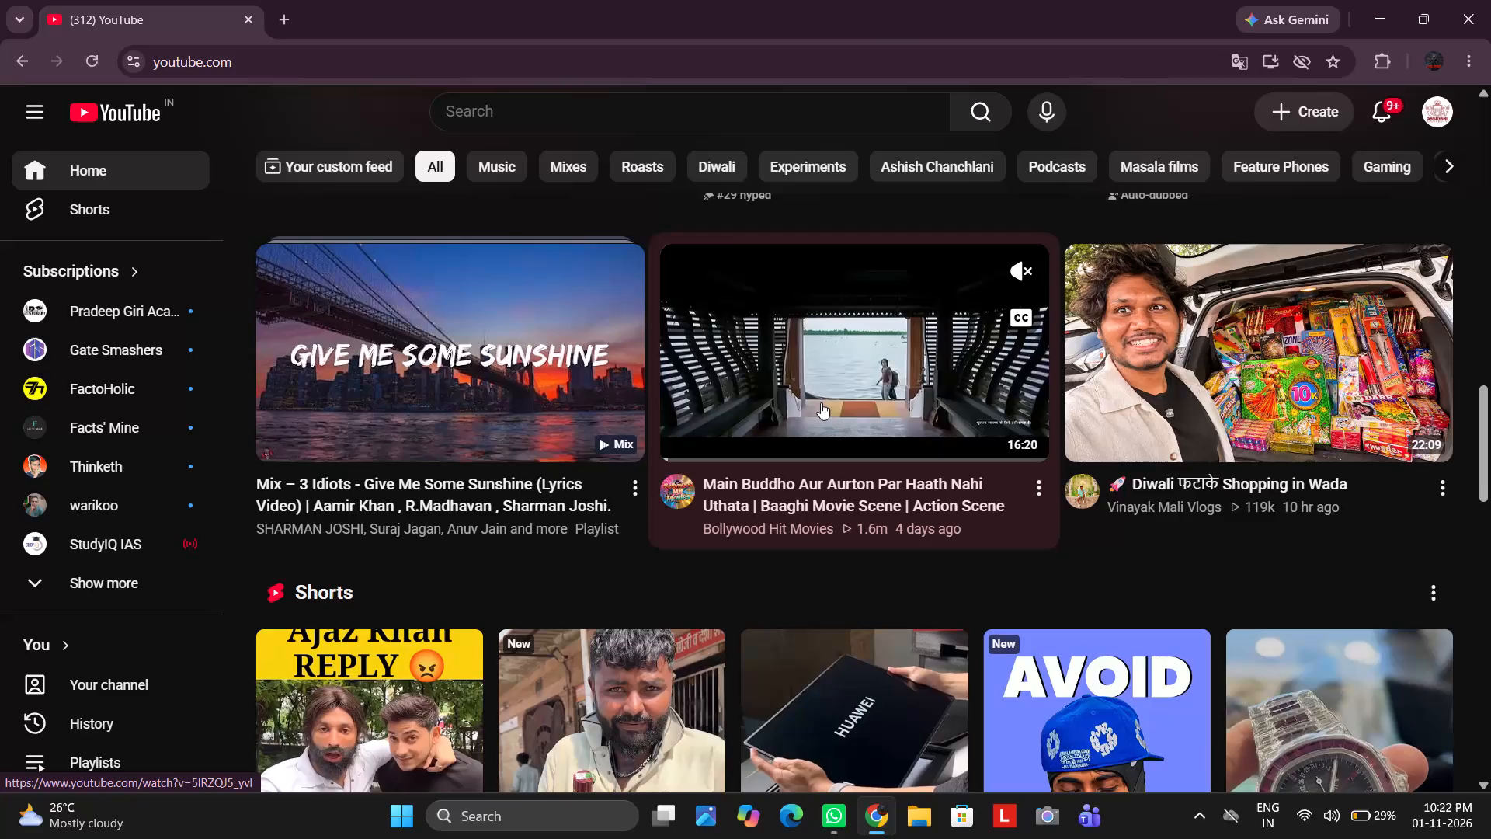
Browse the recommended videos and Shorts in the YouTube home feed.
scroll(821, 402, down, 3)
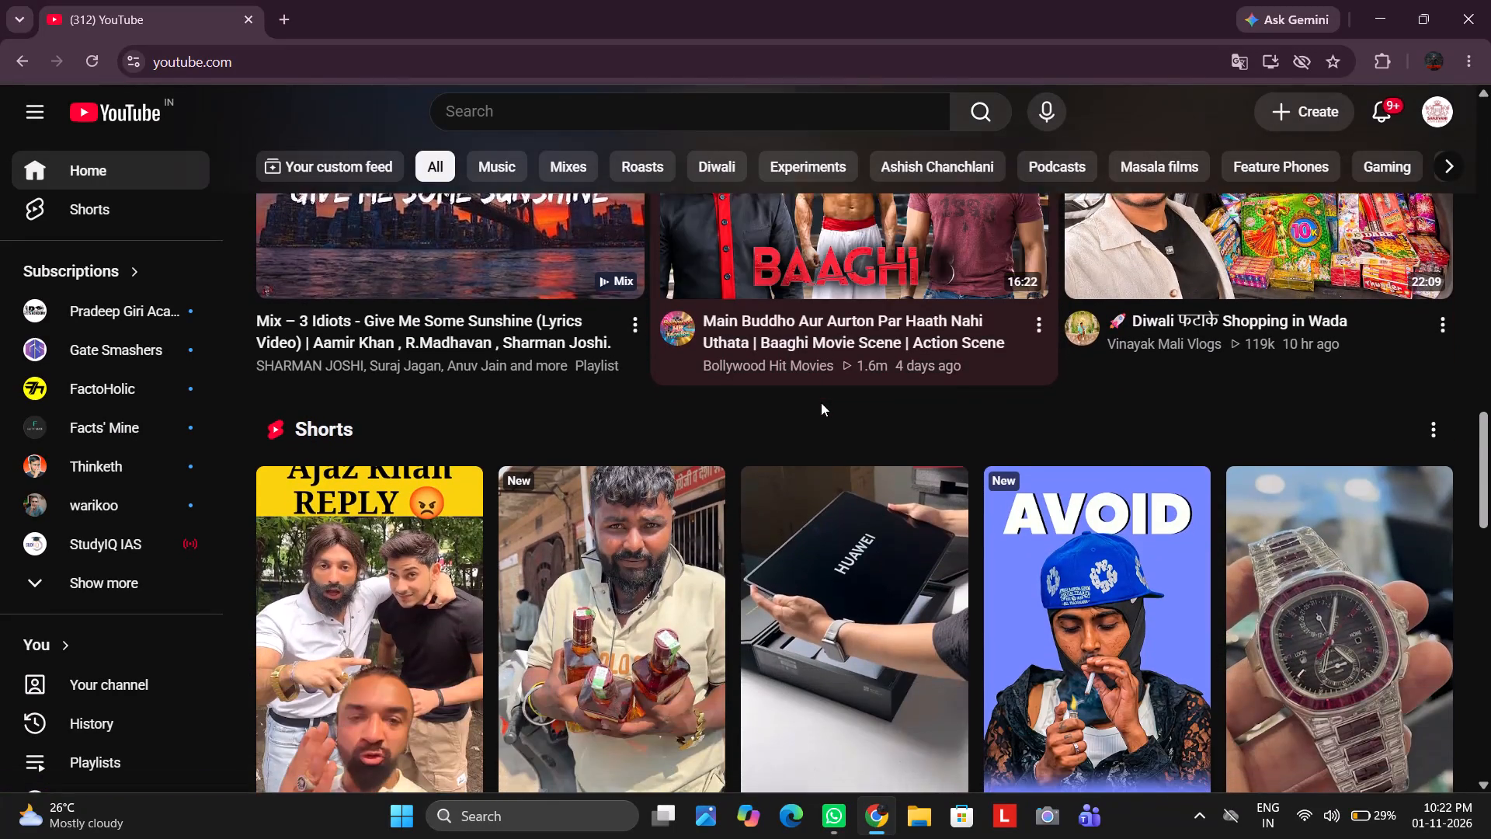
scroll(821, 402, down, 3)
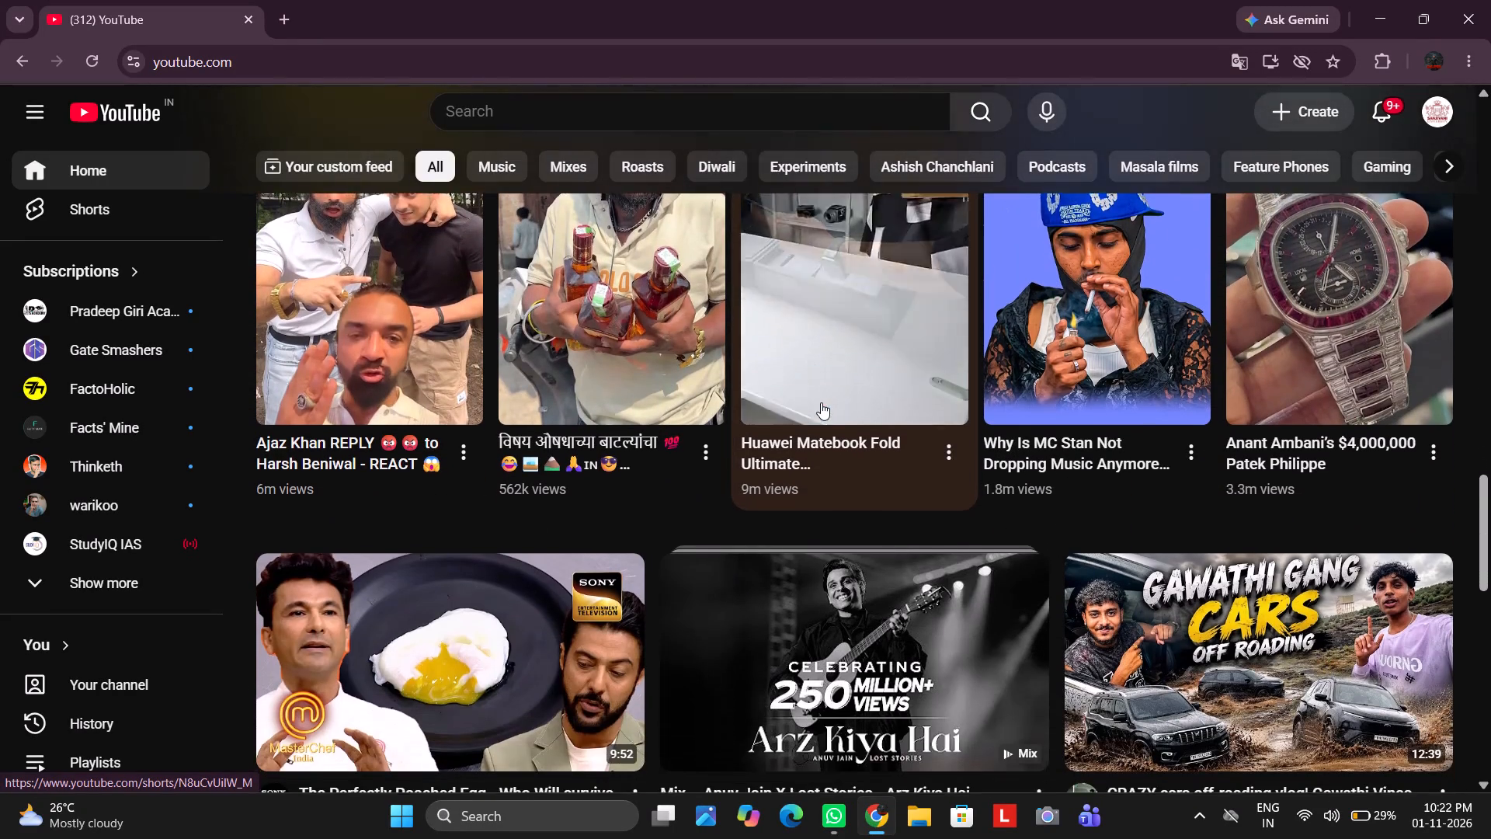
scroll(821, 402, down, 6)
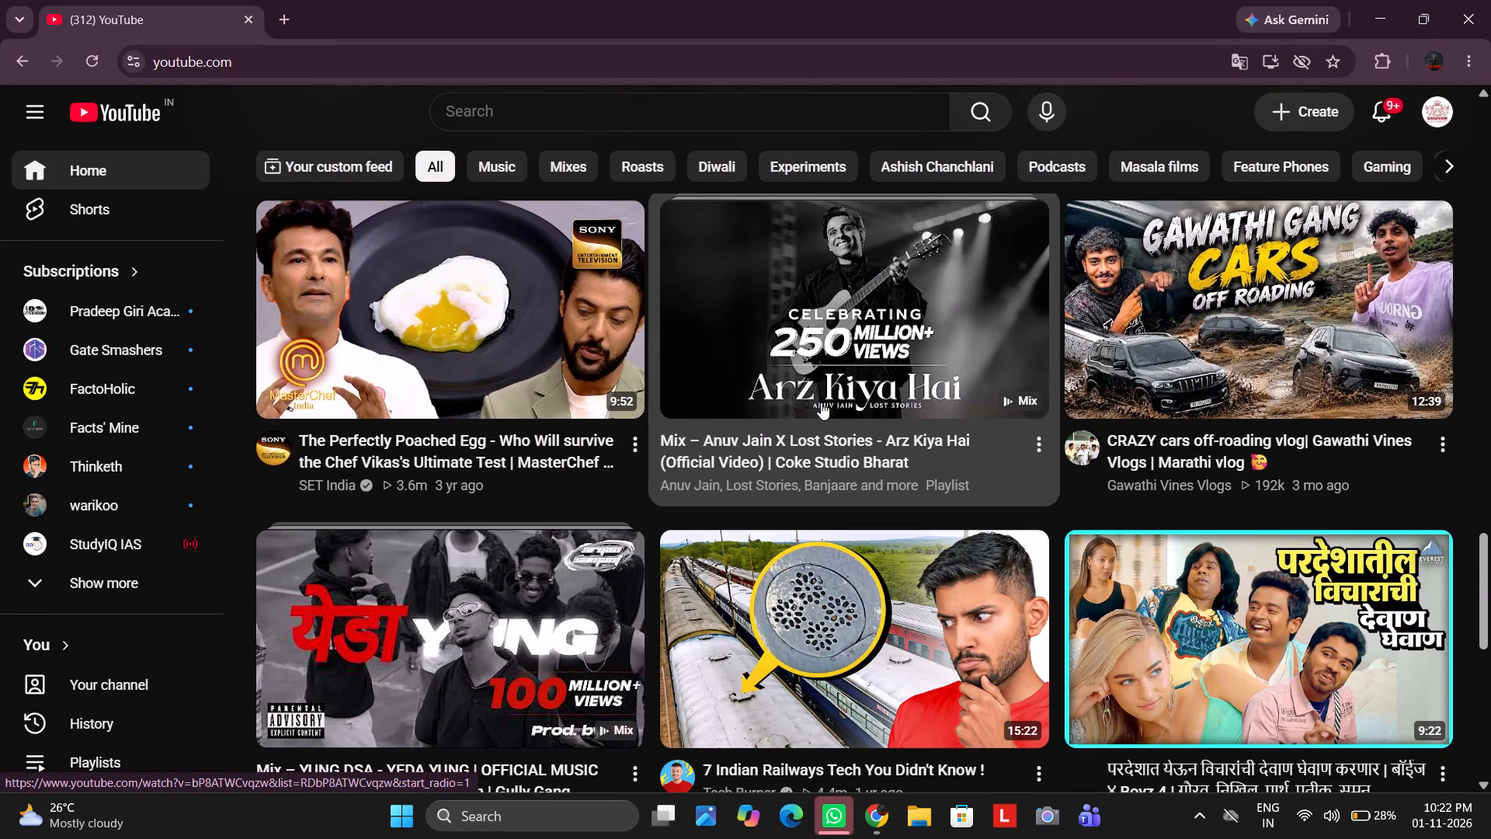
scroll(821, 402, down, 1)
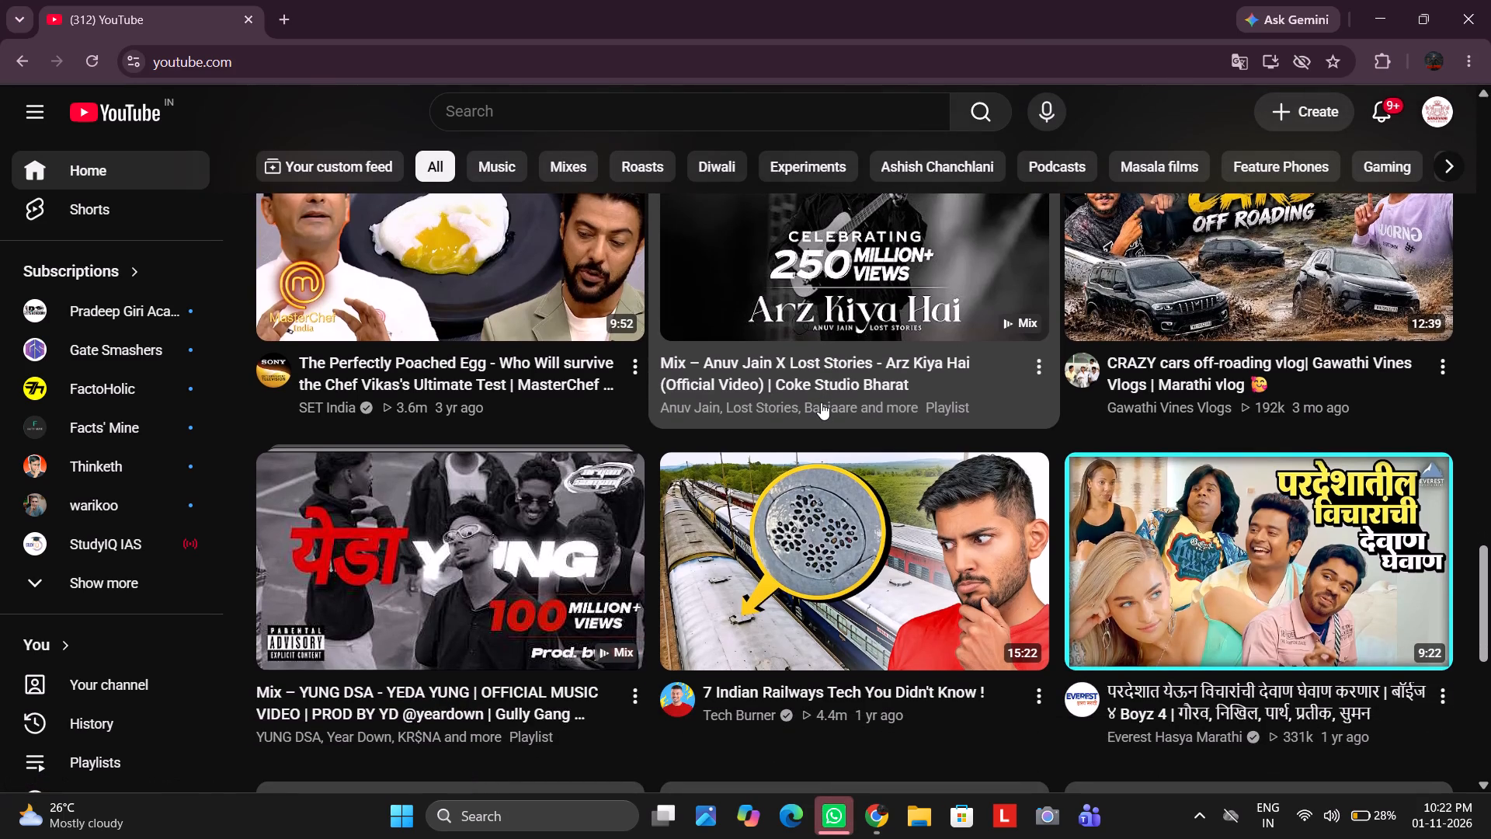
scroll(821, 402, down, 1)
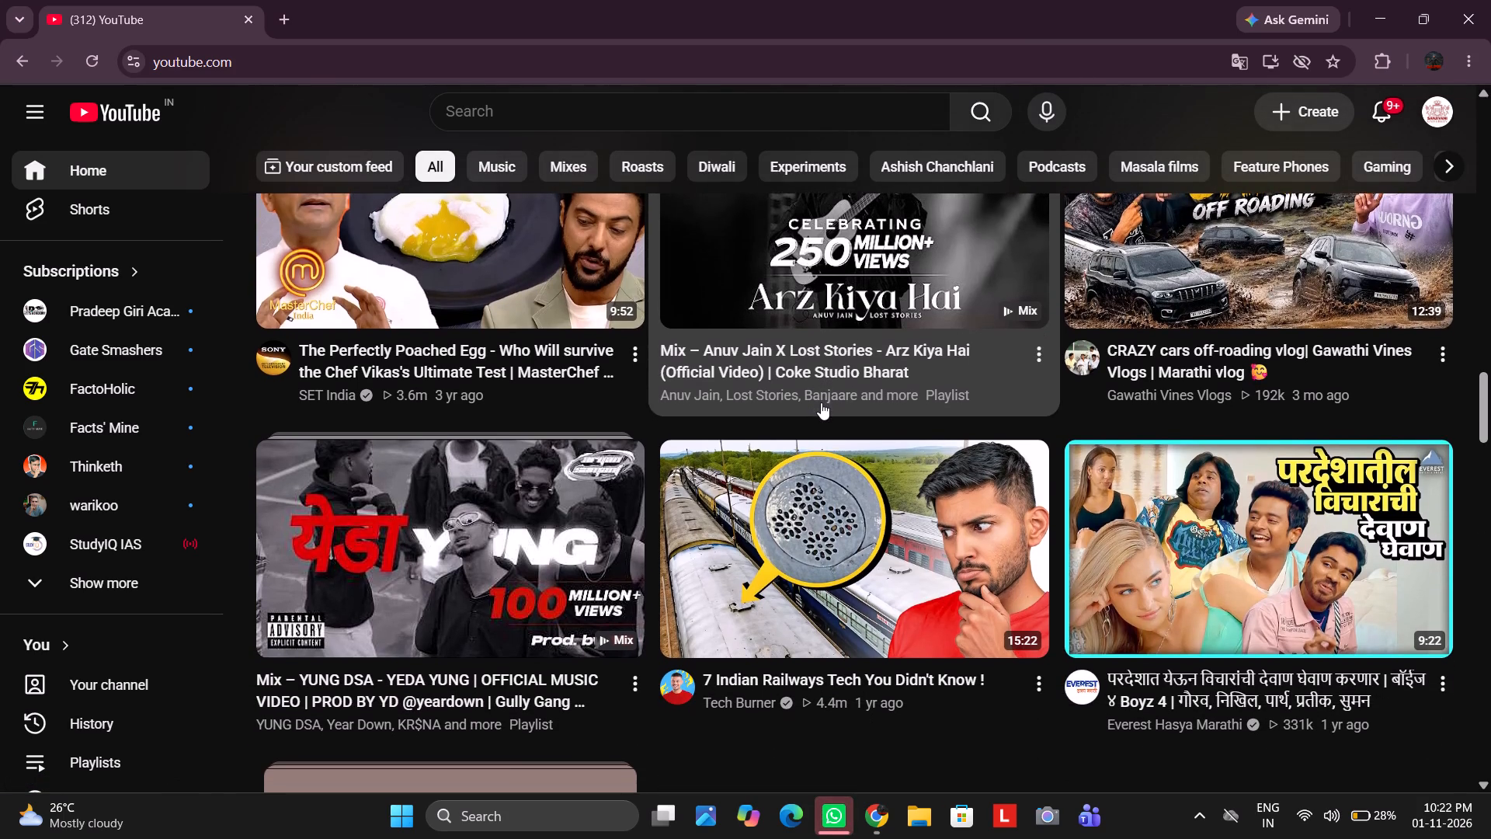
scroll(821, 402, down, 3)
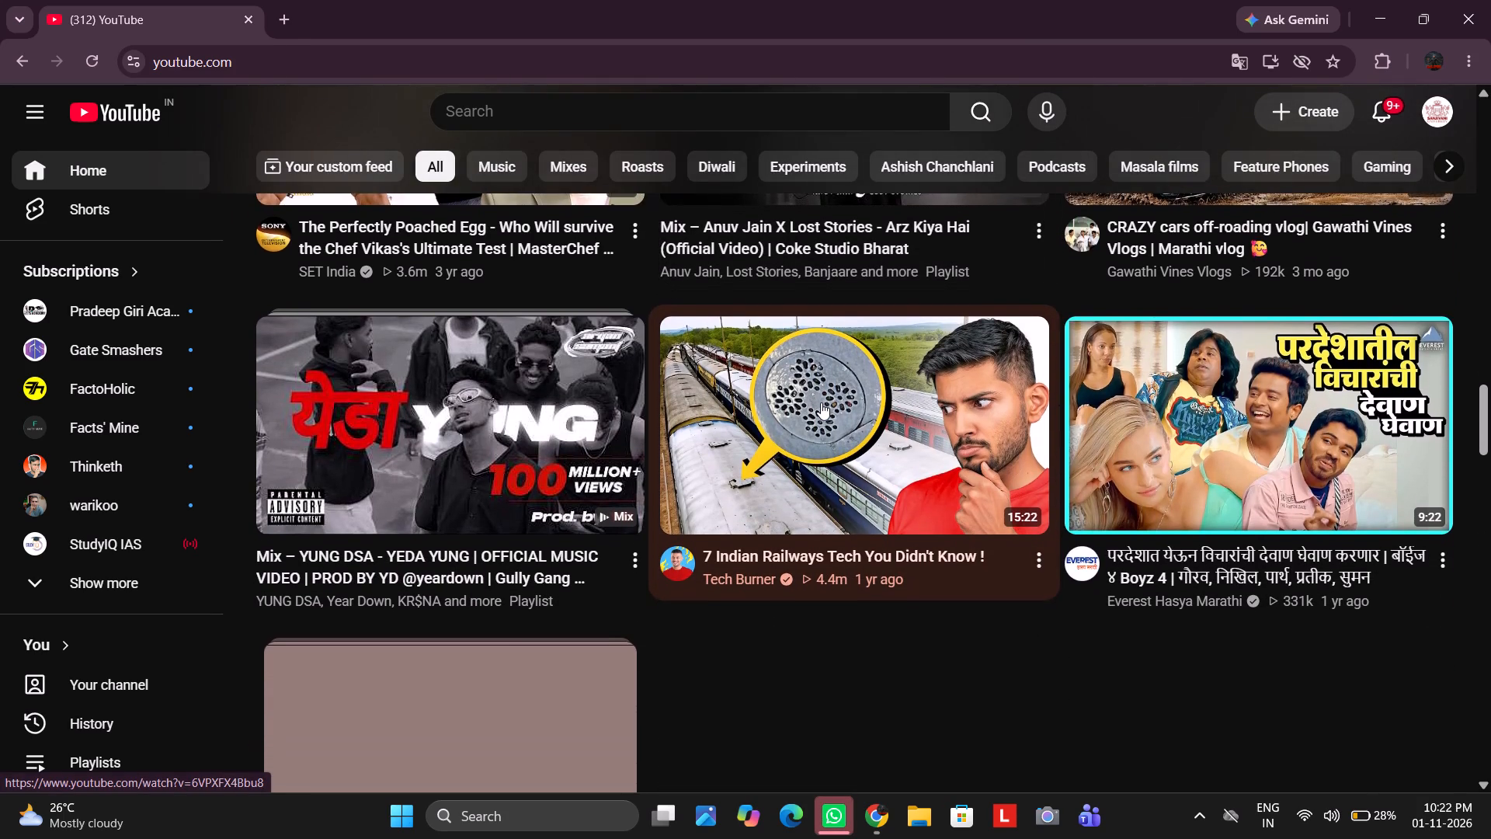
scroll(821, 402, down, 2)
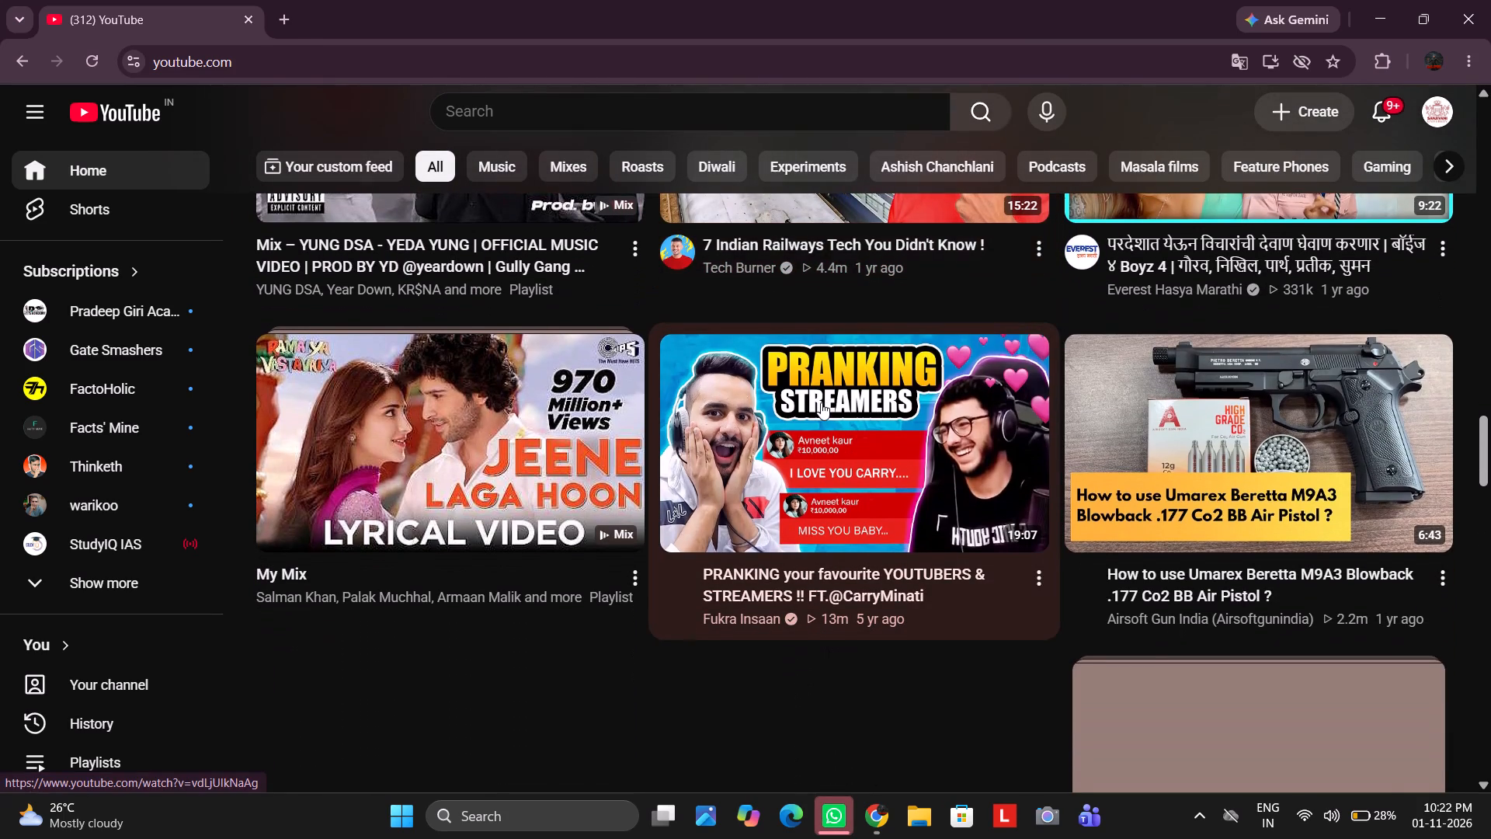
scroll(821, 402, down, 2)
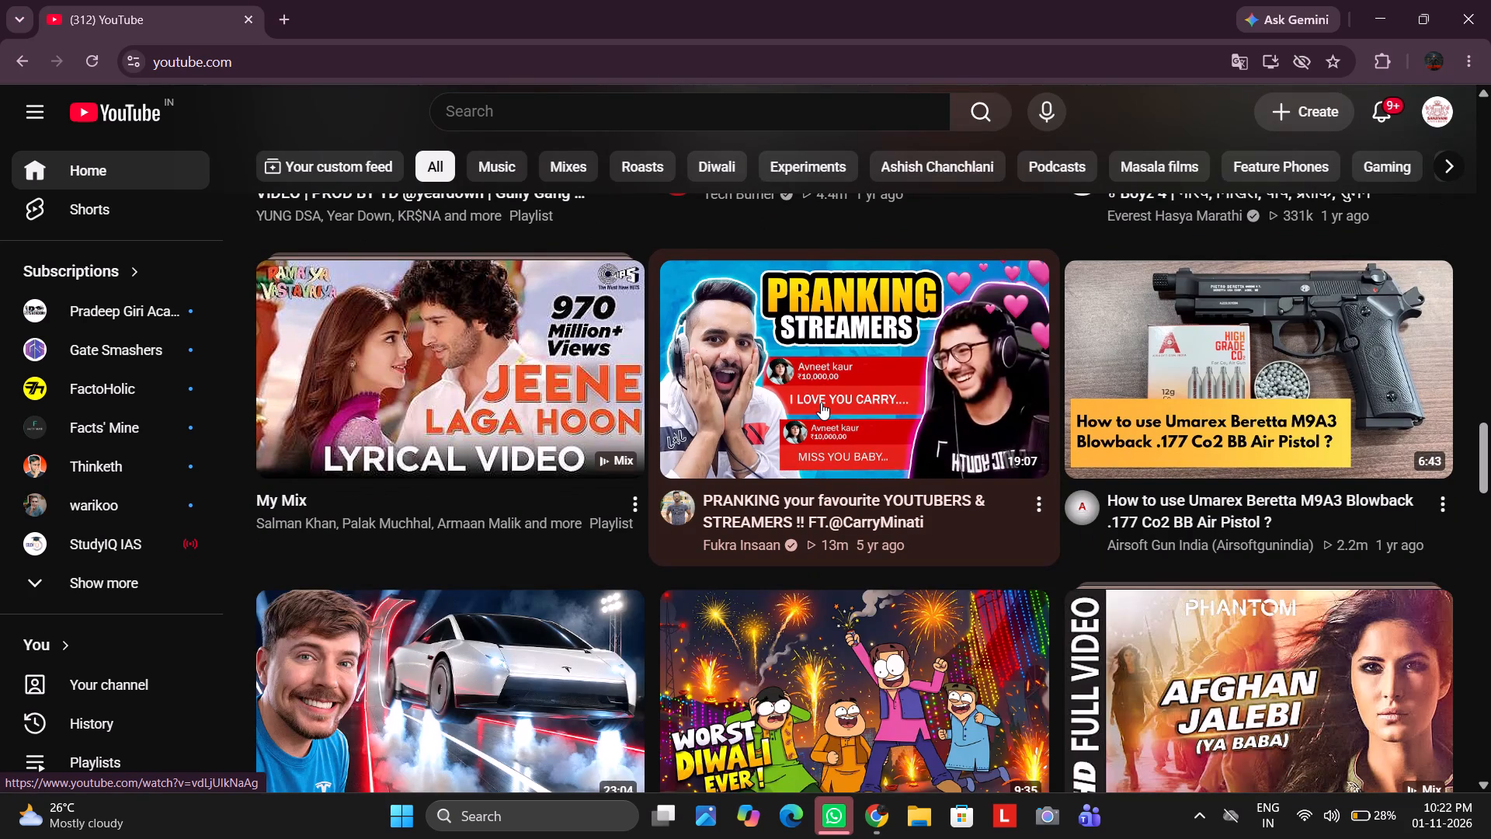
scroll(821, 402, down, 1)
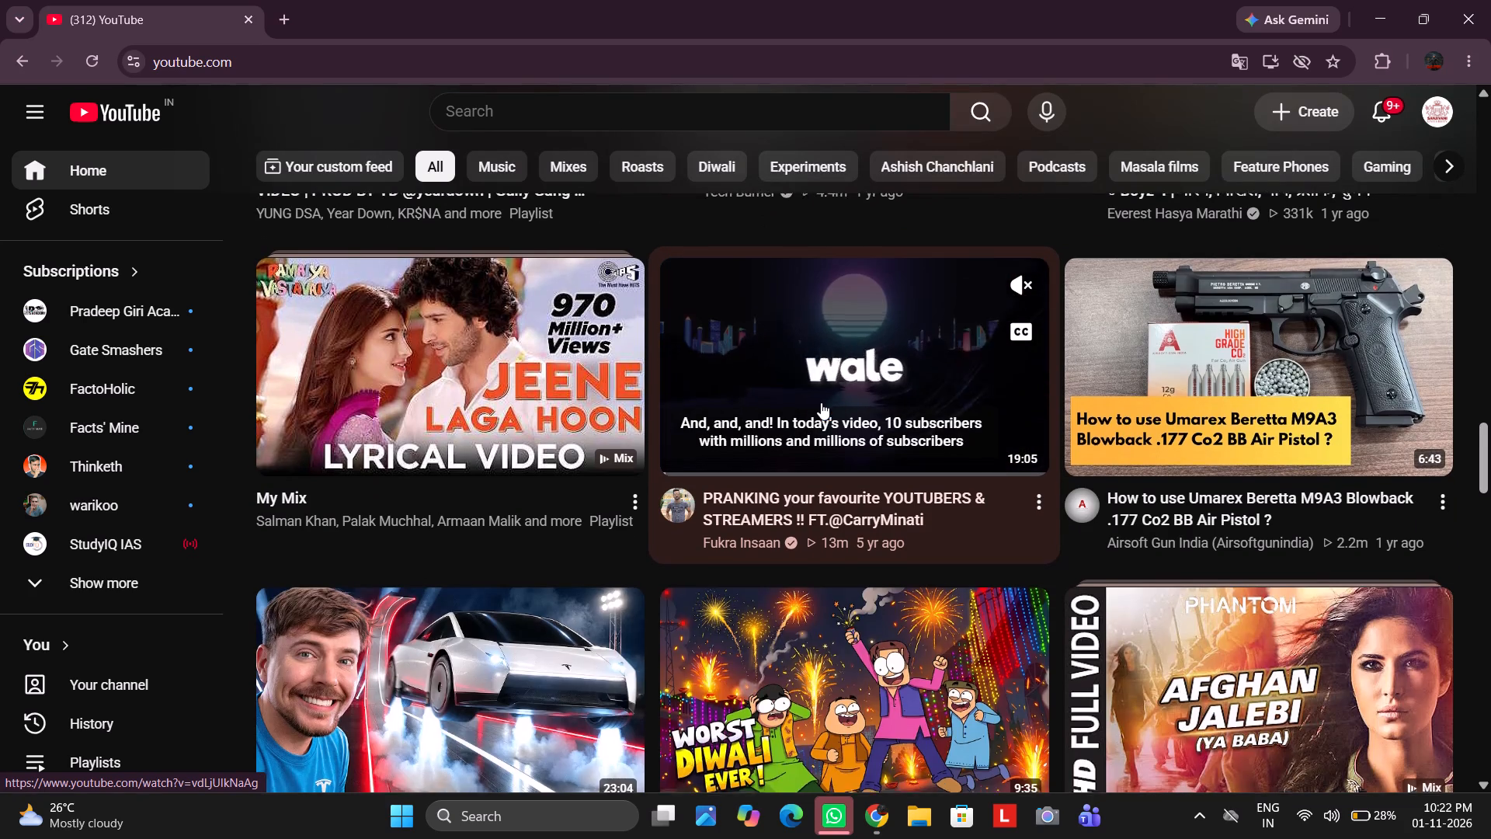
scroll(821, 402, down, 4)
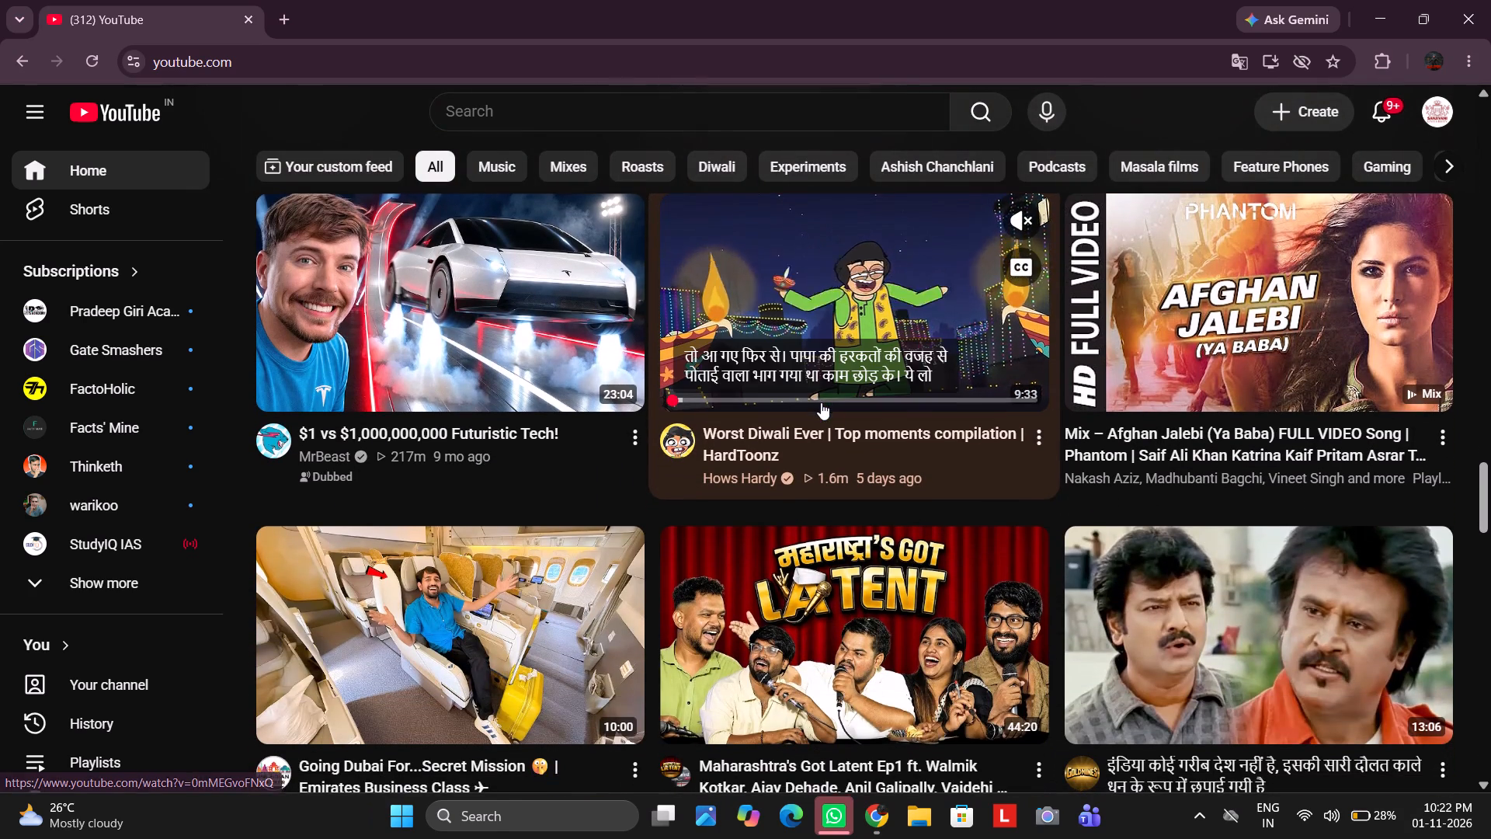
scroll(821, 402, down, 1)
scroll(821, 402, up, 14)
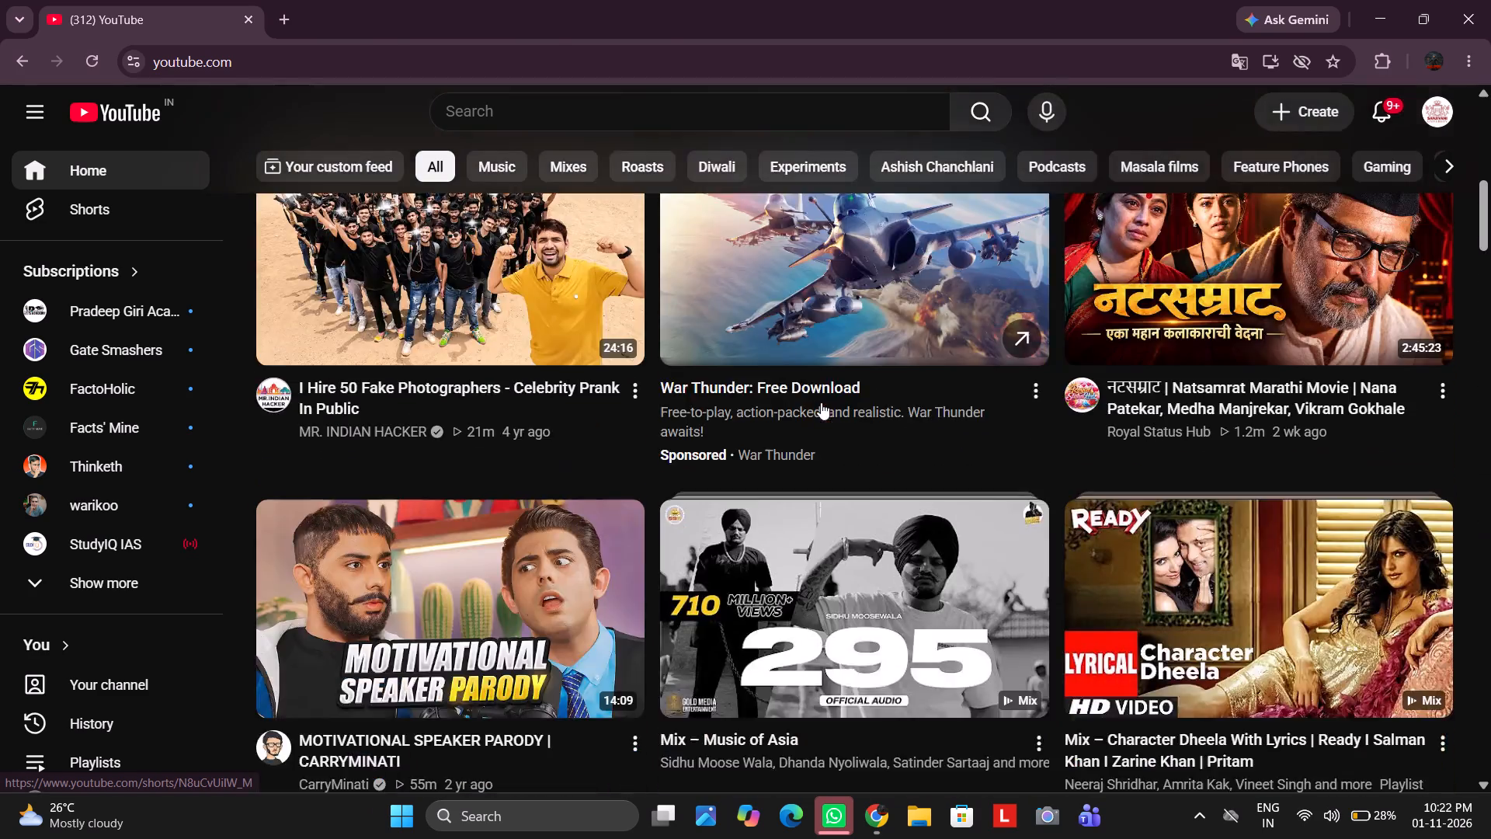
scroll(821, 402, up, 8)
Run the earlier search "tableau dashboard tutorial for beginners" again.
click(638, 115)
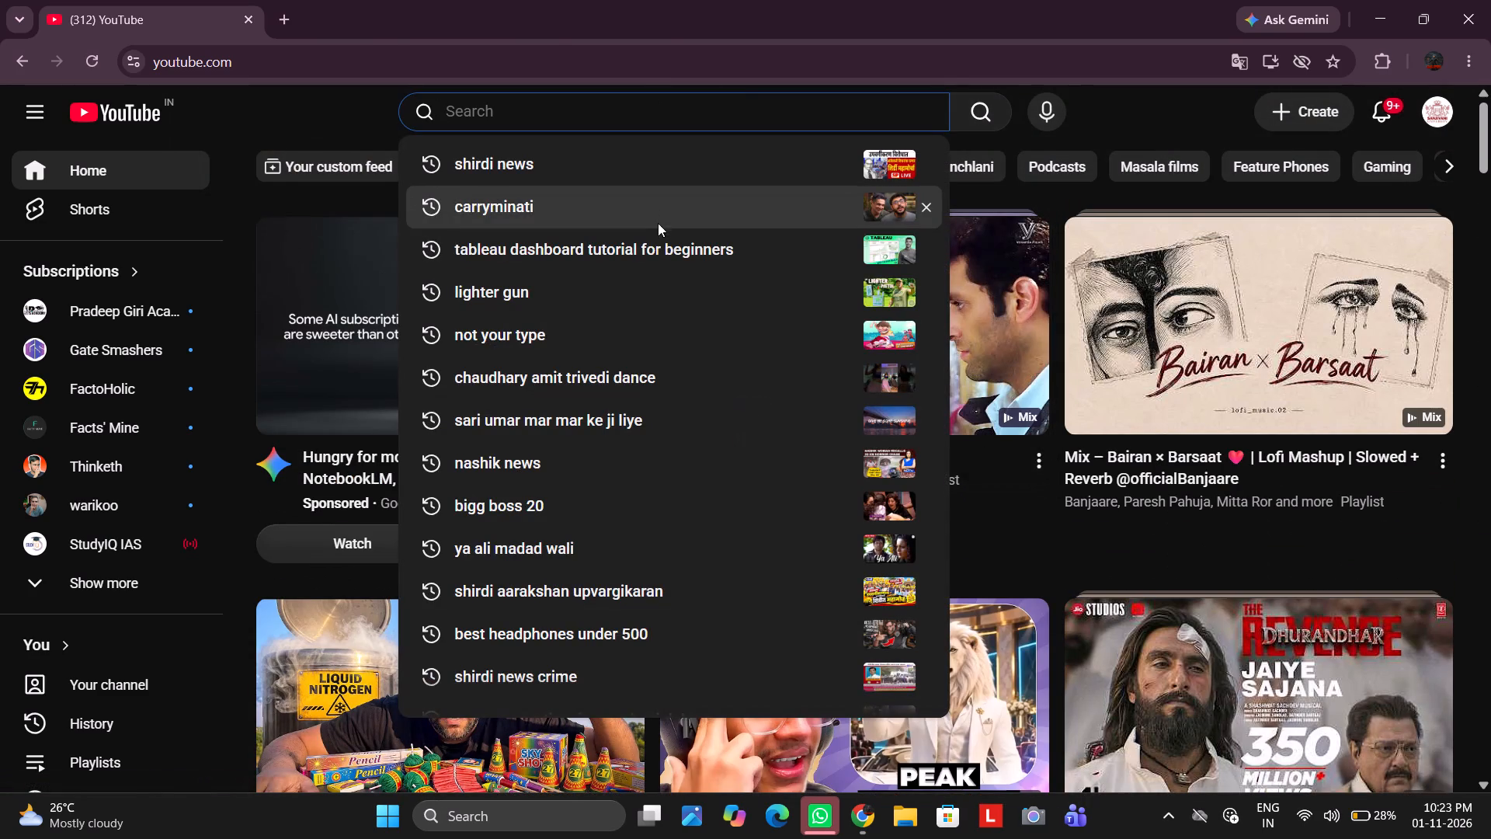
click(652, 229)
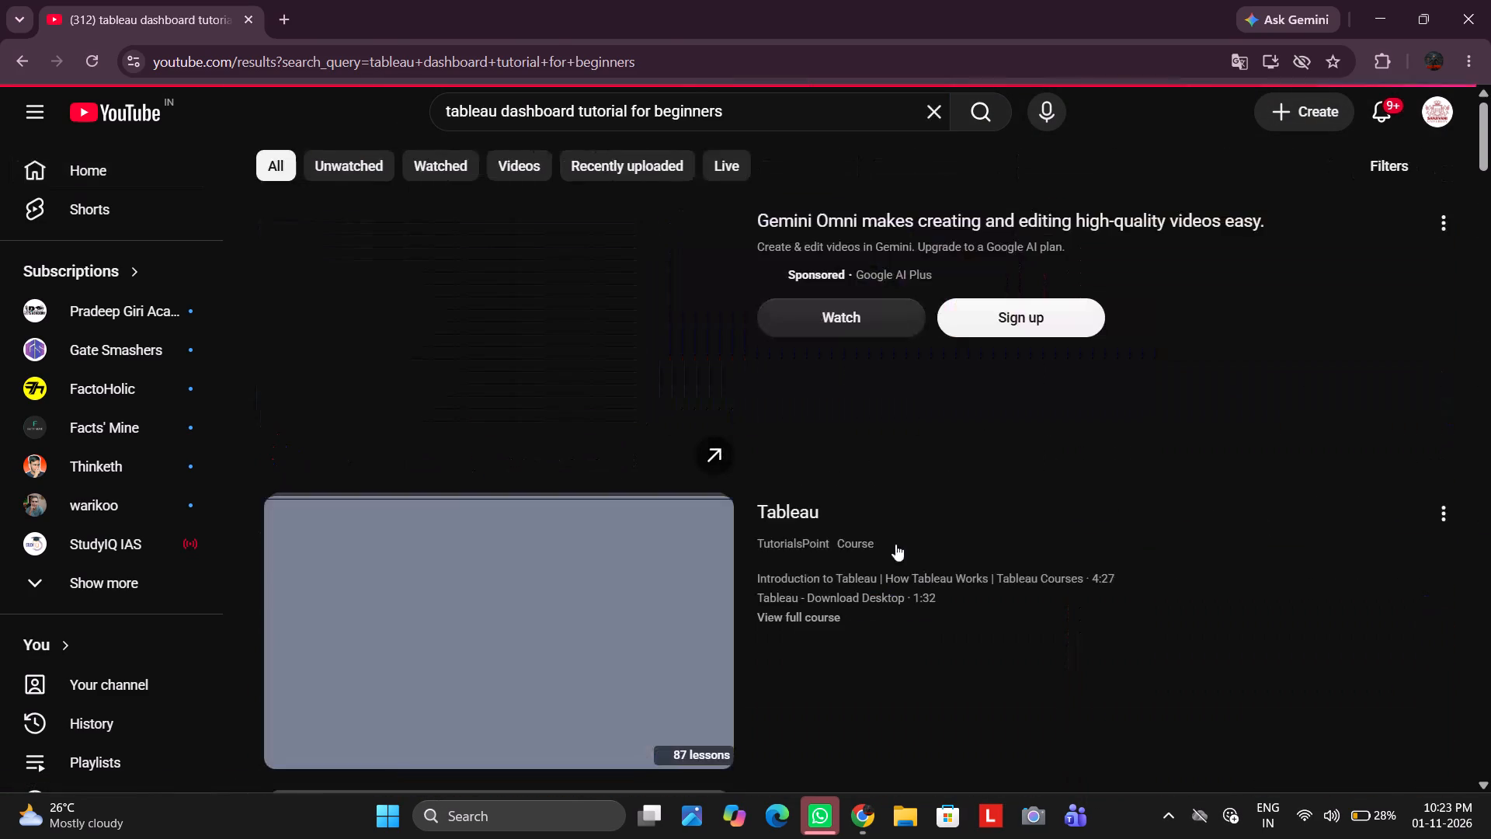
Unmute the inline preview of "Tableau Tutorial For Beginners 2025 | Hindi" in the results and turn off its captions.
scroll(917, 642, down, 6)
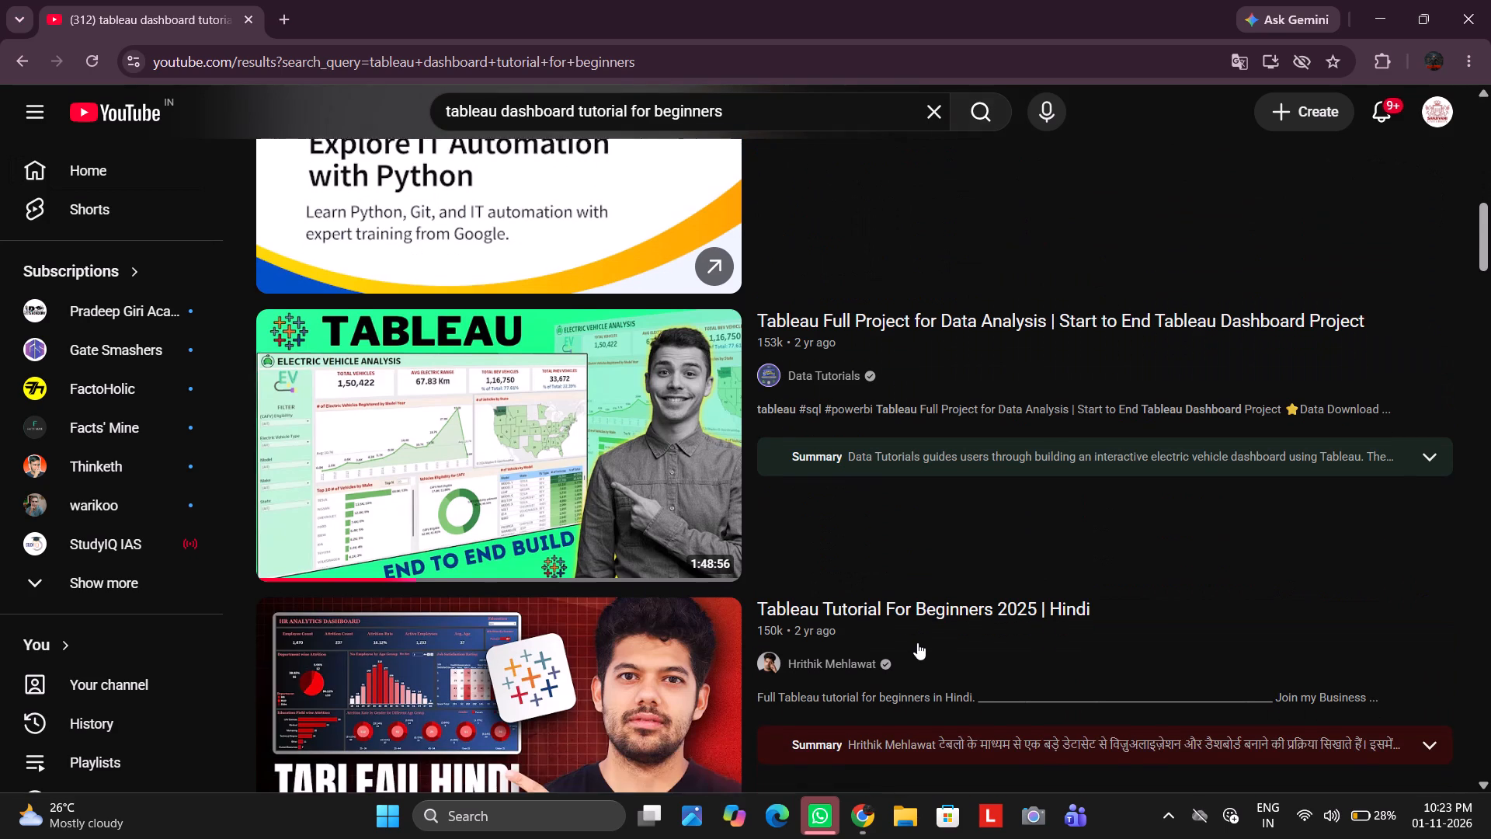
scroll(843, 494, down, 1)
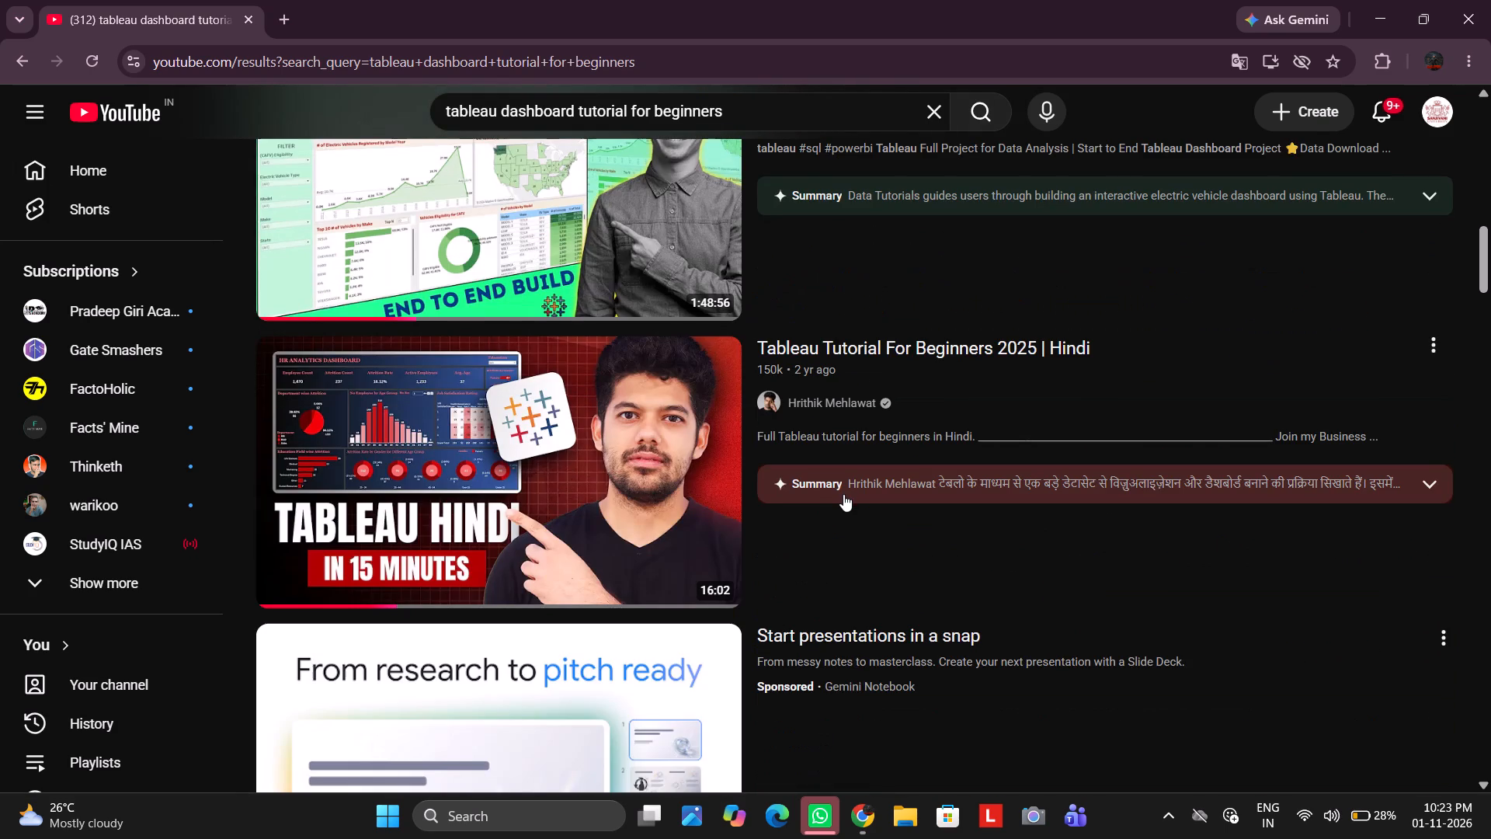
scroll(843, 494, down, 1)
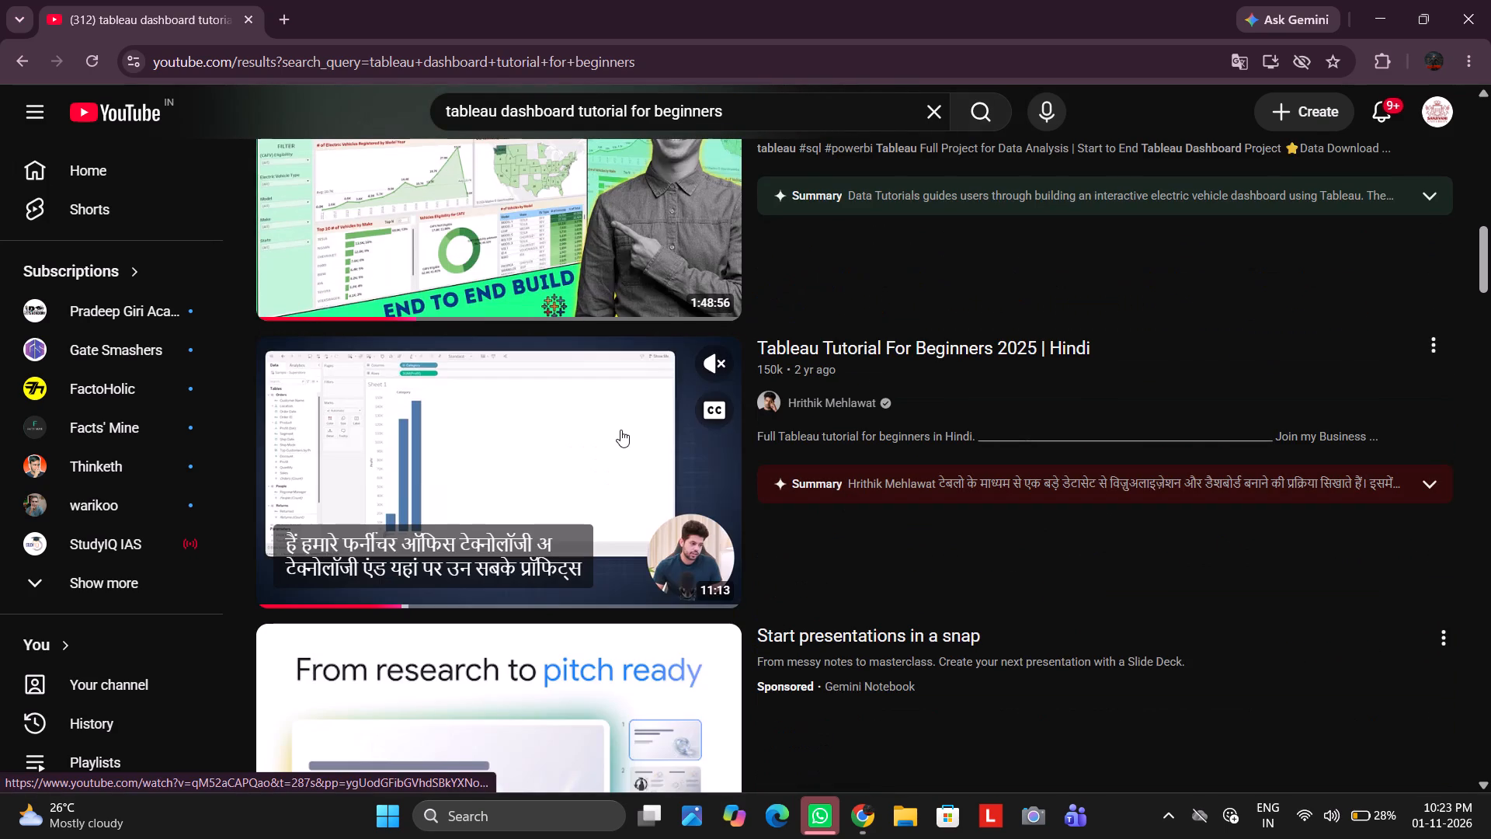
click(705, 356)
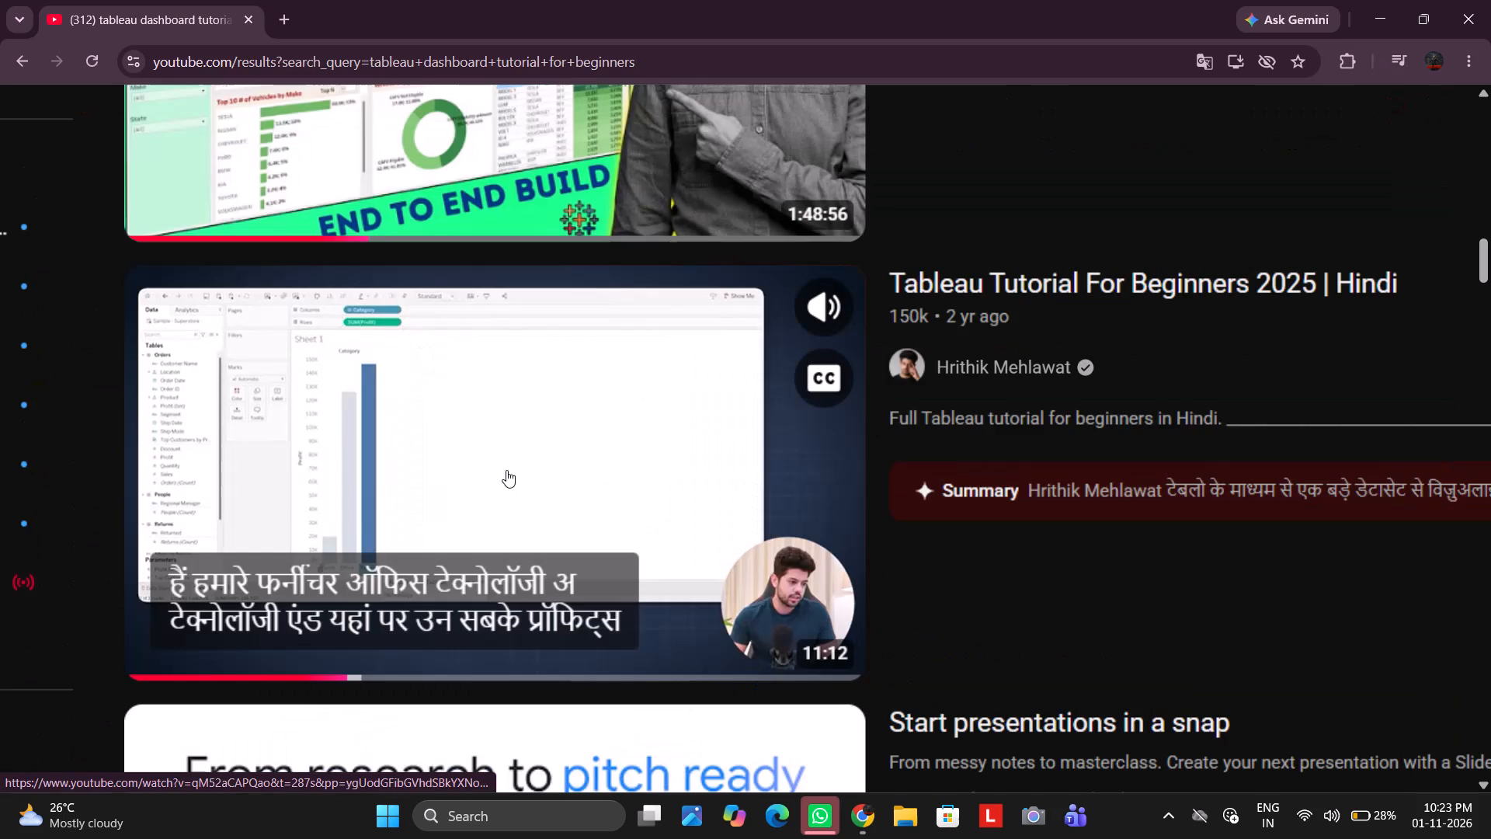
click(908, 375)
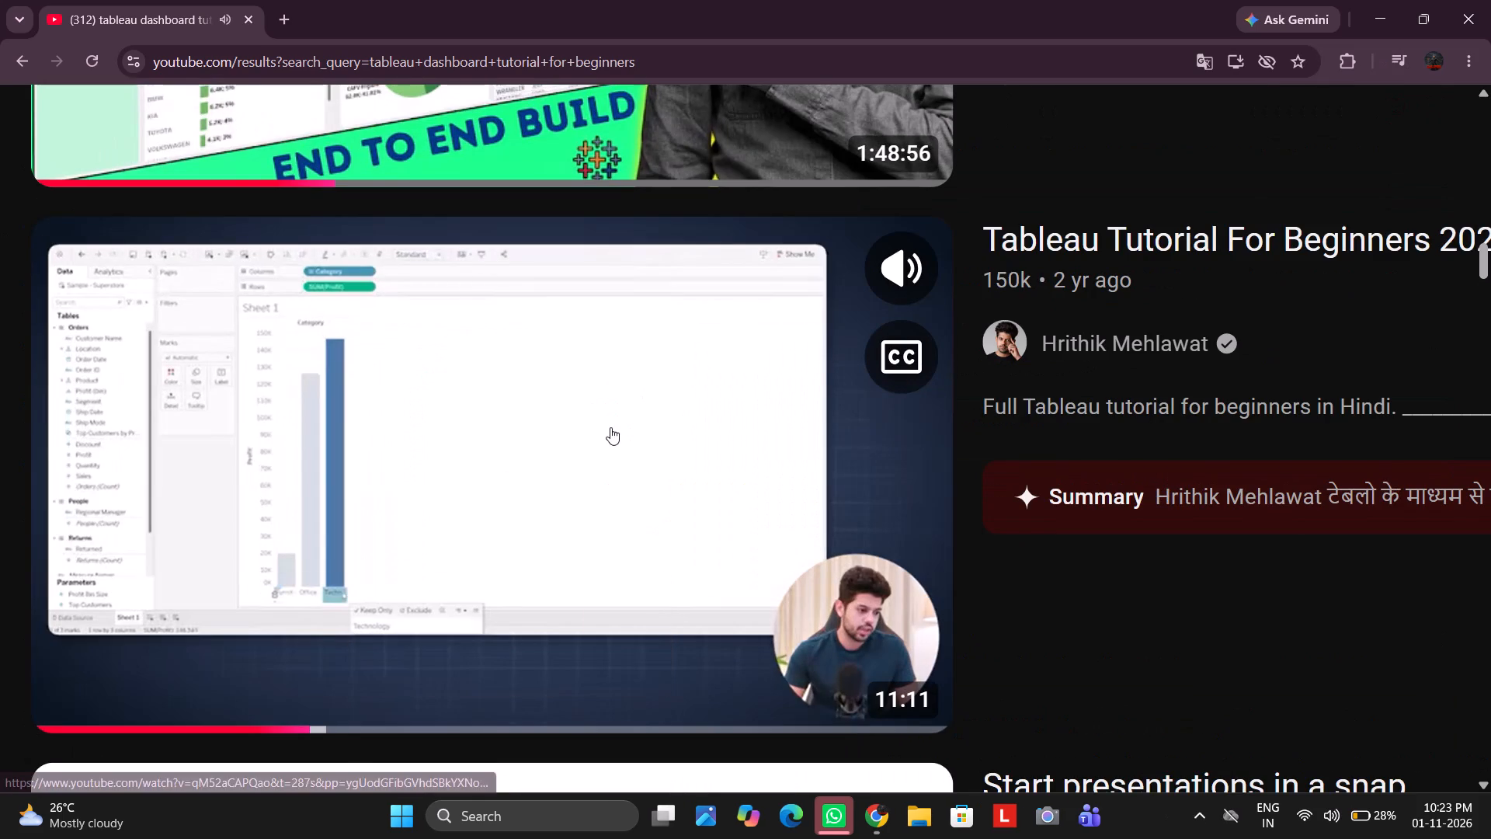
scroll(610, 427, right, 3)
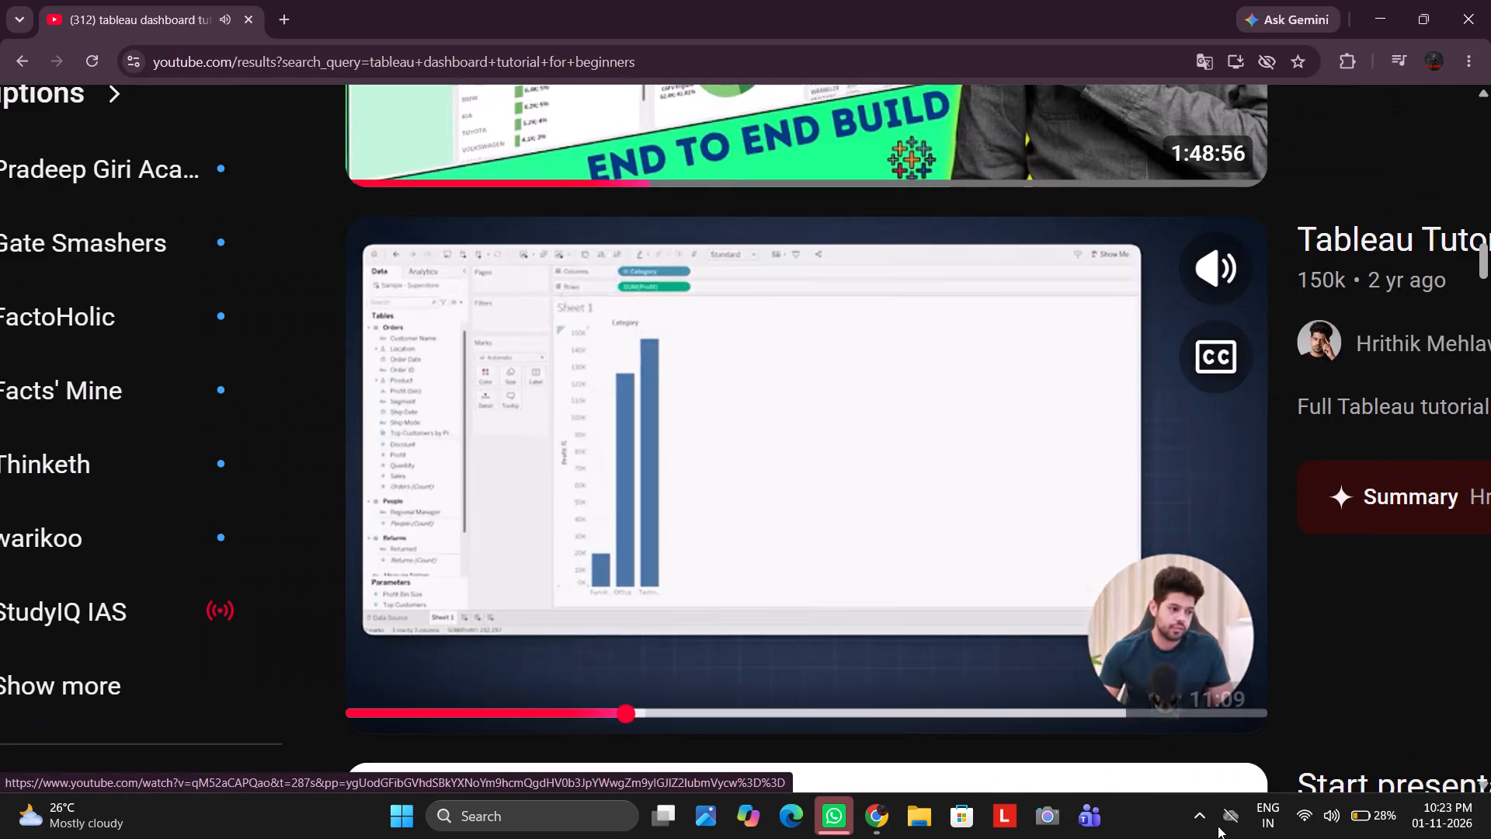
click(1195, 821)
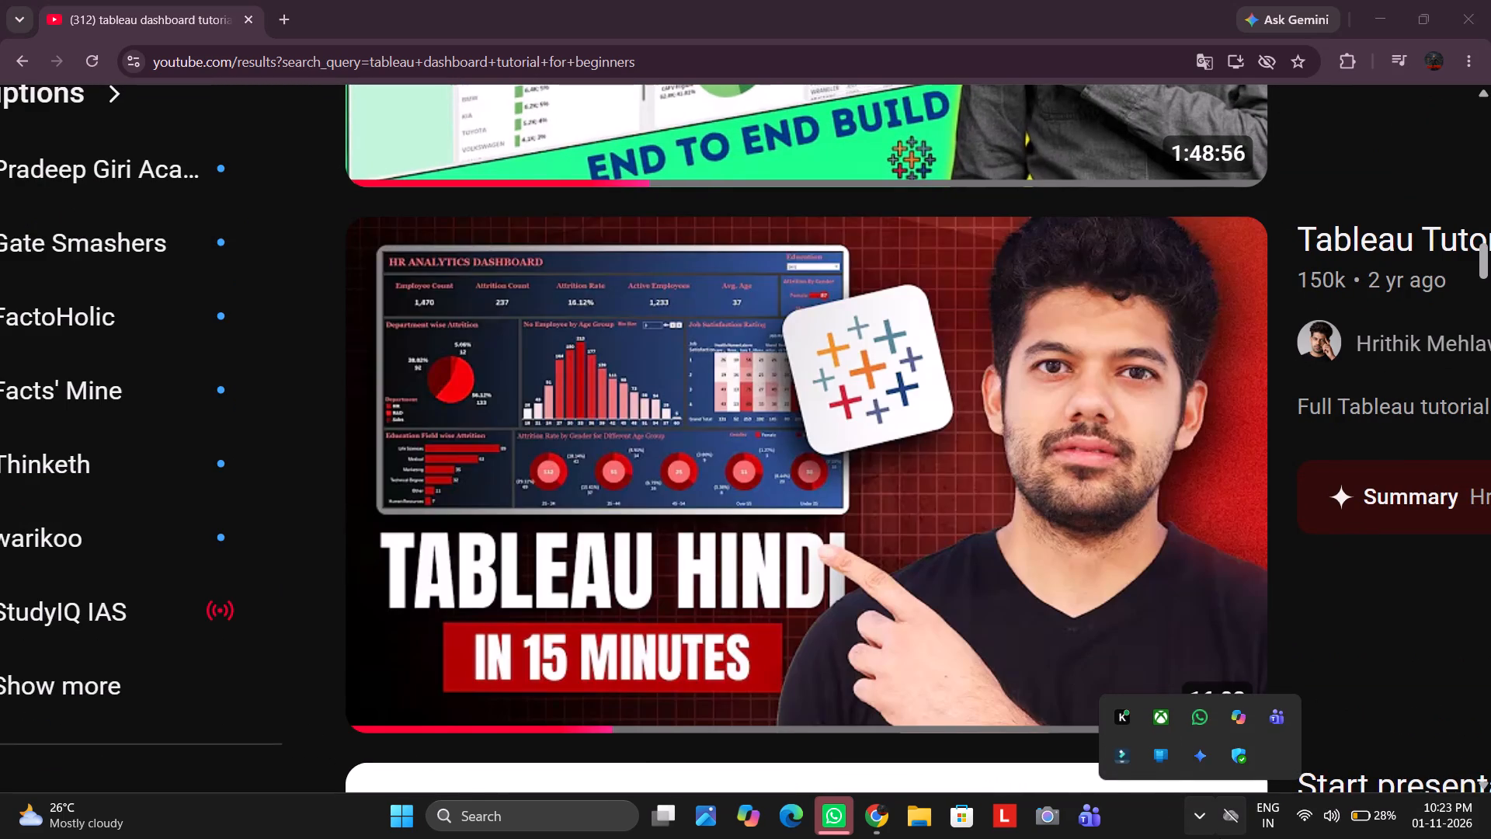
scroll(686, 566, left, 1)
scroll(686, 566, down, 1)
drag(507, 681, 157, 721)
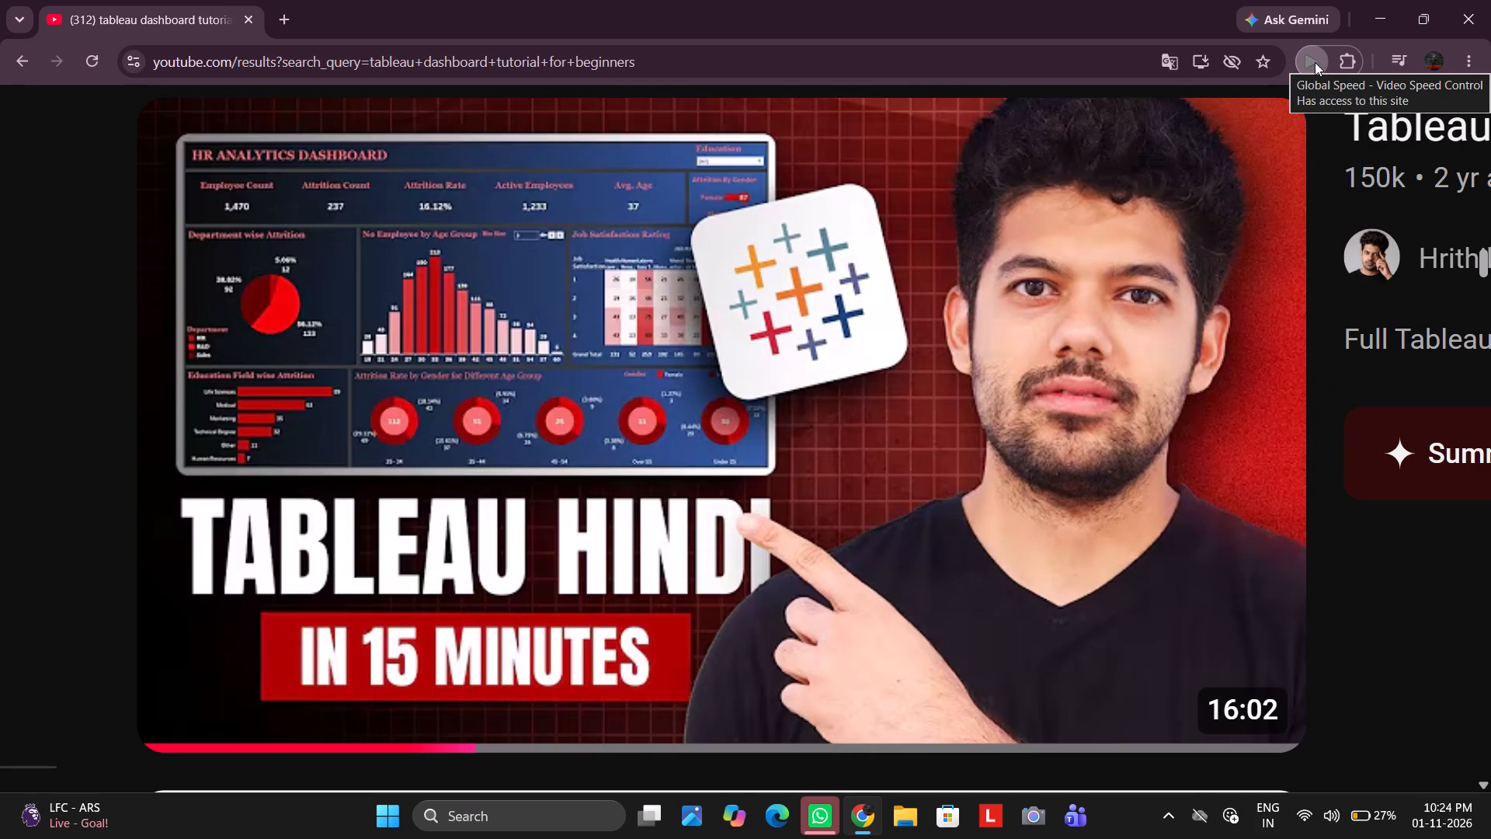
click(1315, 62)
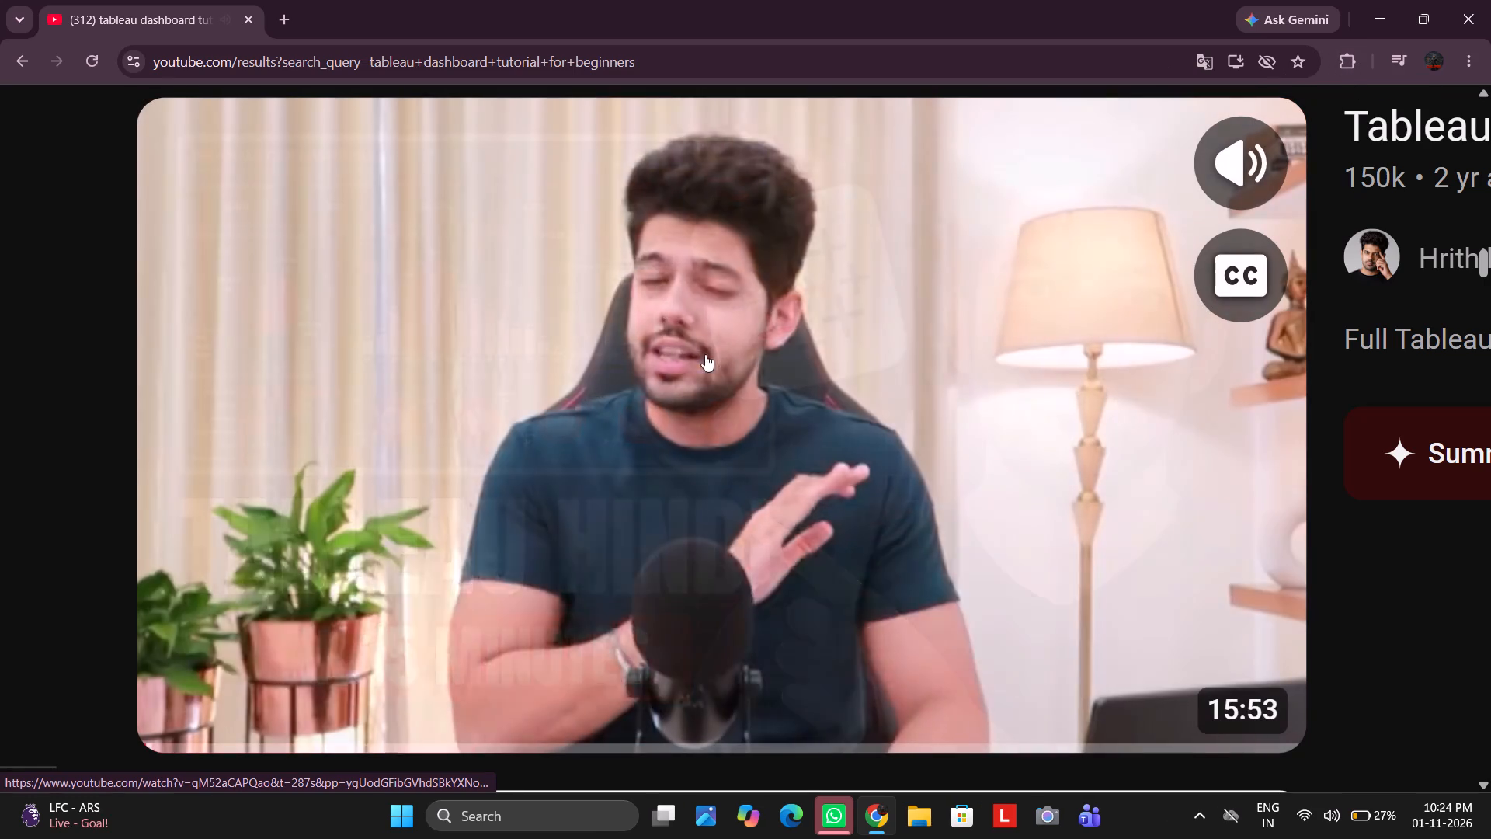
Turn off captions in the Tableau tutorial's inline preview and skip it forward in short jumps to about 1:24.
click(1211, 296)
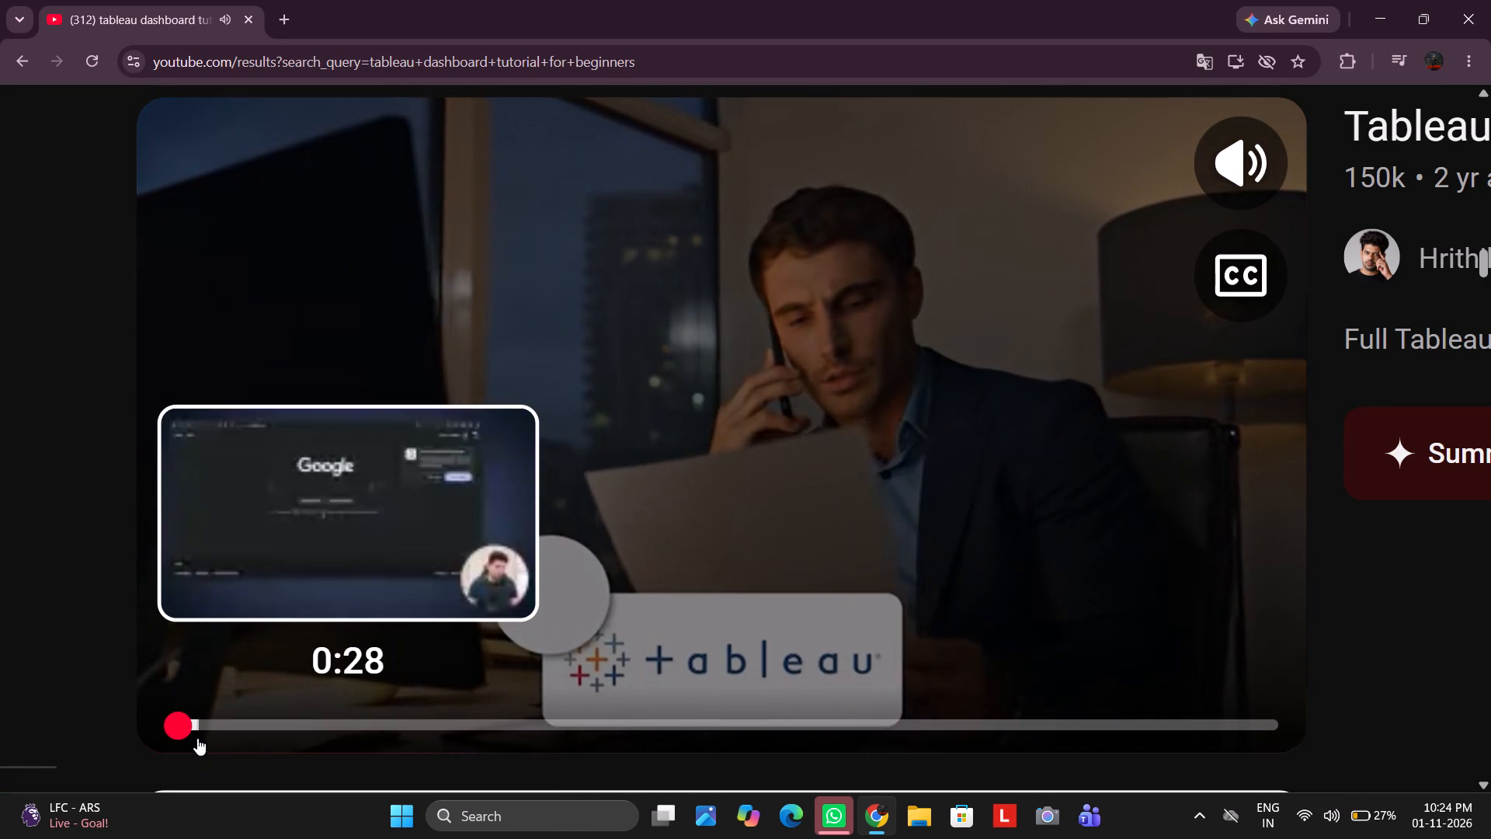
click(198, 733)
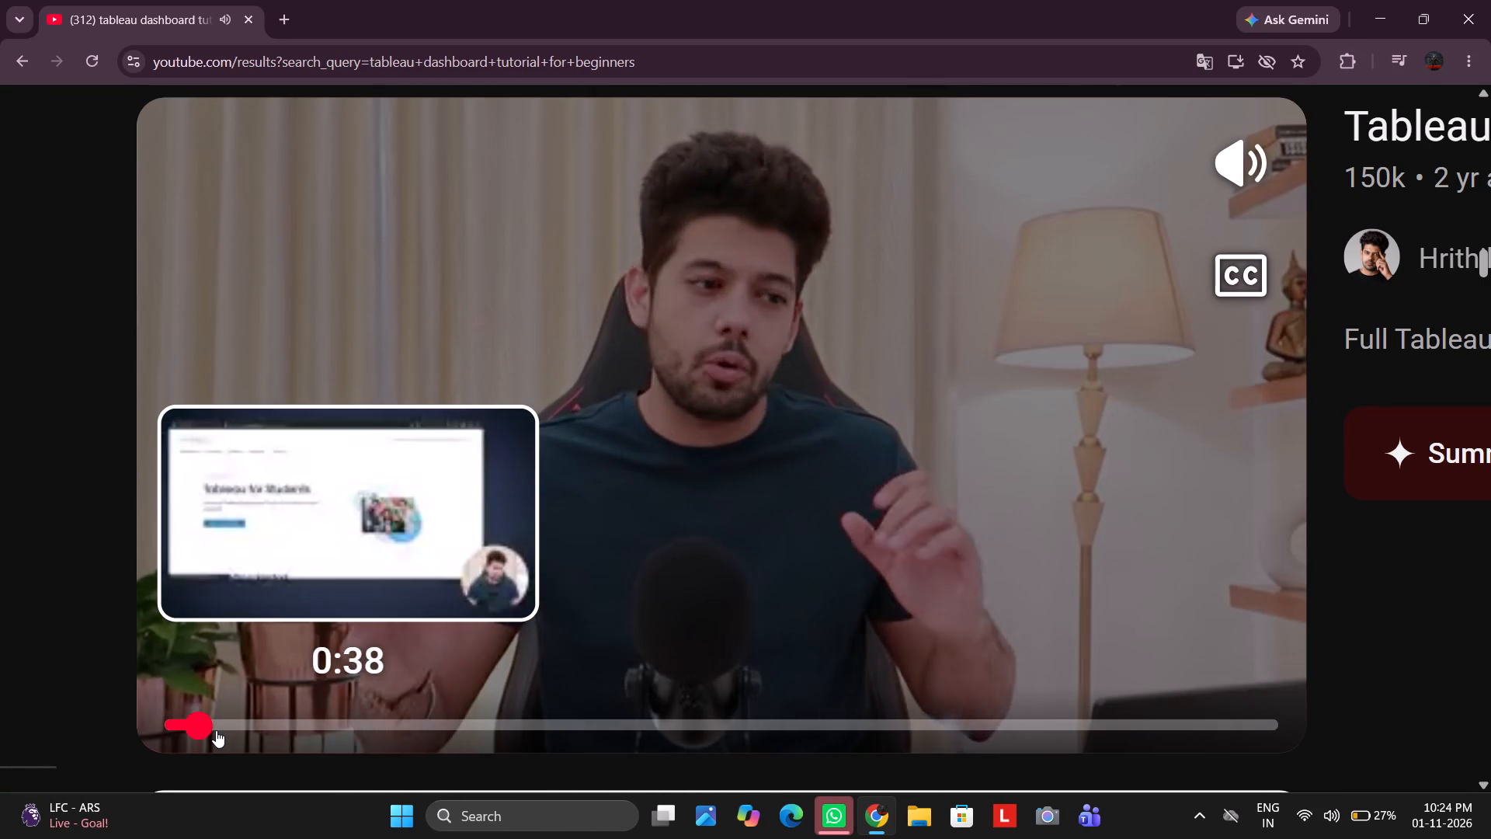
click(217, 728)
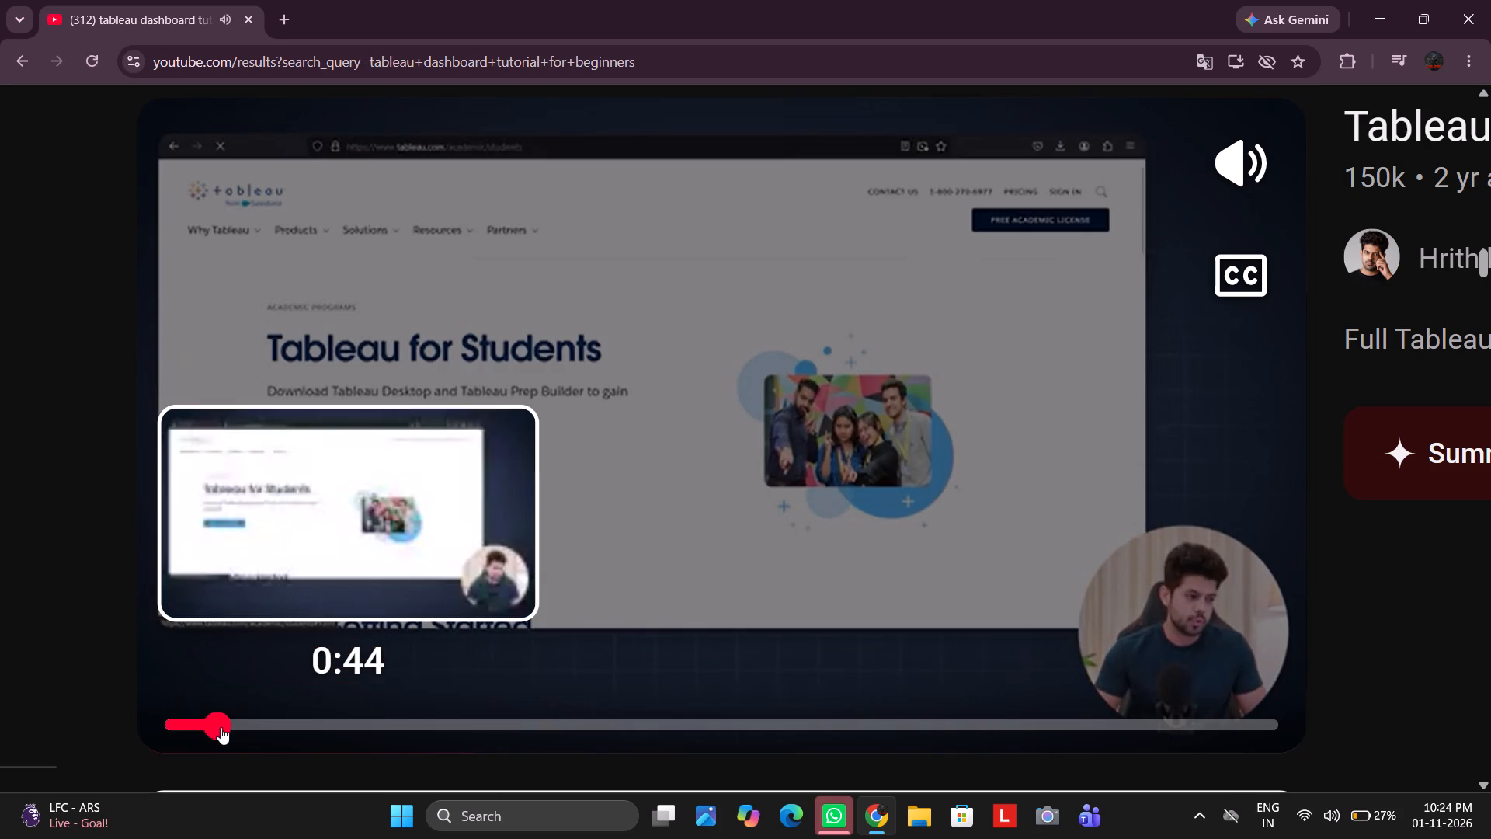
click(242, 721)
click(262, 720)
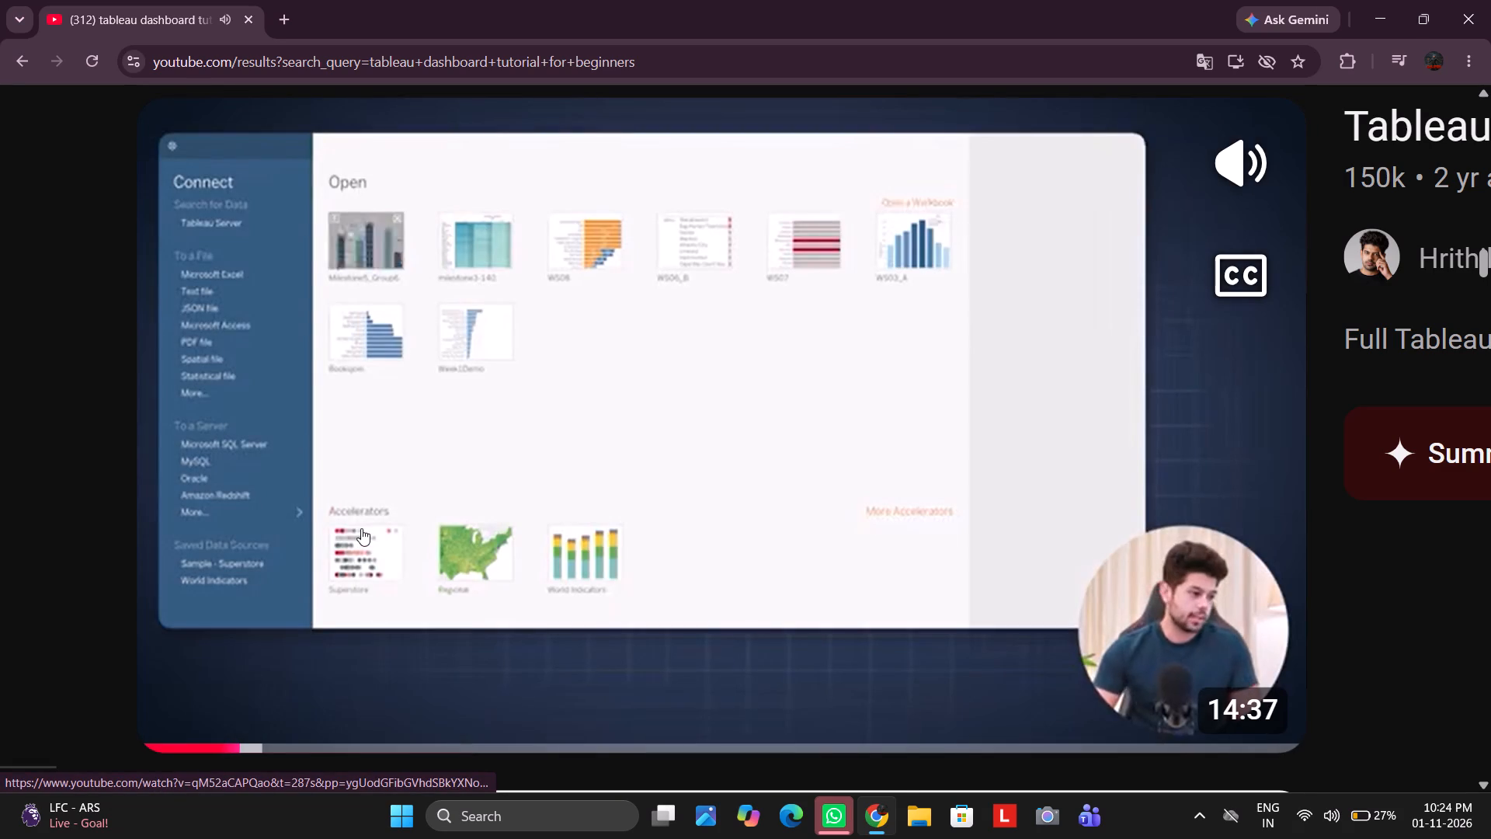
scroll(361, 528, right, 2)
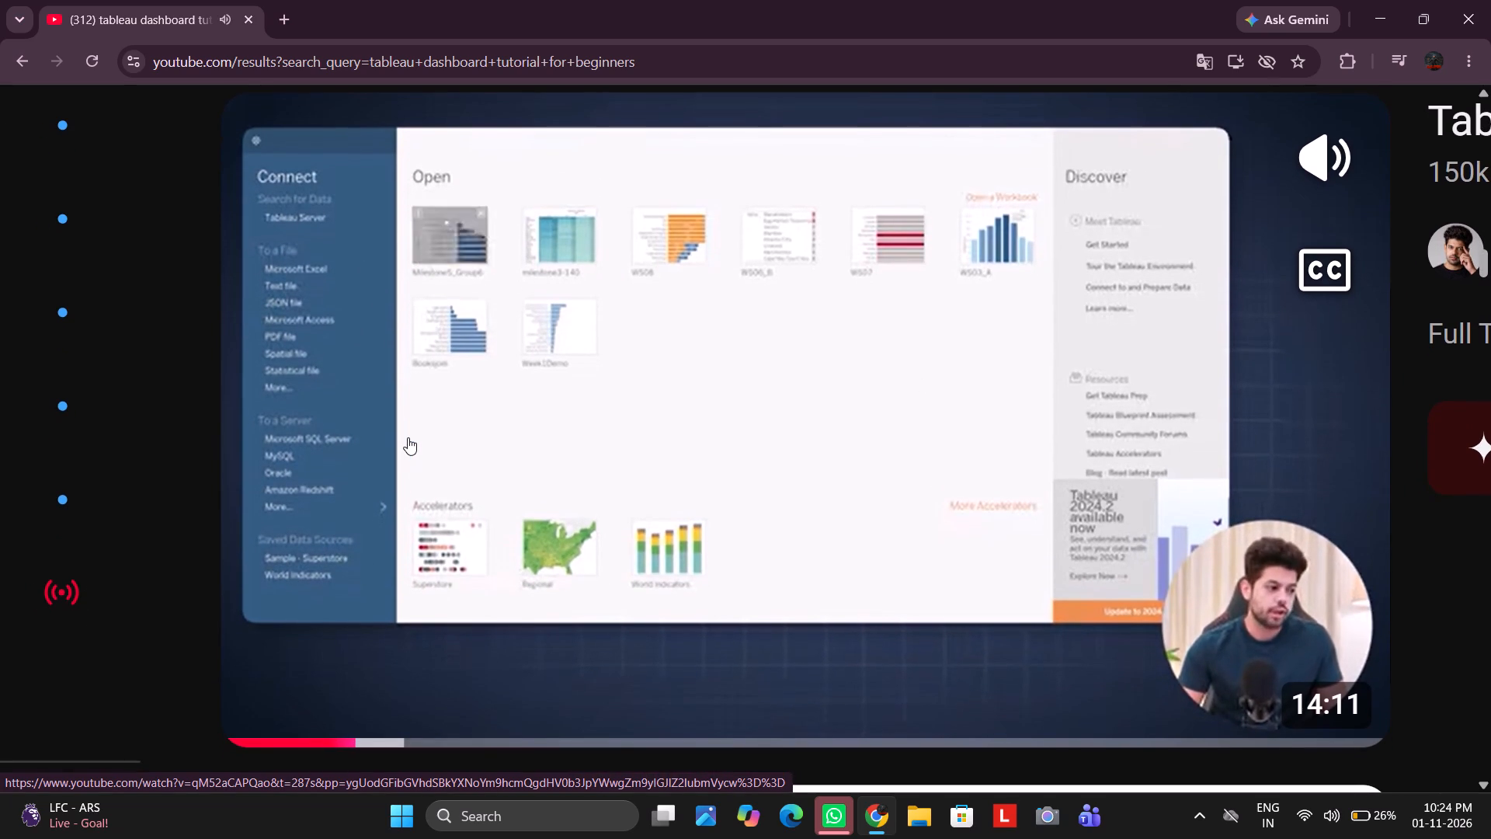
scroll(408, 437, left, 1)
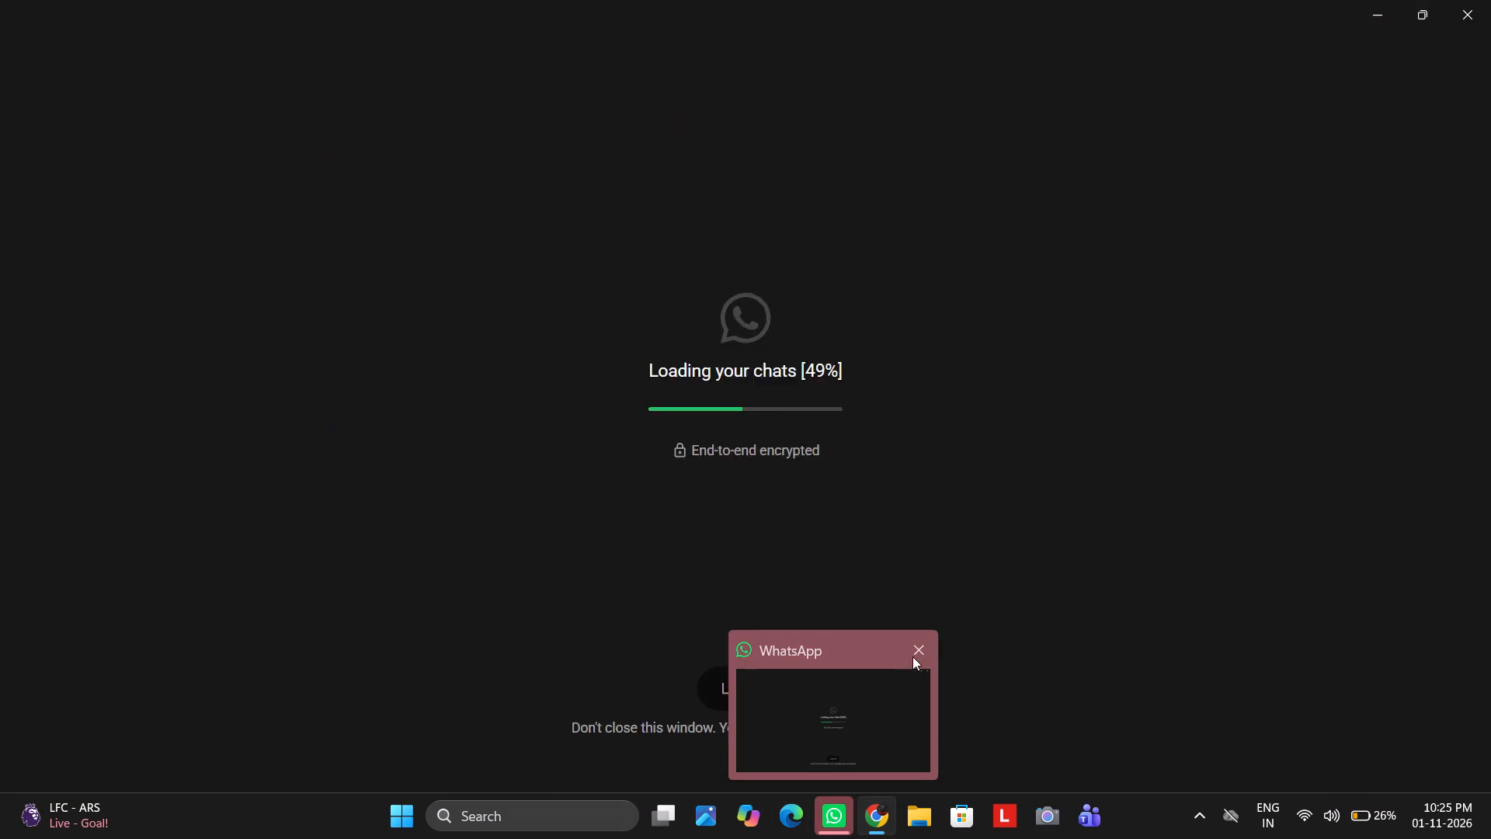
Close the WhatsApp window that is still loading chats, using its taskbar preview.
click(913, 655)
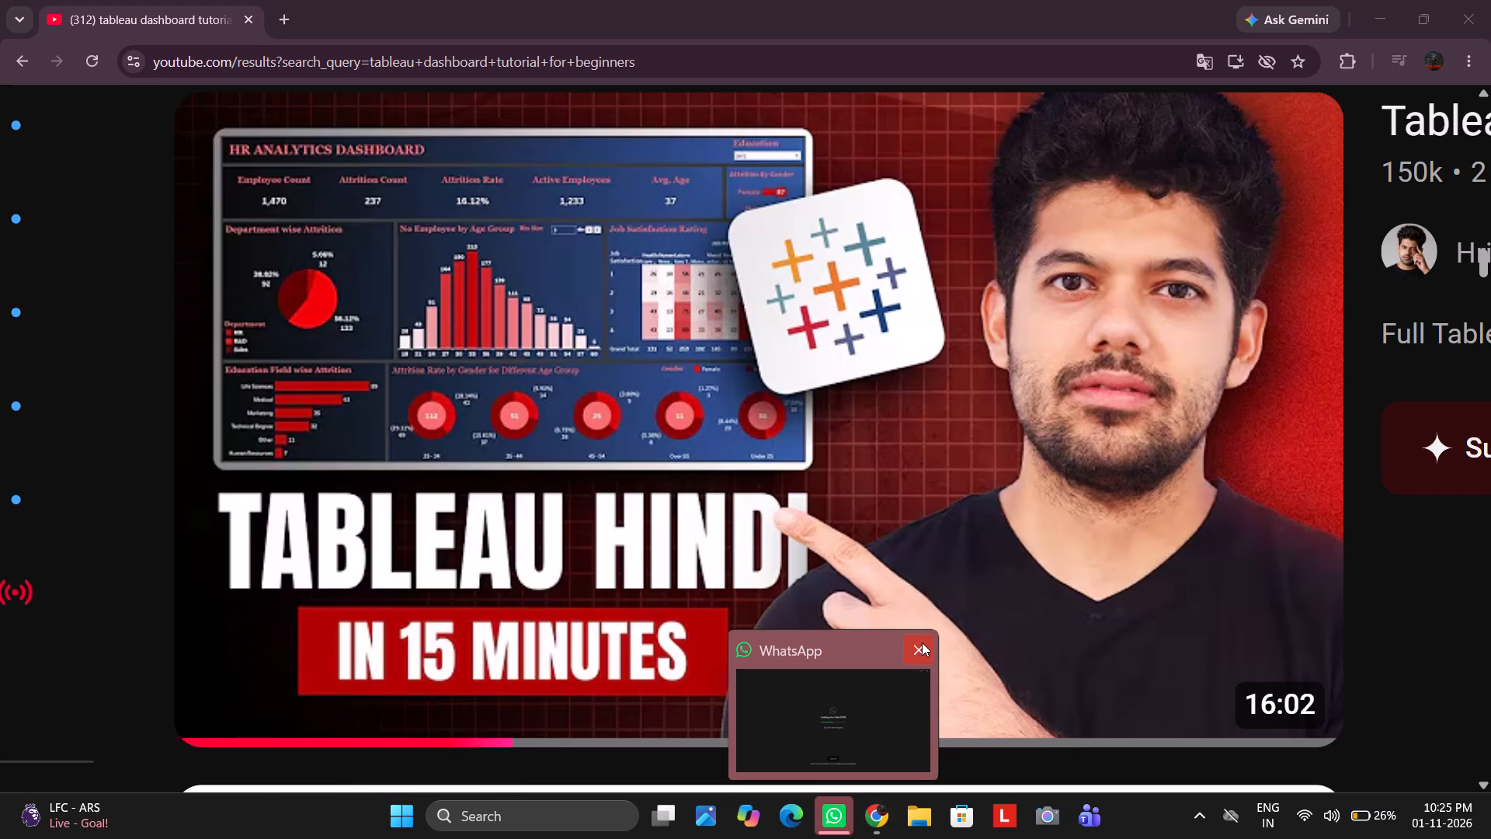
click(922, 642)
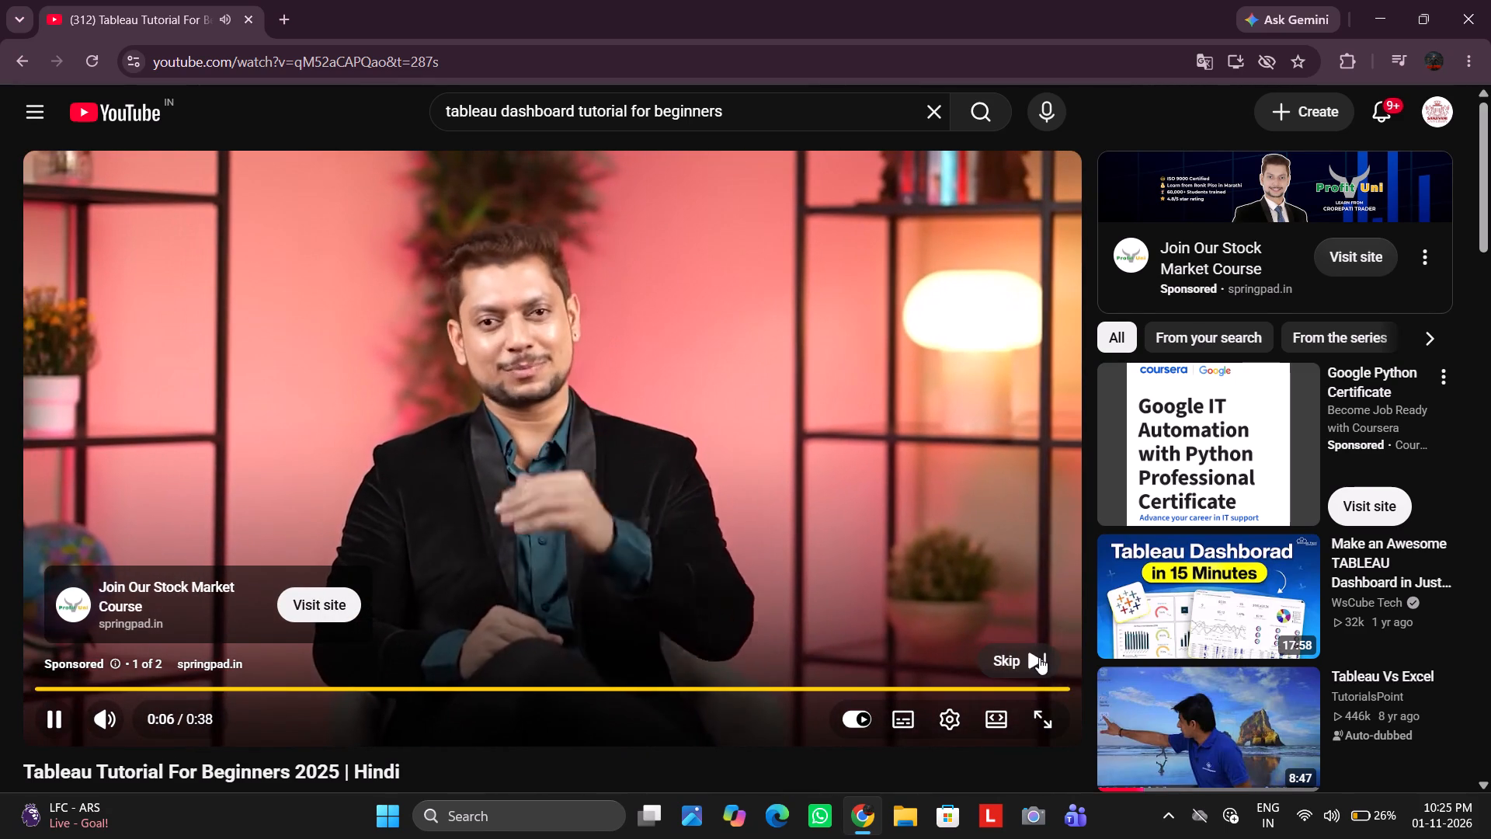
Skip the sponsored ad before the Tableau Tutorial For Beginners 2025 video and switch the player to full screen.
click(1039, 657)
click(1041, 715)
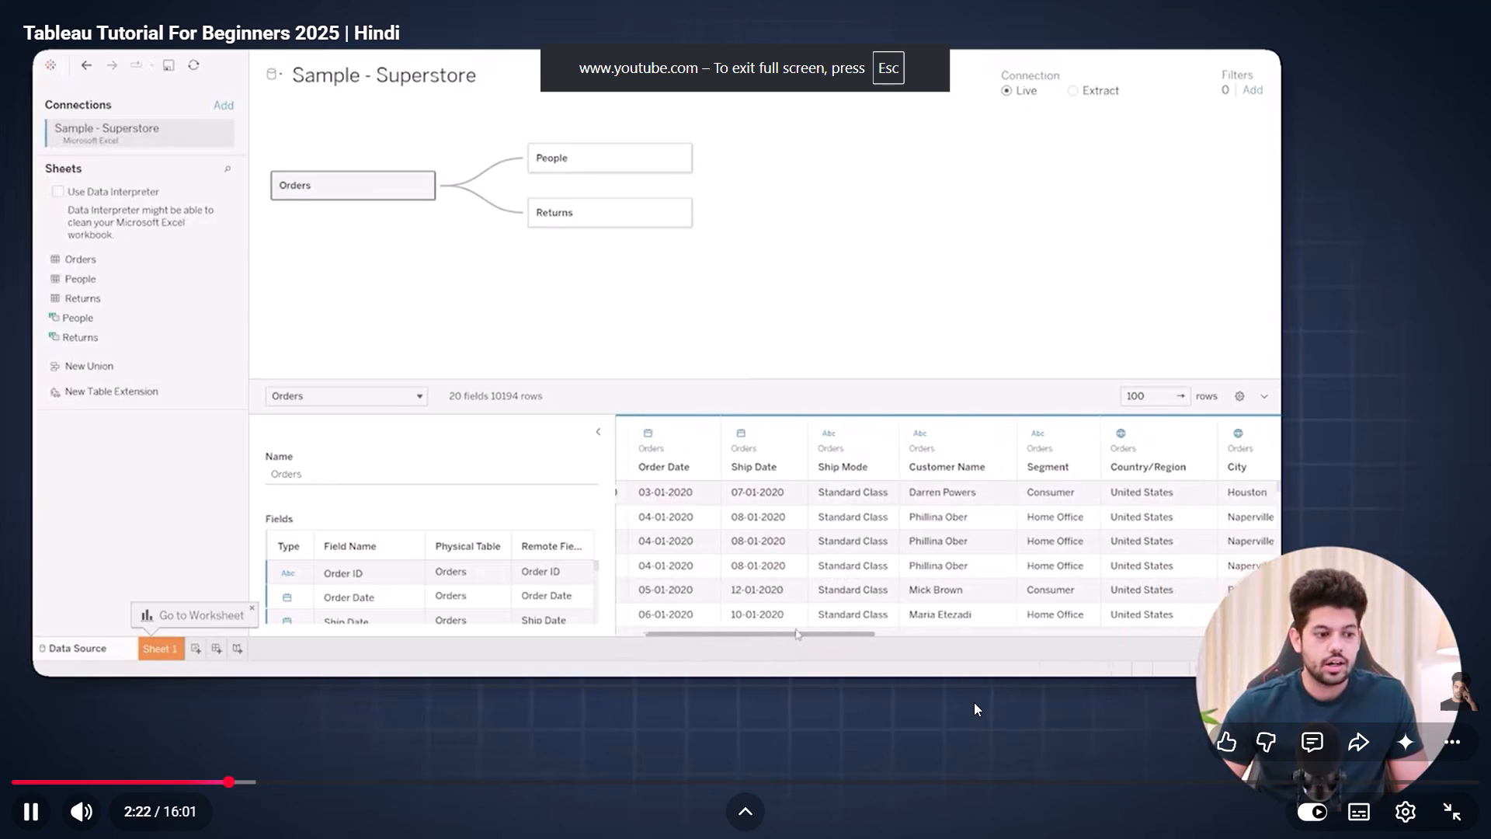
Set the Tableau tutorial's playback speed to 1.25 and dismiss the player settings.
click(1409, 812)
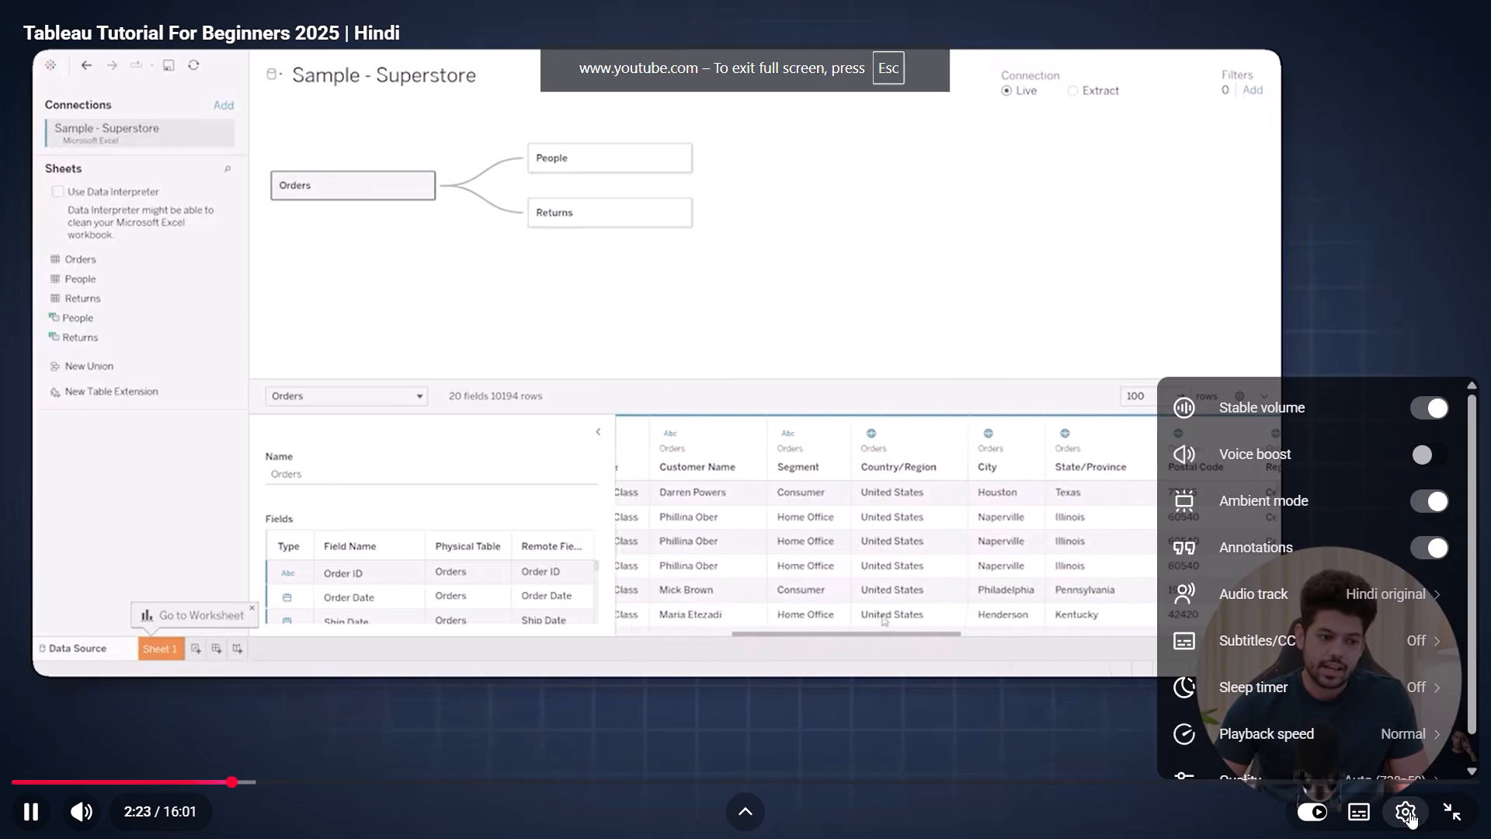
scroll(1377, 722, down, 2)
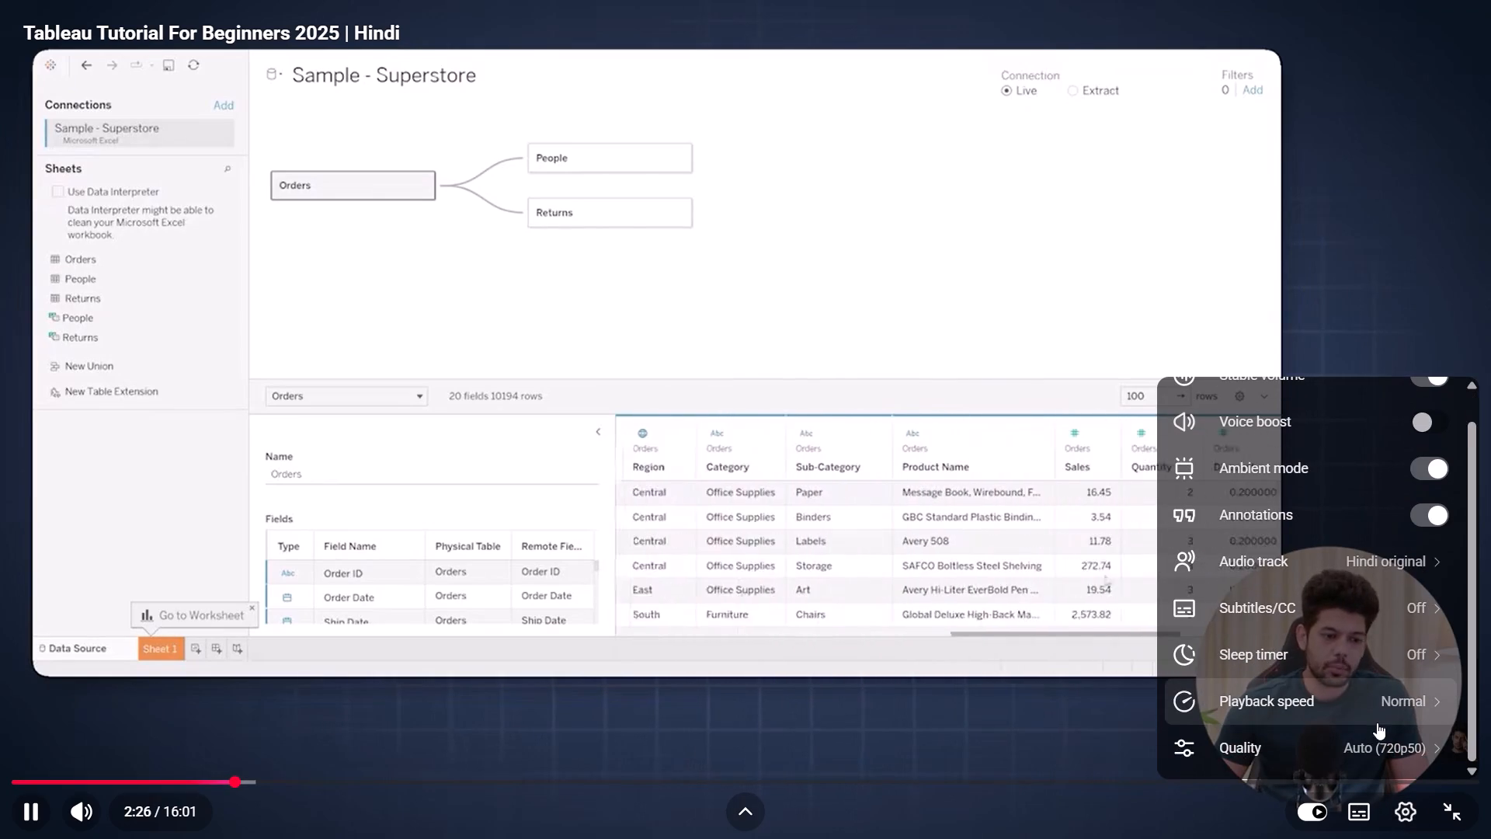
click(1342, 696)
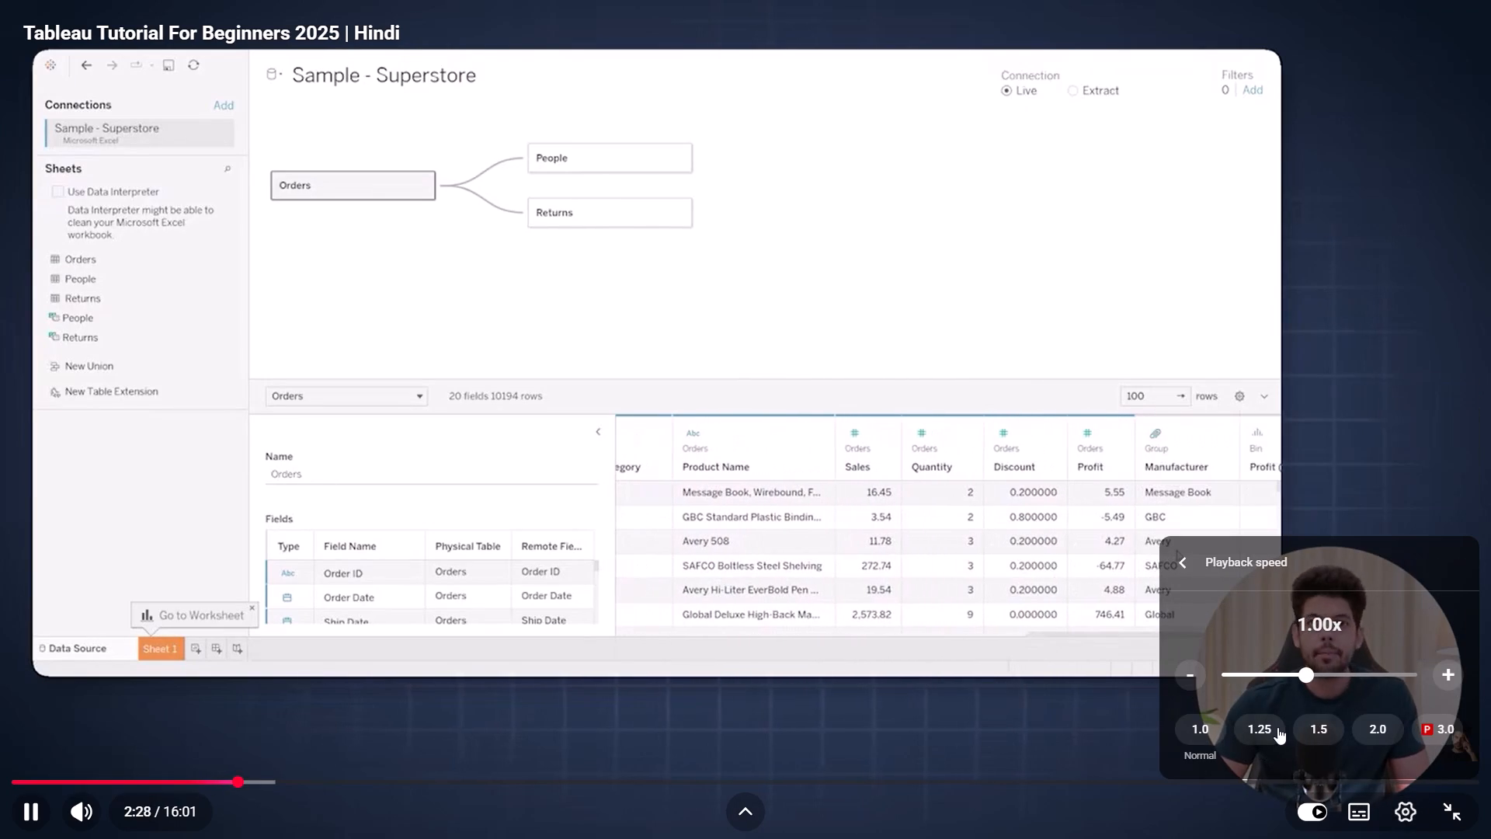
click(1274, 729)
click(1380, 444)
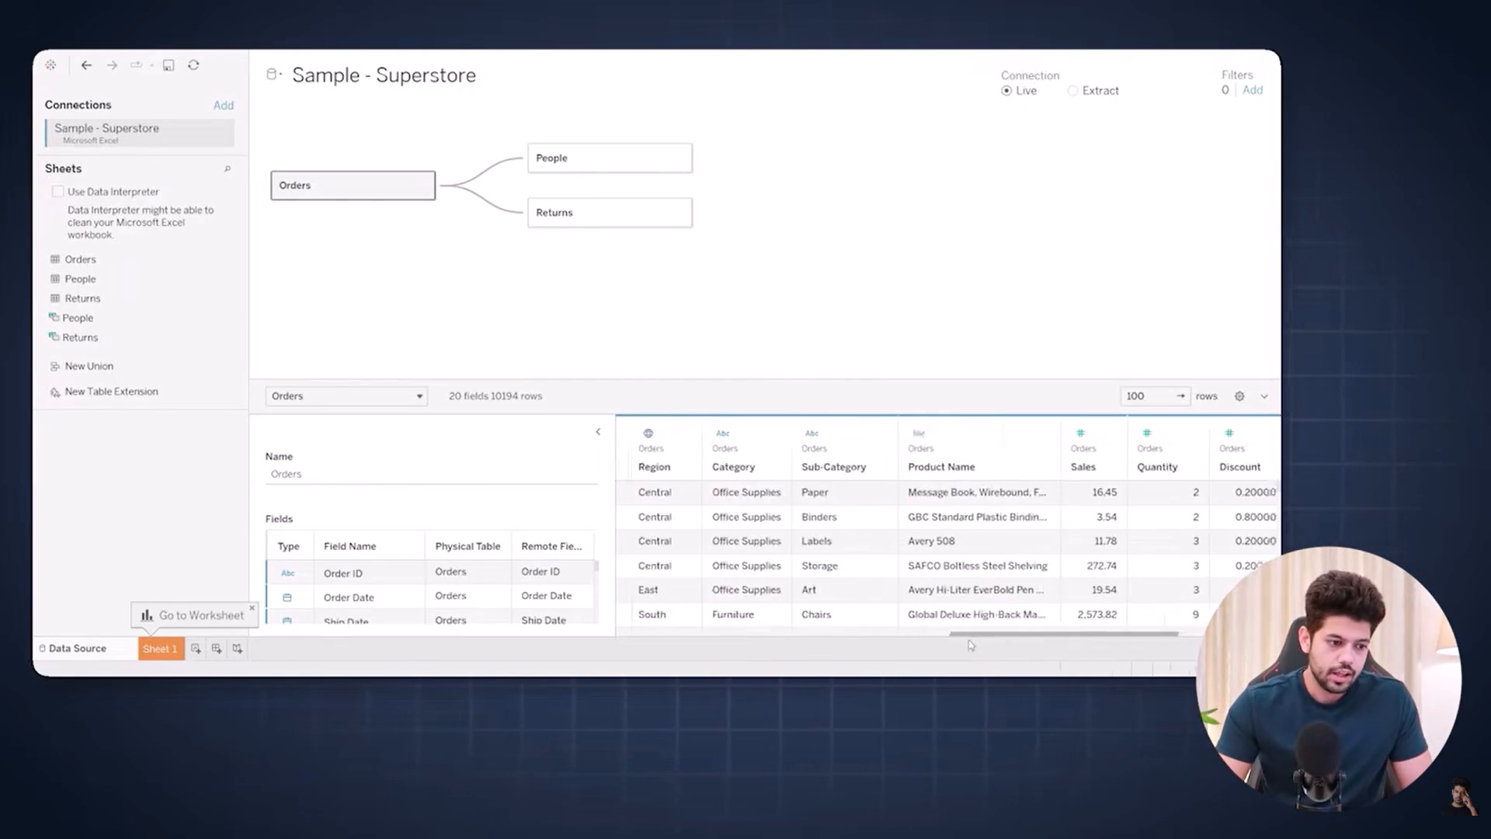
Skip the full-screen Tableau tutorial forward by 25 seconds in 5-second jumps.
key(Right)
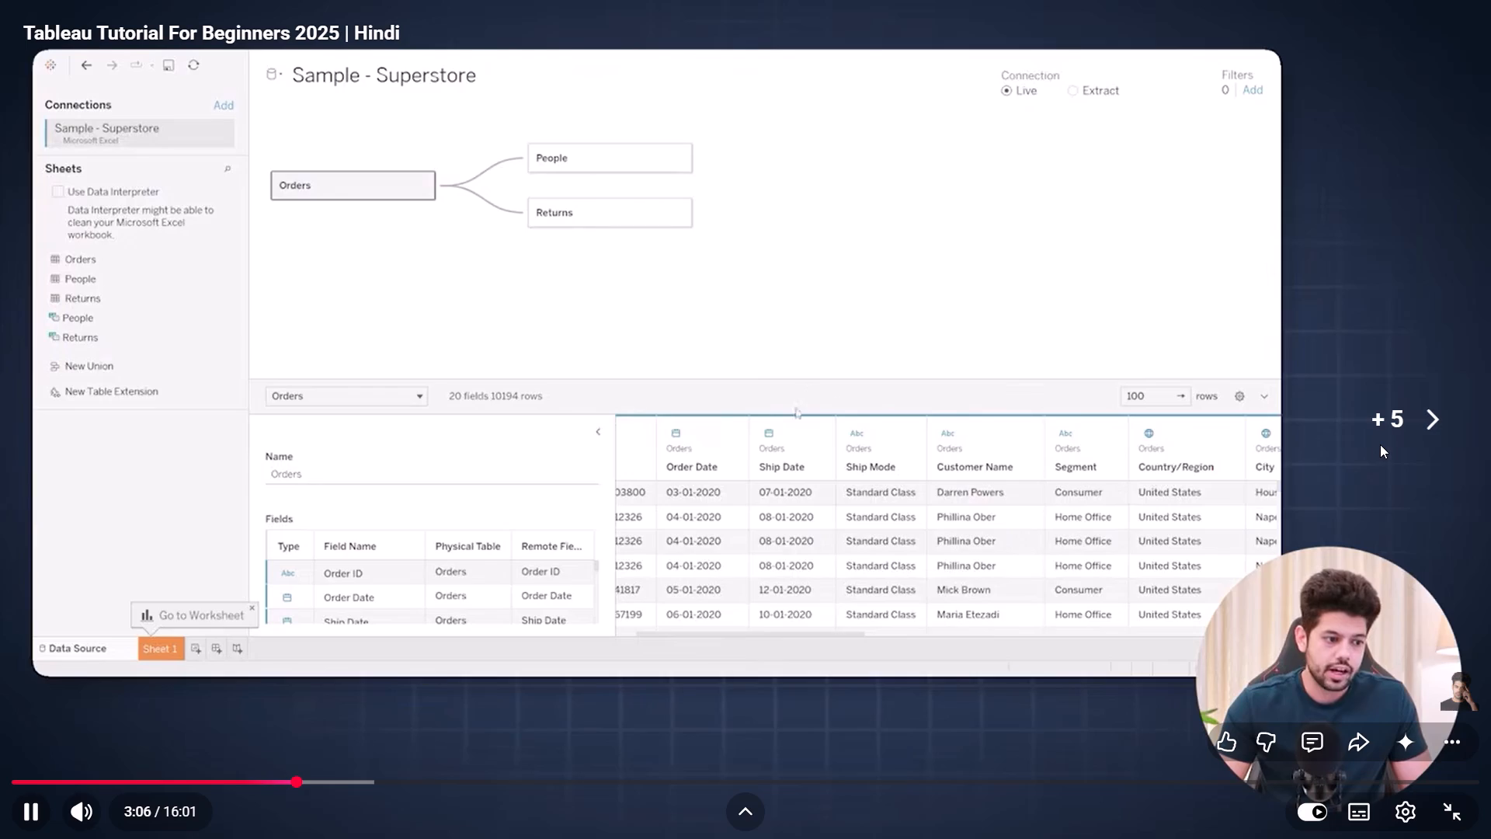
key(Right)
key(Right)
key(Right)
key(Right)
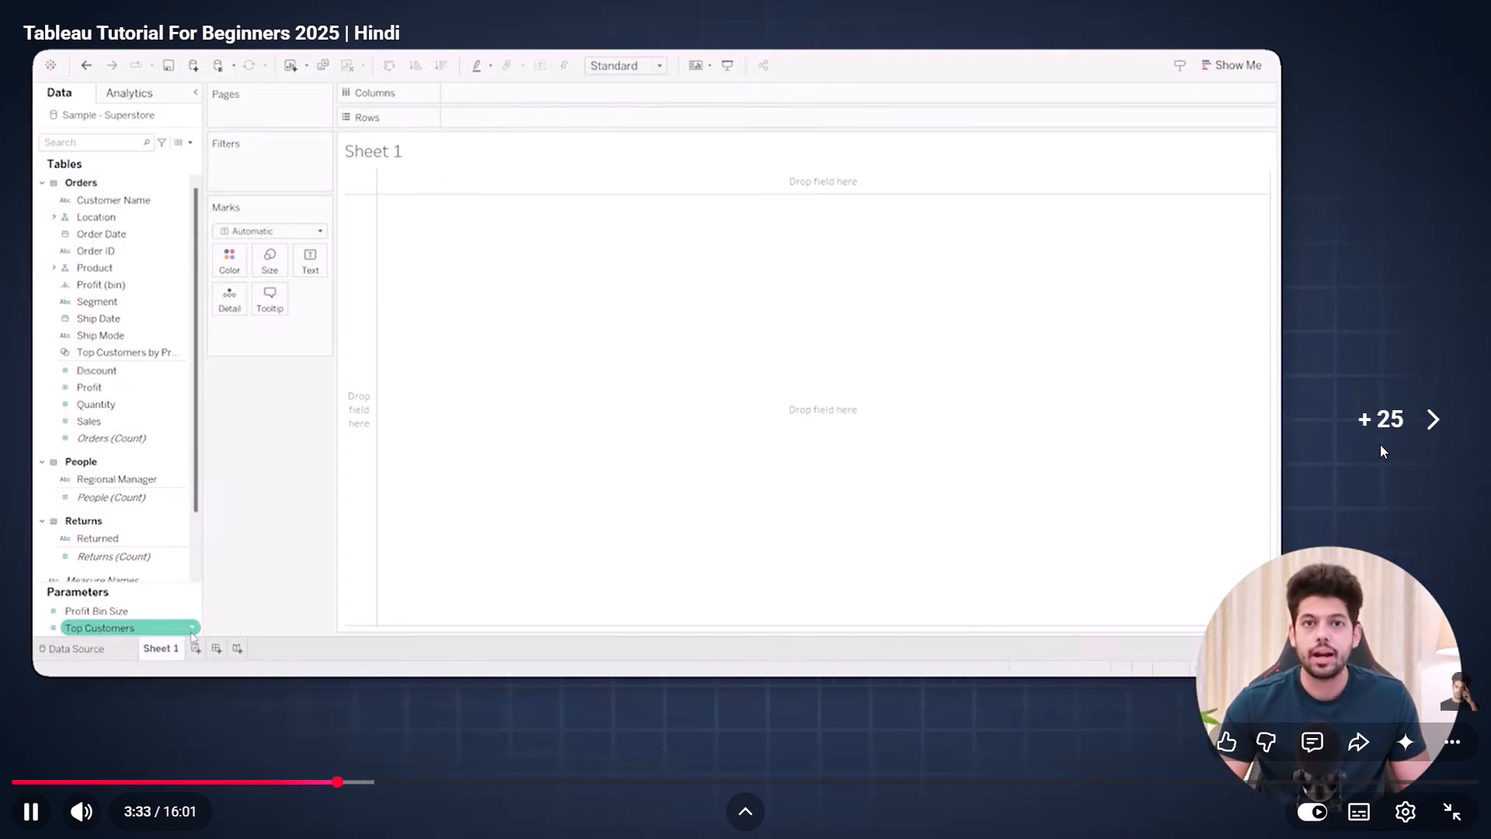
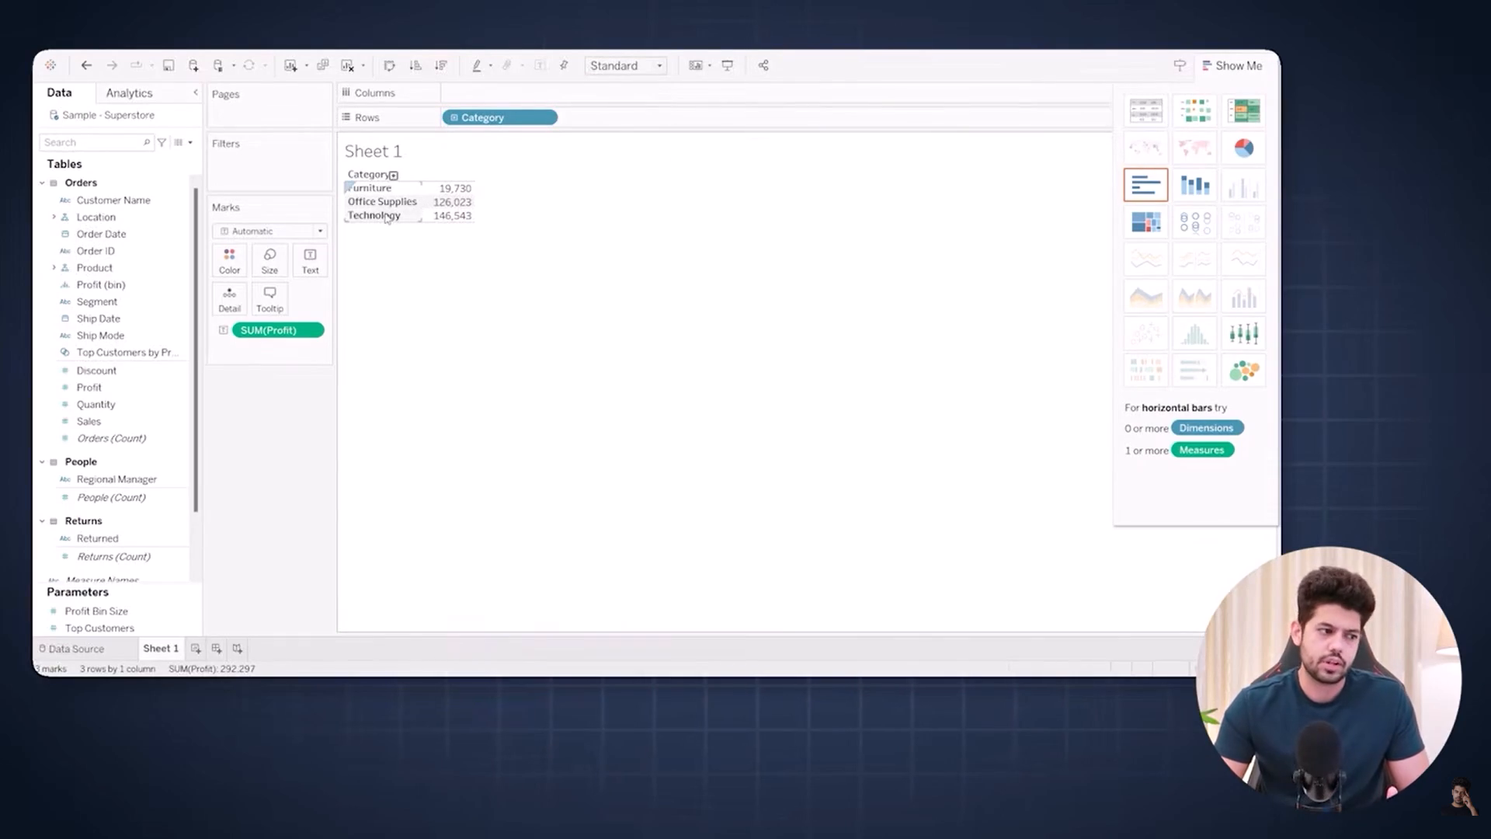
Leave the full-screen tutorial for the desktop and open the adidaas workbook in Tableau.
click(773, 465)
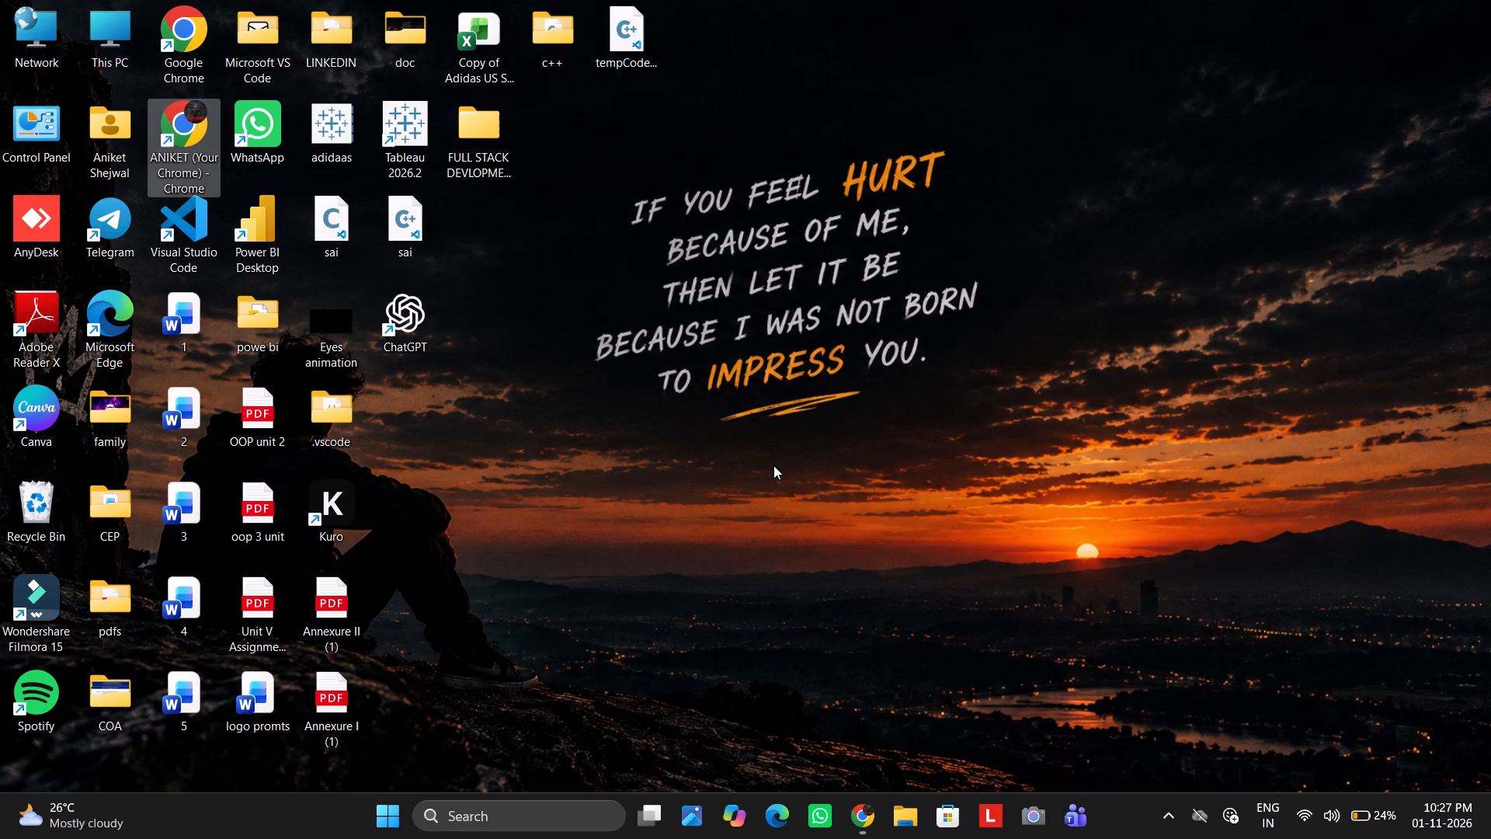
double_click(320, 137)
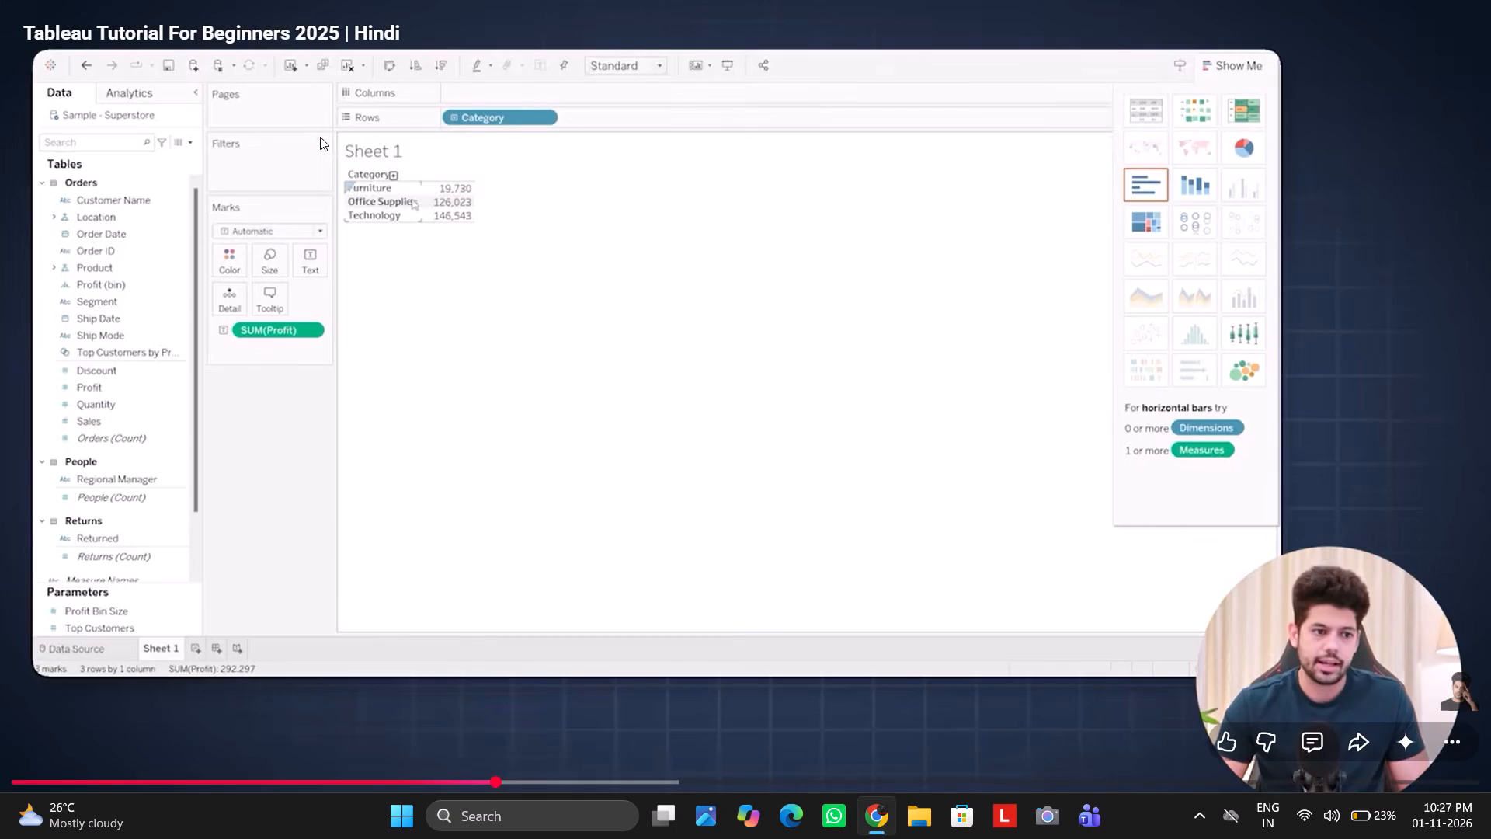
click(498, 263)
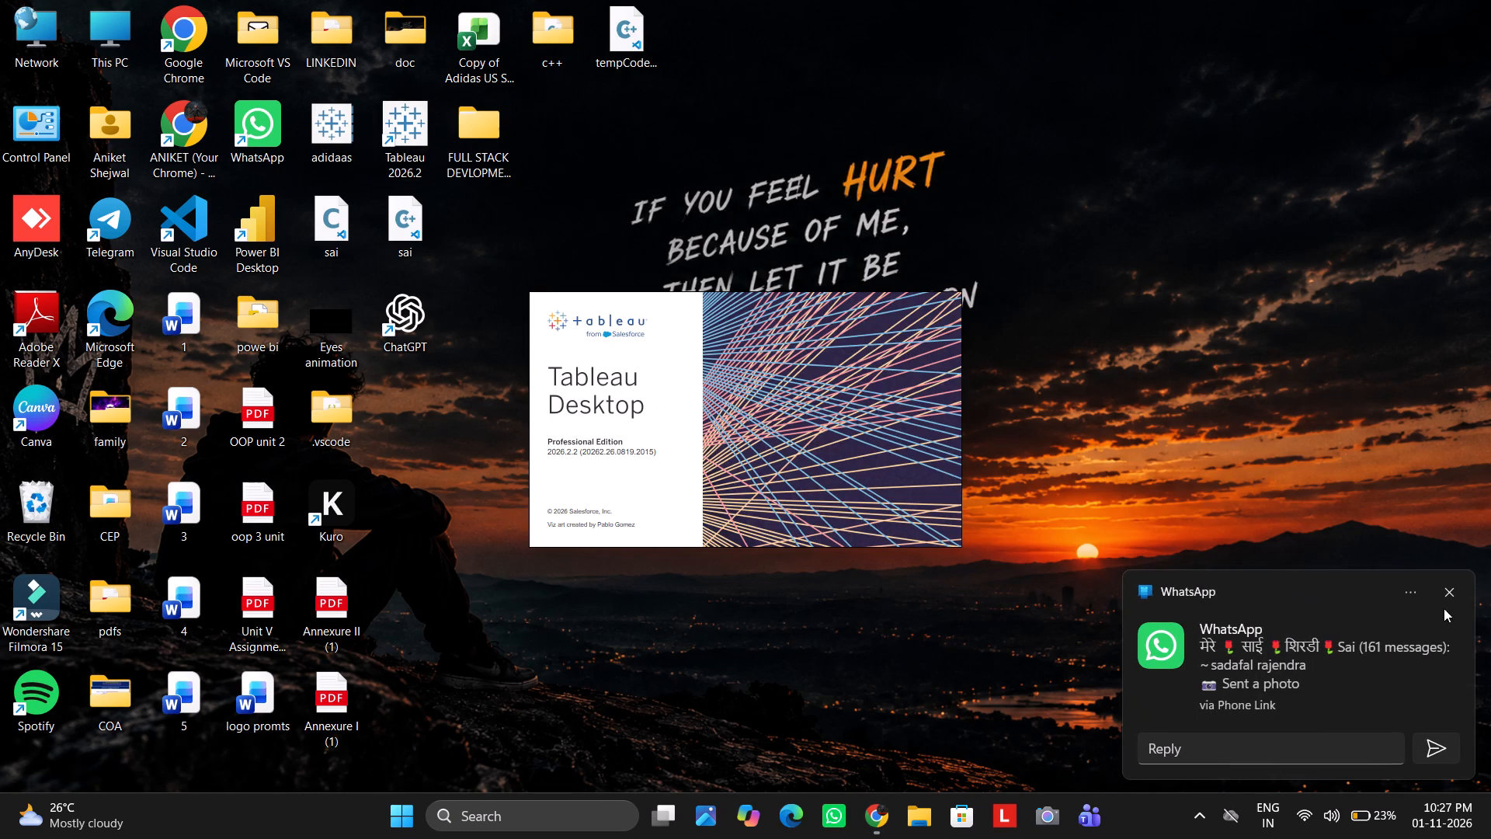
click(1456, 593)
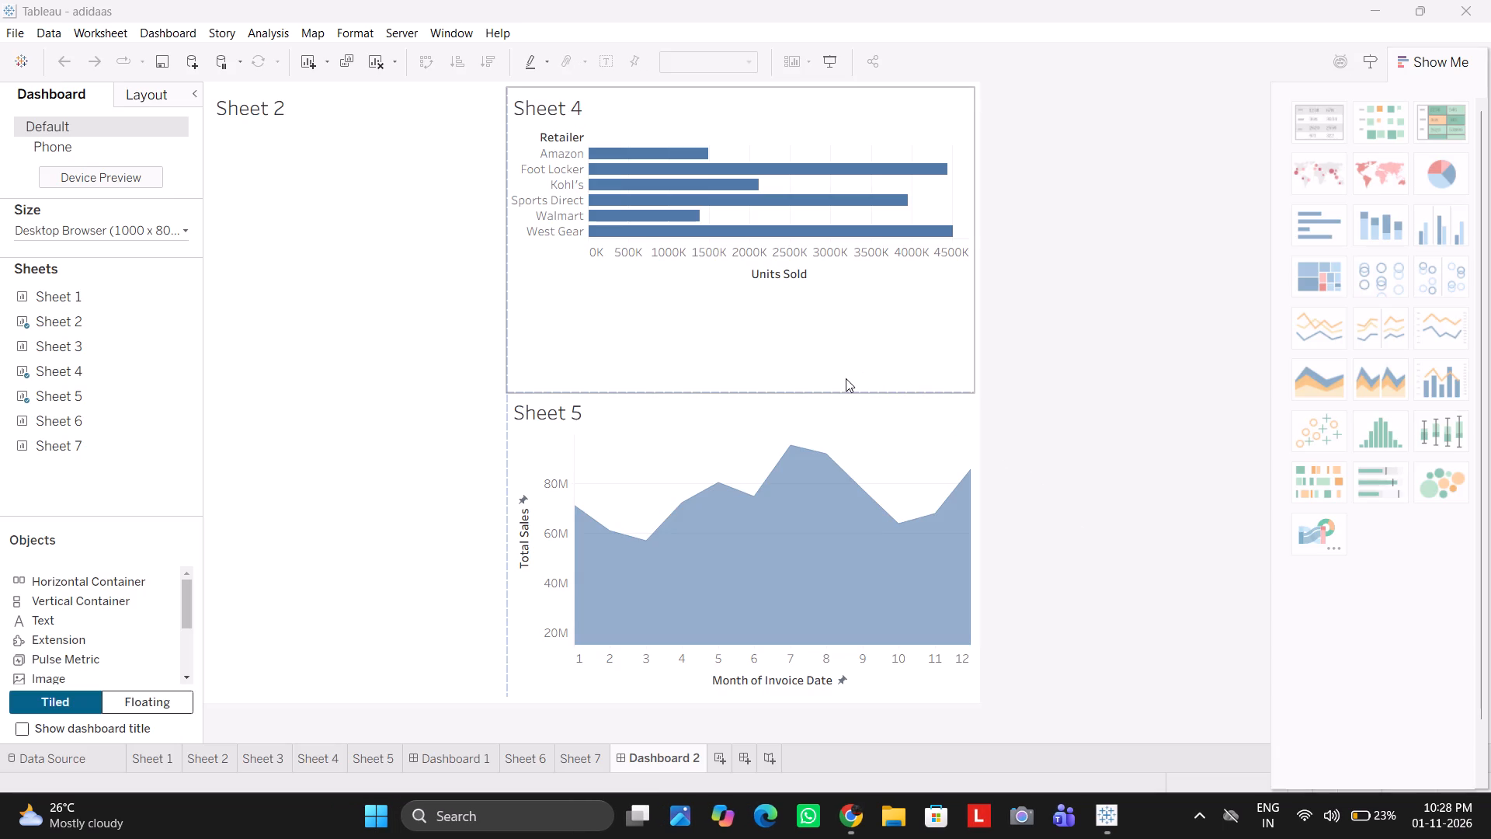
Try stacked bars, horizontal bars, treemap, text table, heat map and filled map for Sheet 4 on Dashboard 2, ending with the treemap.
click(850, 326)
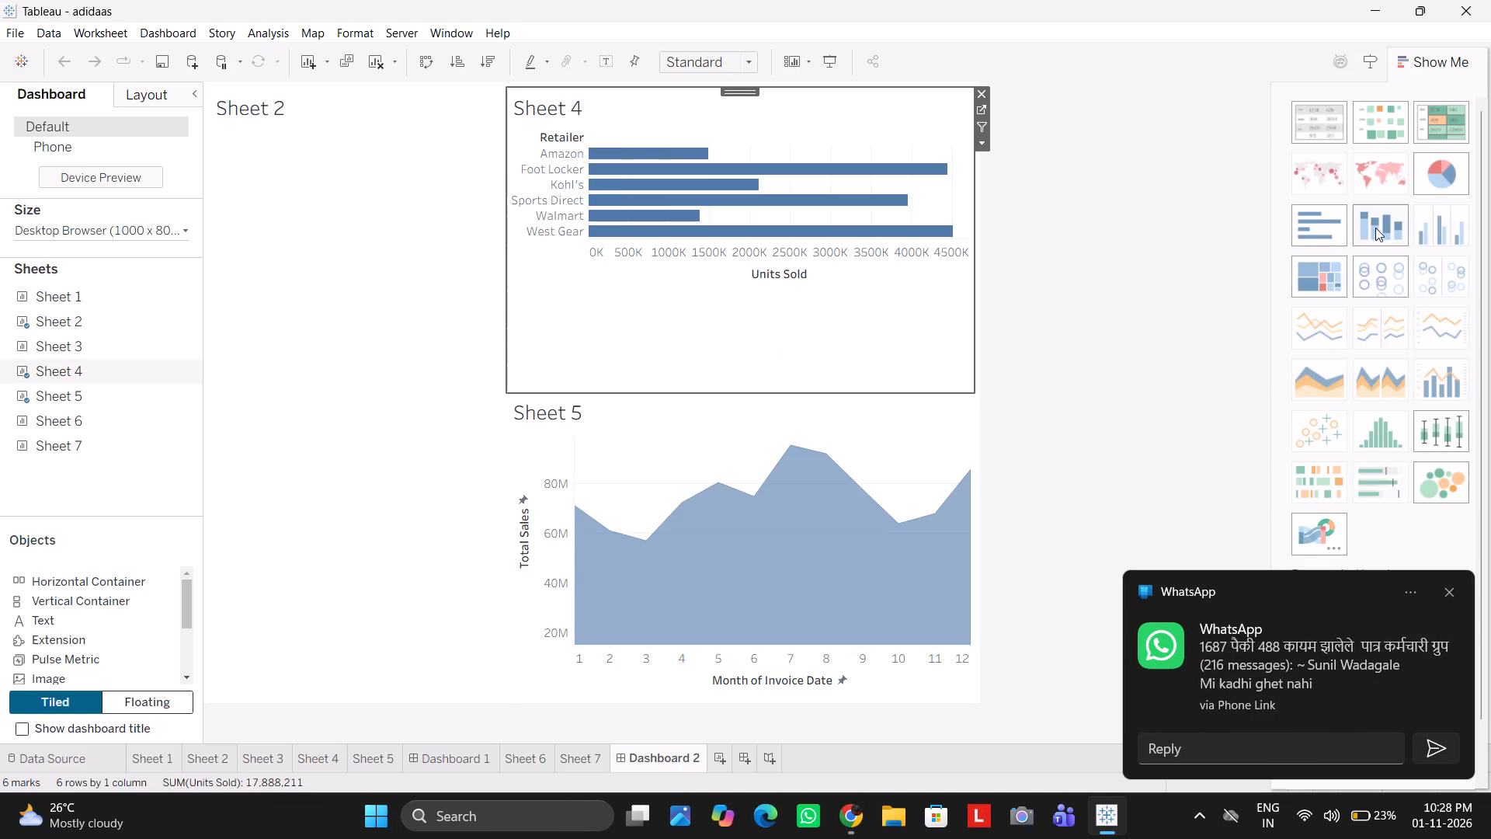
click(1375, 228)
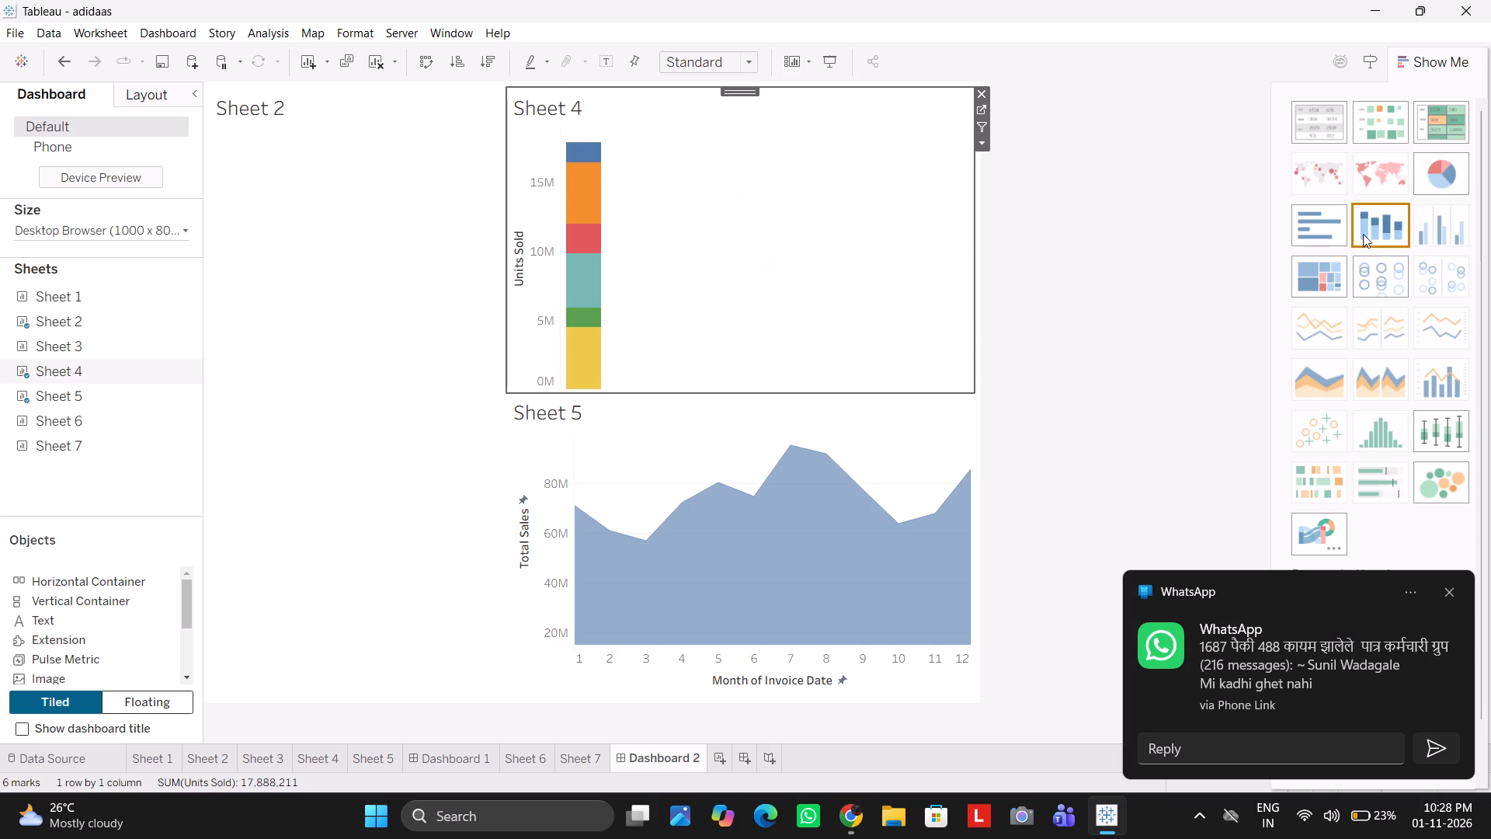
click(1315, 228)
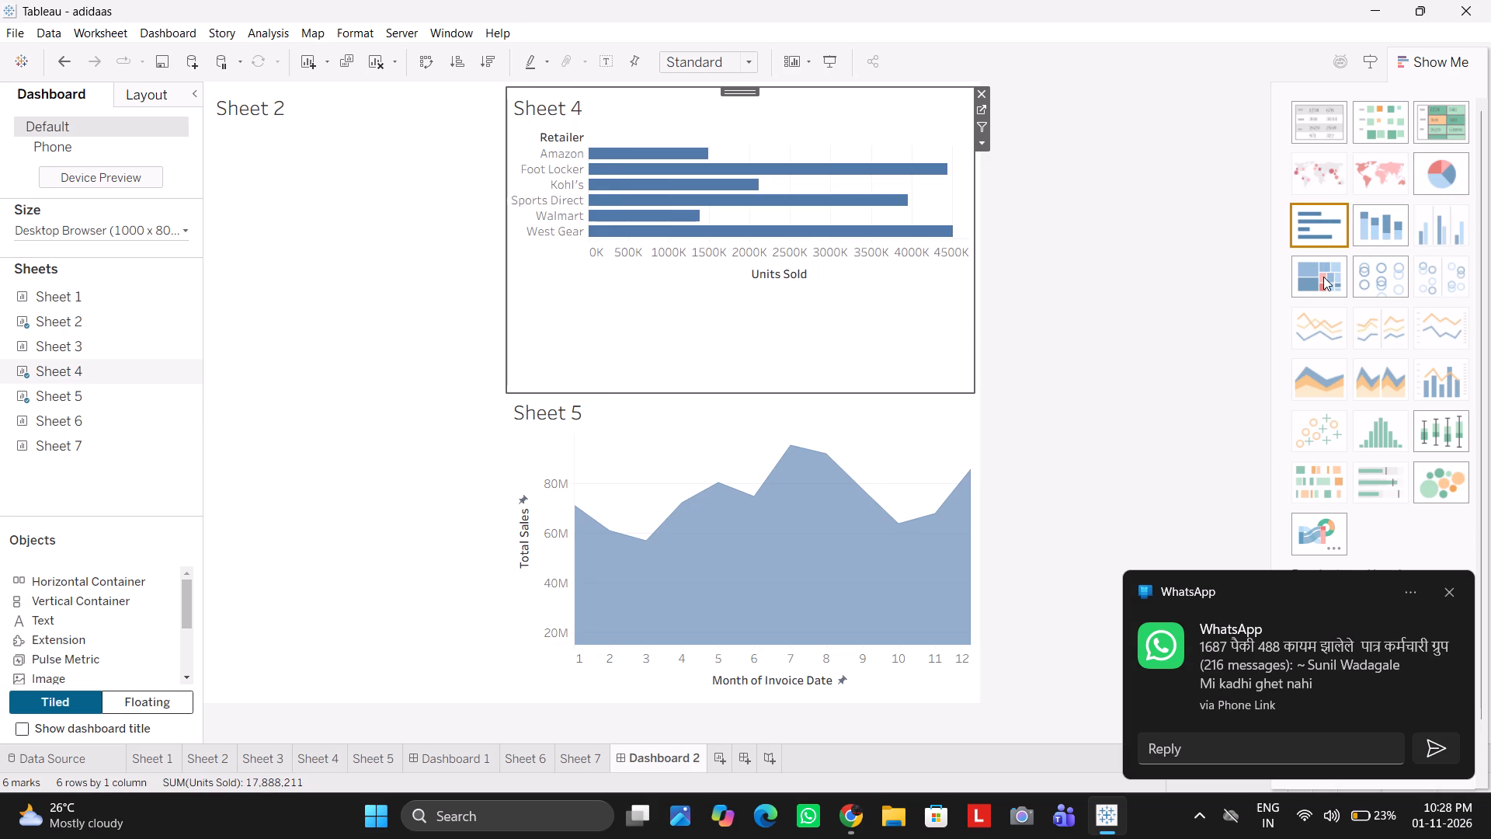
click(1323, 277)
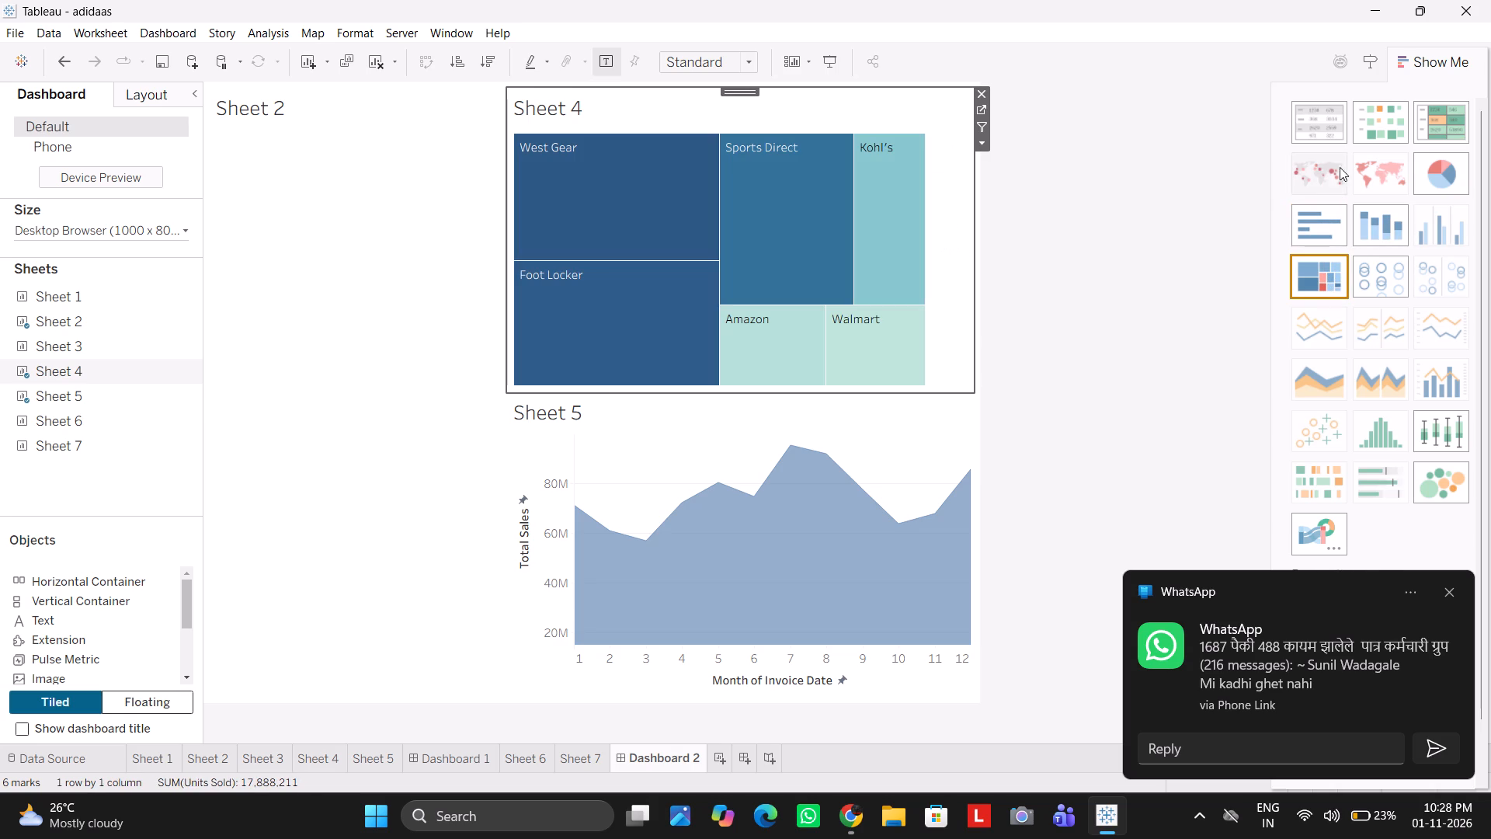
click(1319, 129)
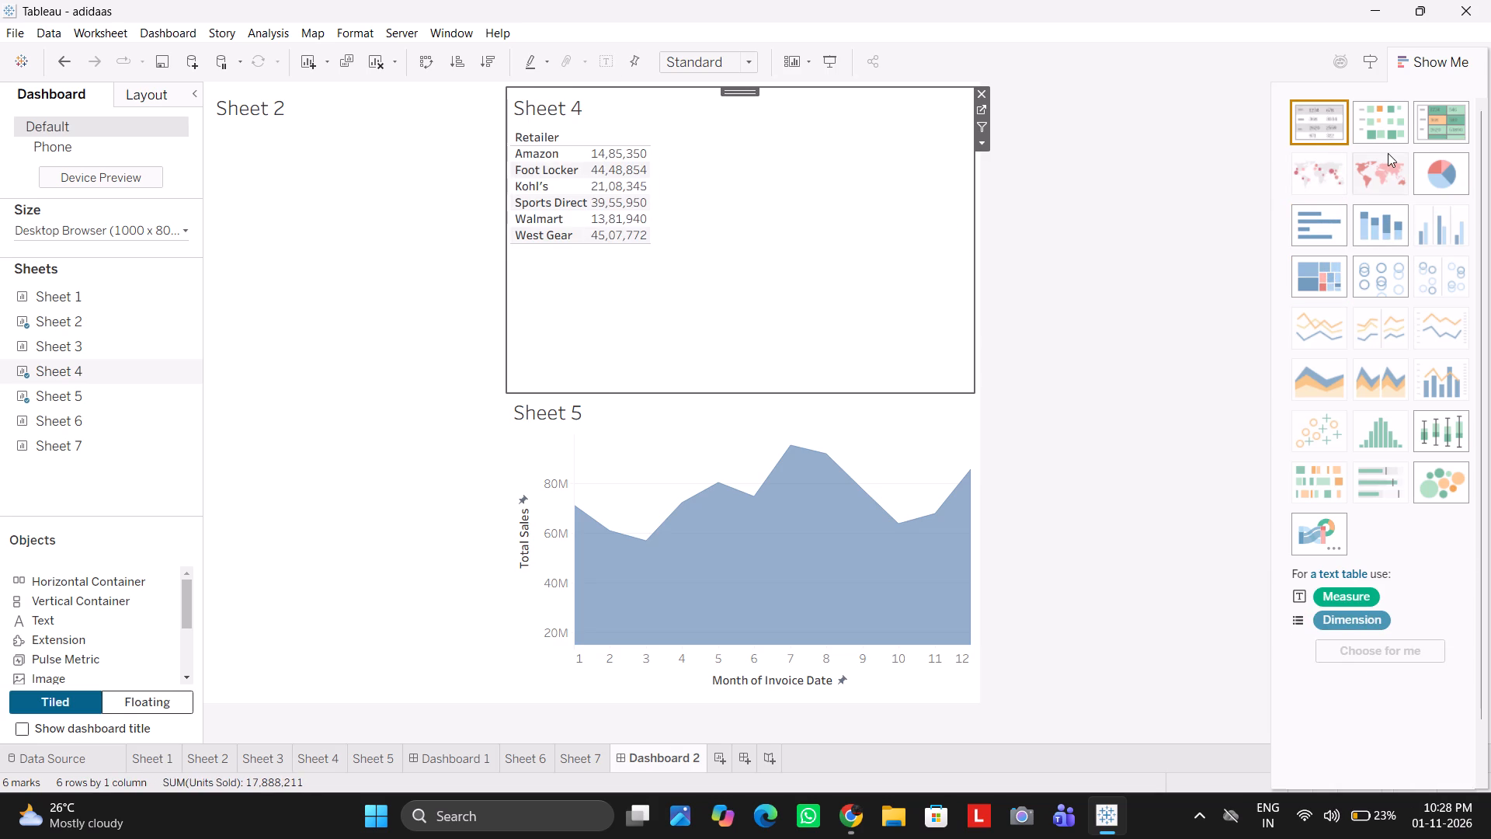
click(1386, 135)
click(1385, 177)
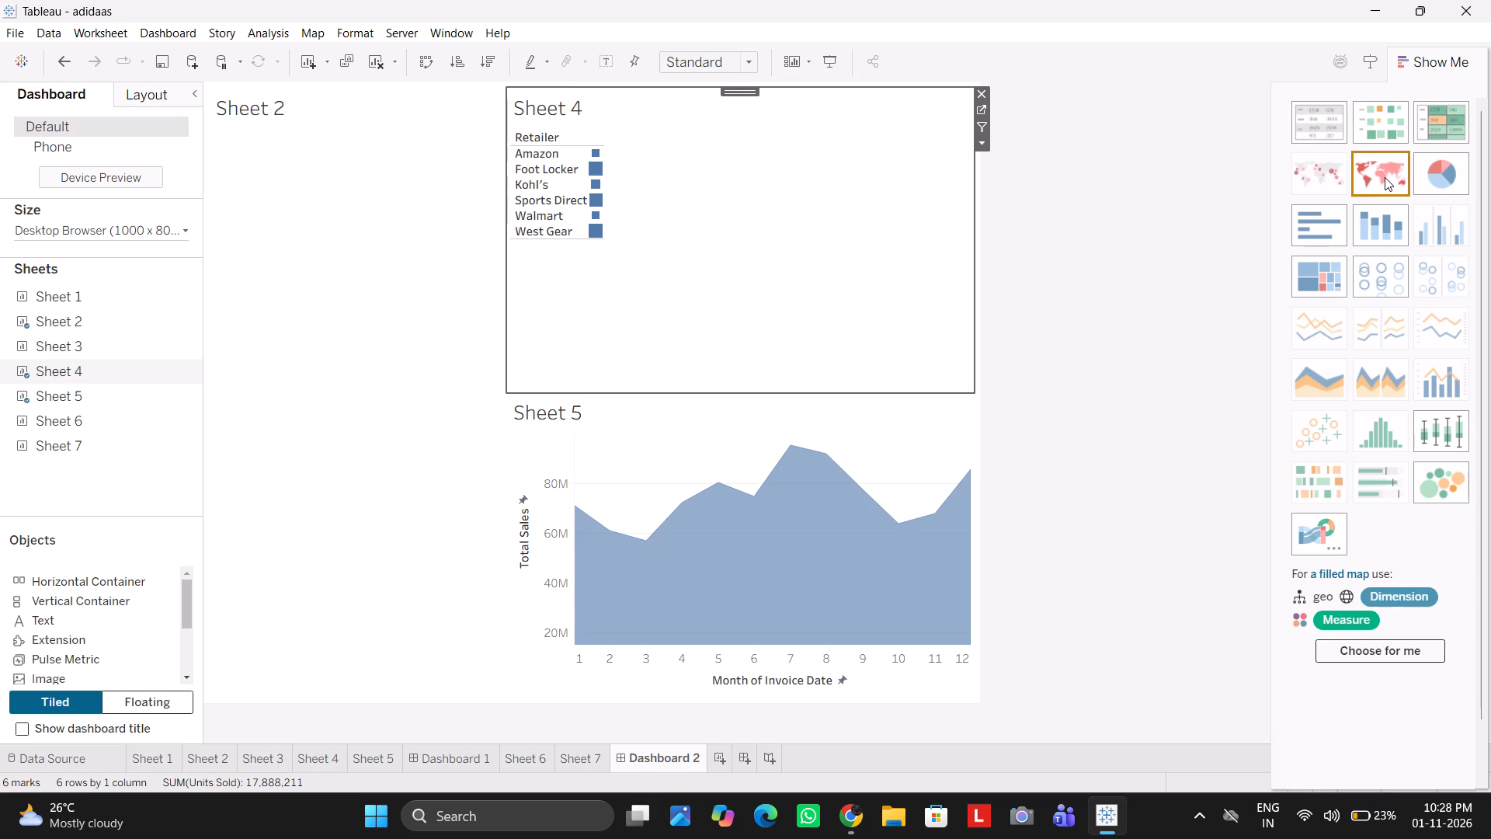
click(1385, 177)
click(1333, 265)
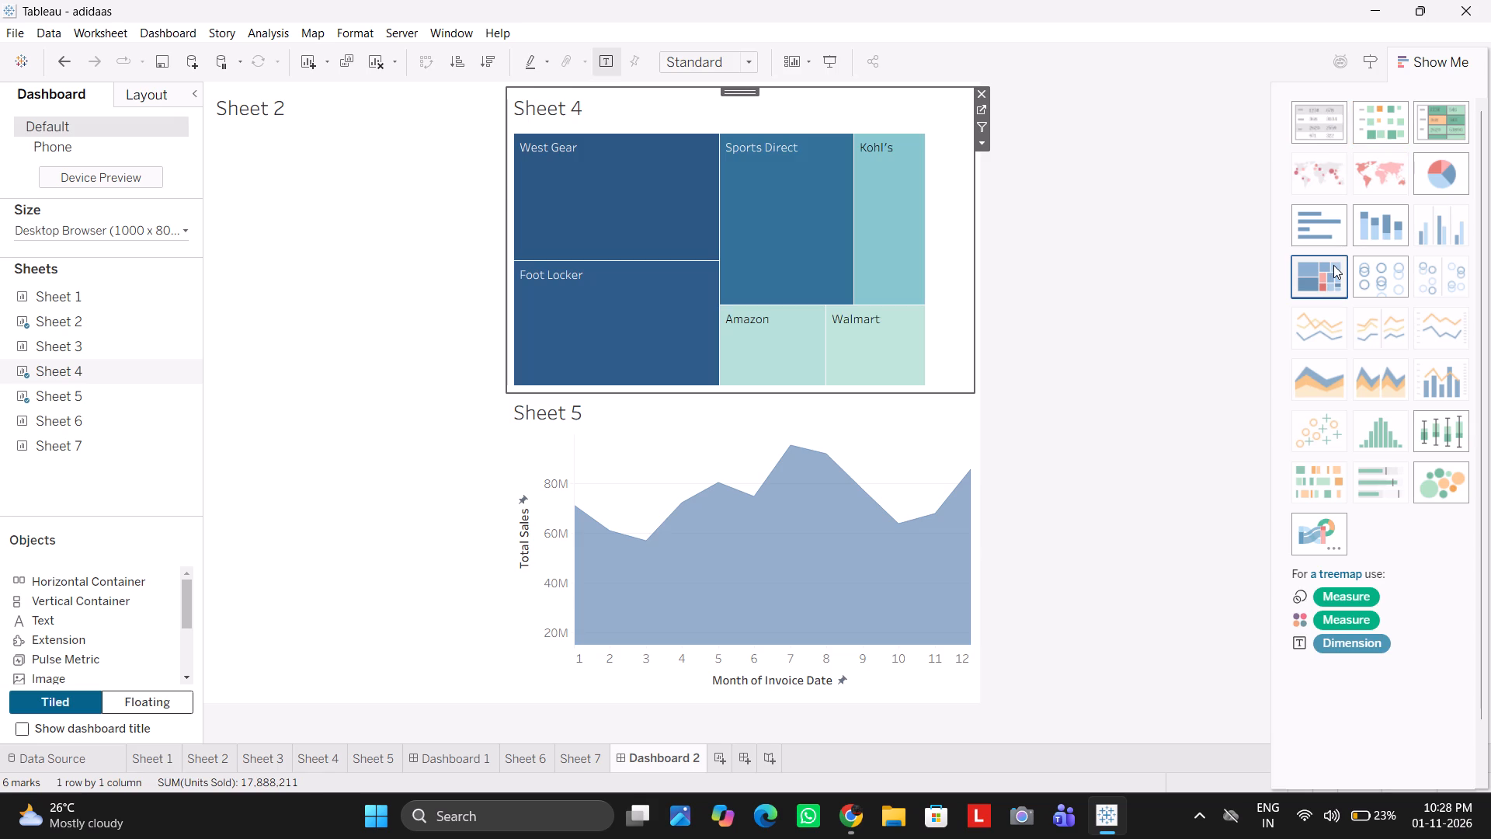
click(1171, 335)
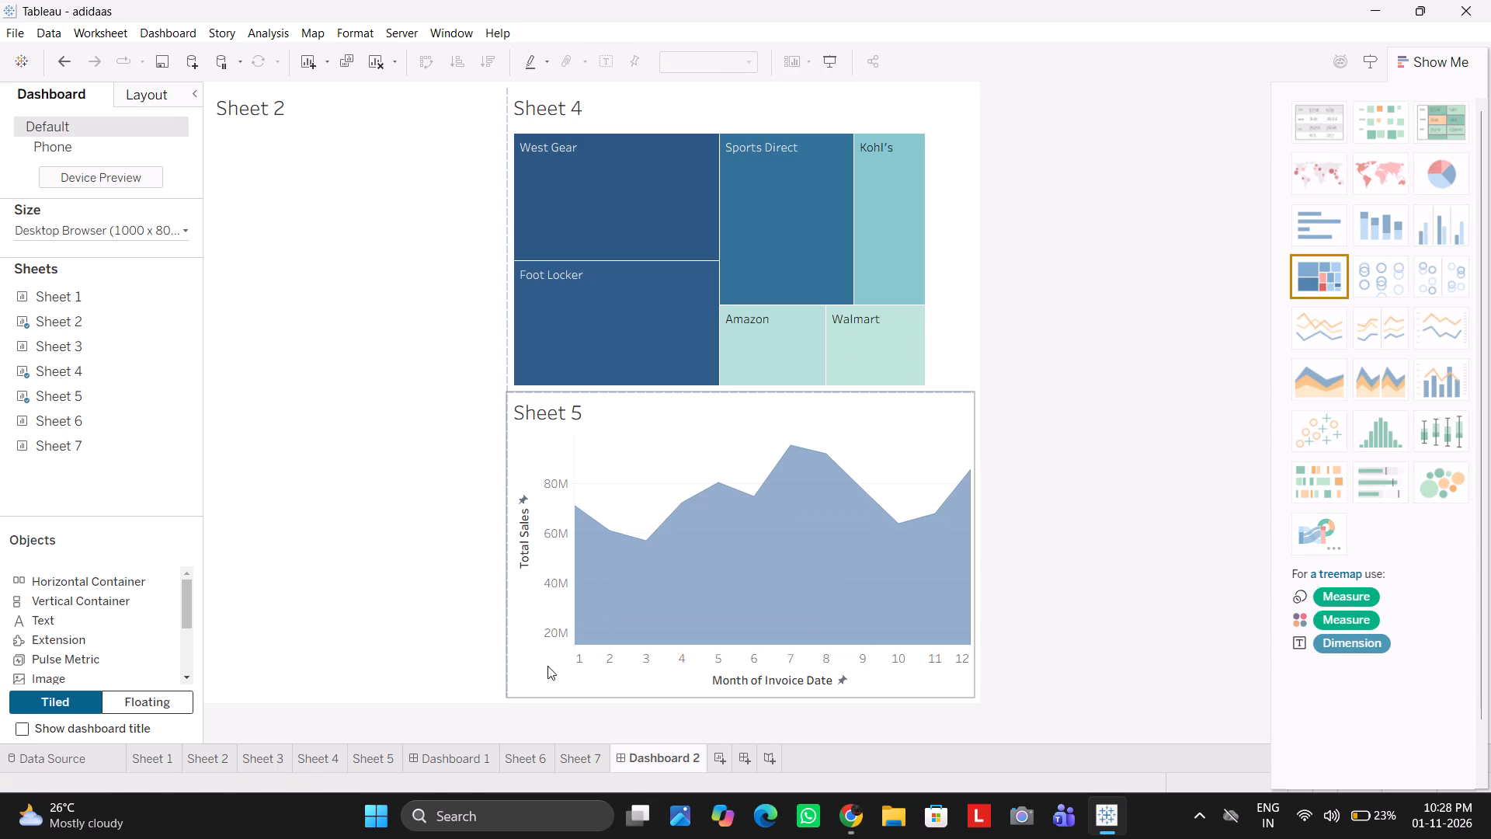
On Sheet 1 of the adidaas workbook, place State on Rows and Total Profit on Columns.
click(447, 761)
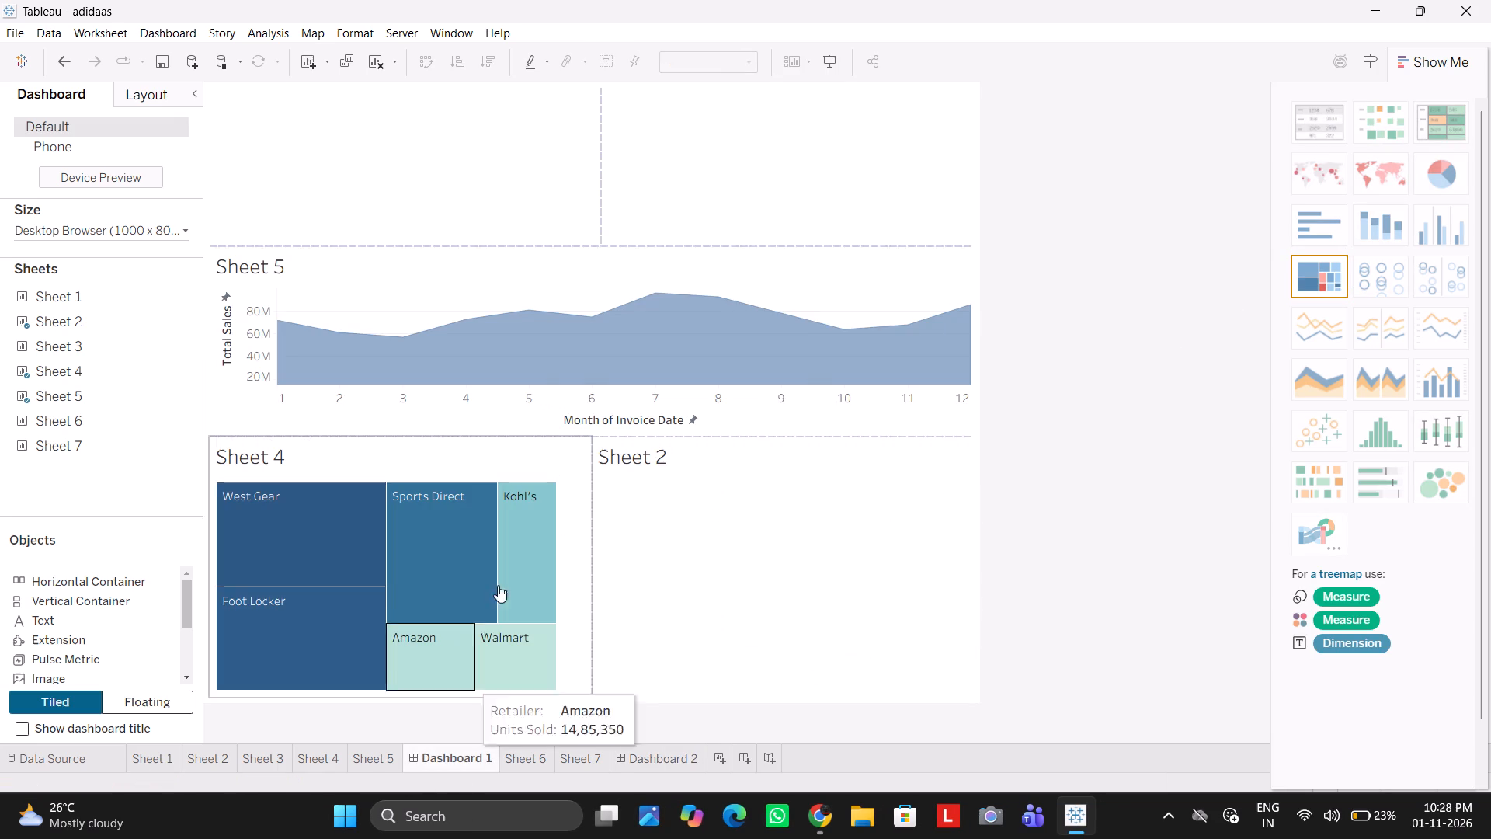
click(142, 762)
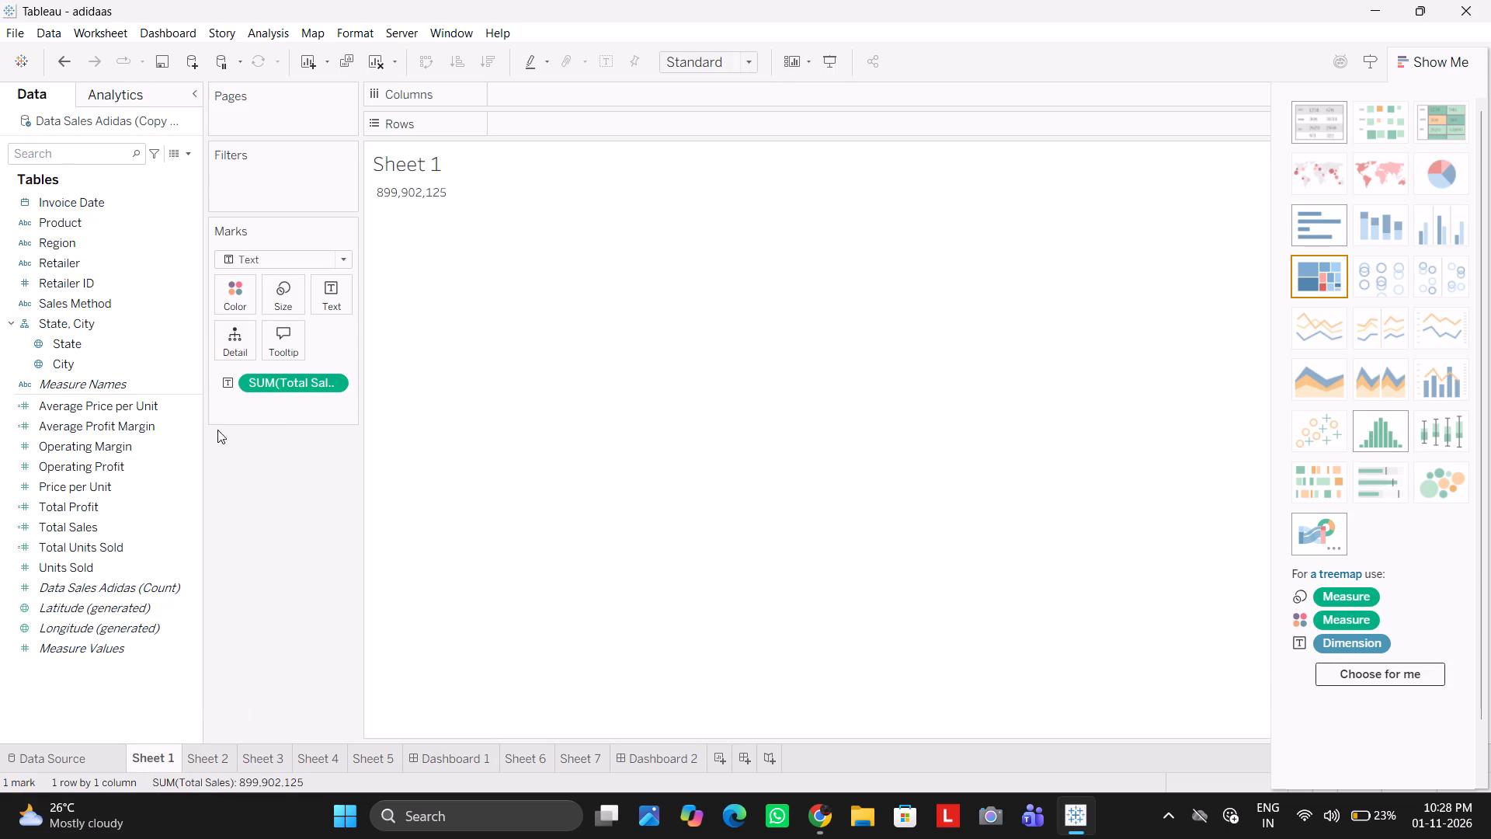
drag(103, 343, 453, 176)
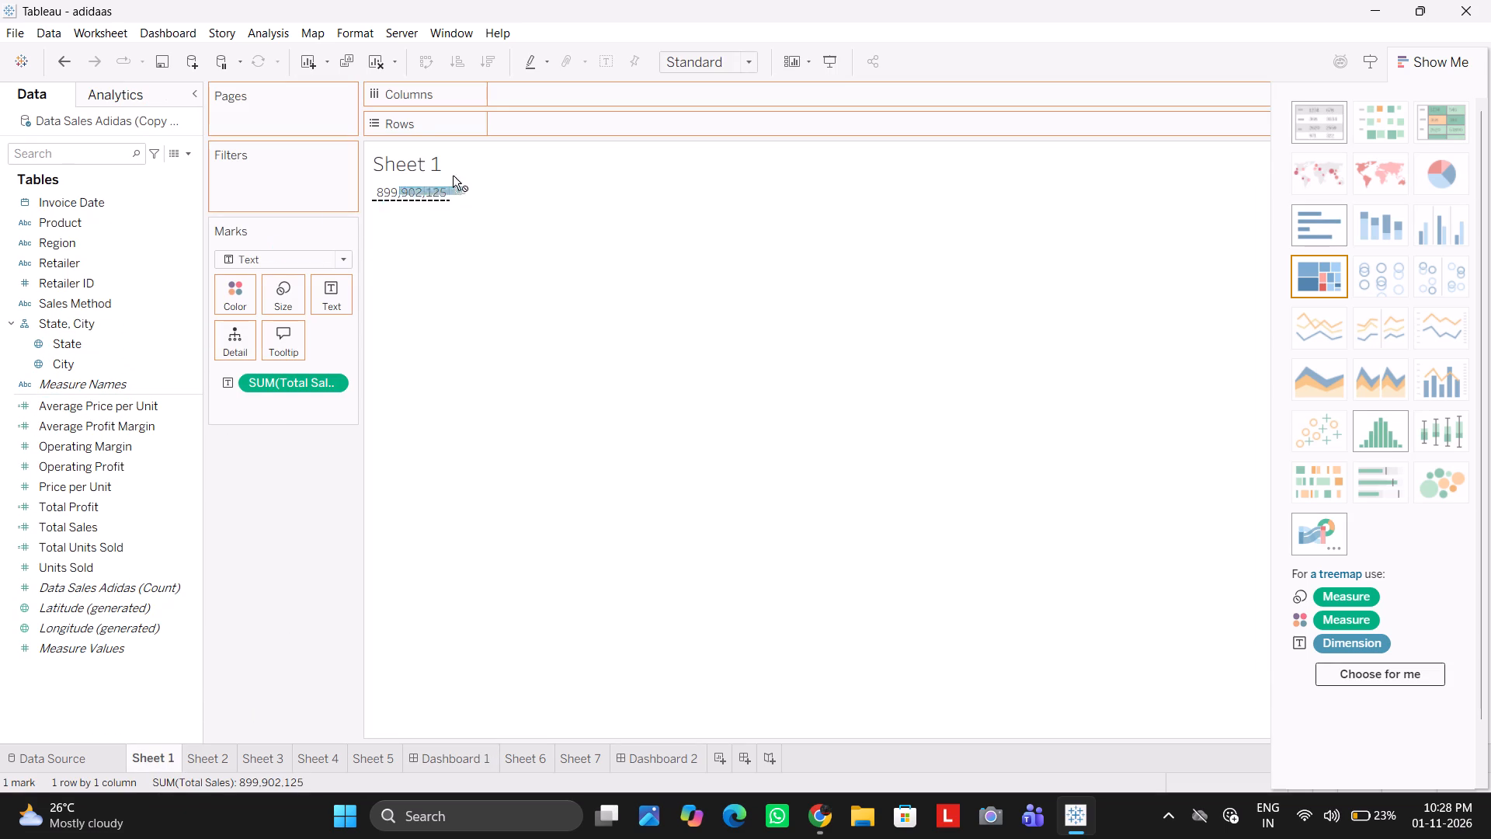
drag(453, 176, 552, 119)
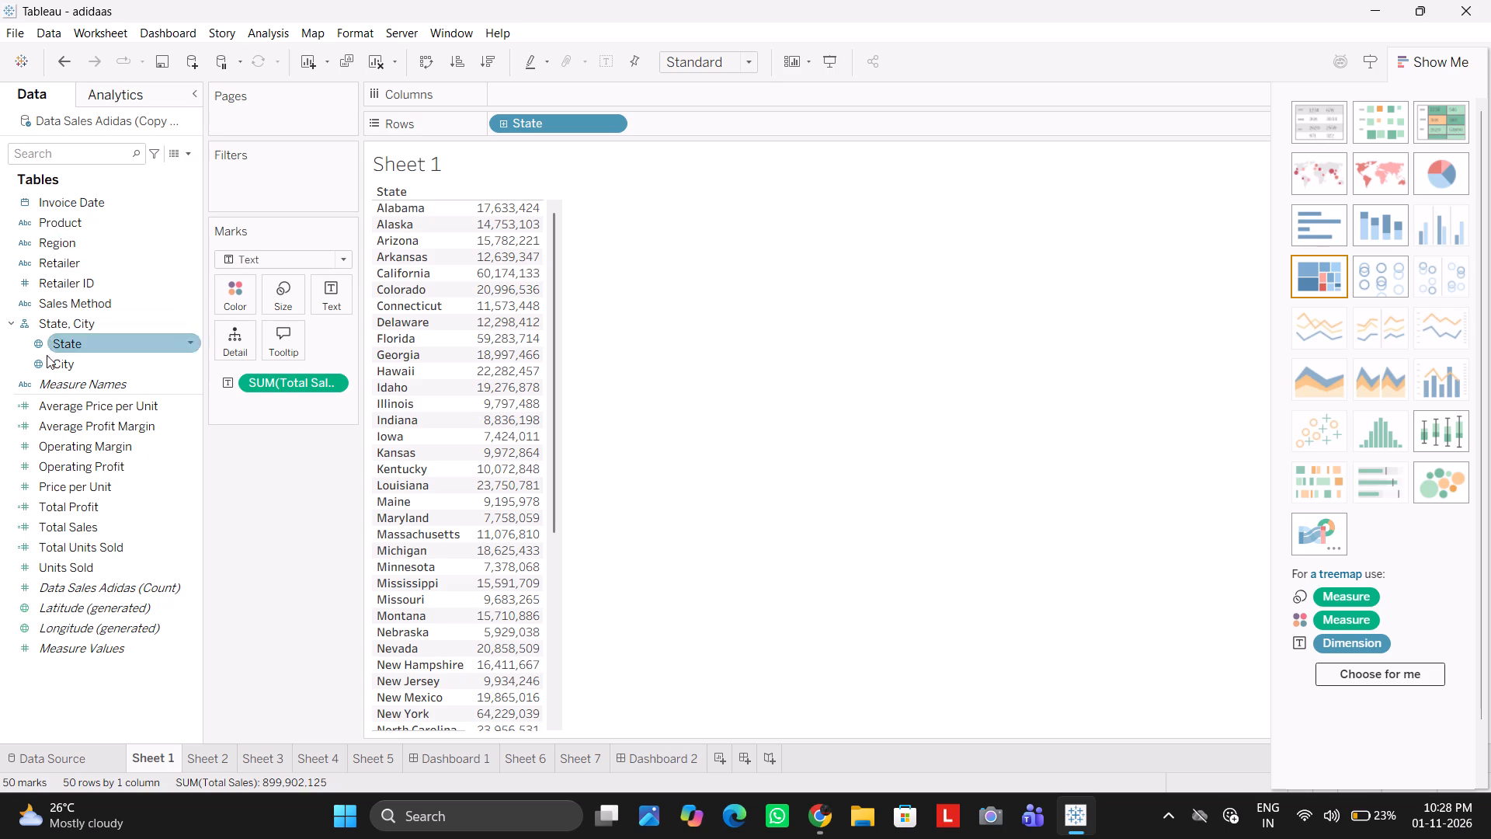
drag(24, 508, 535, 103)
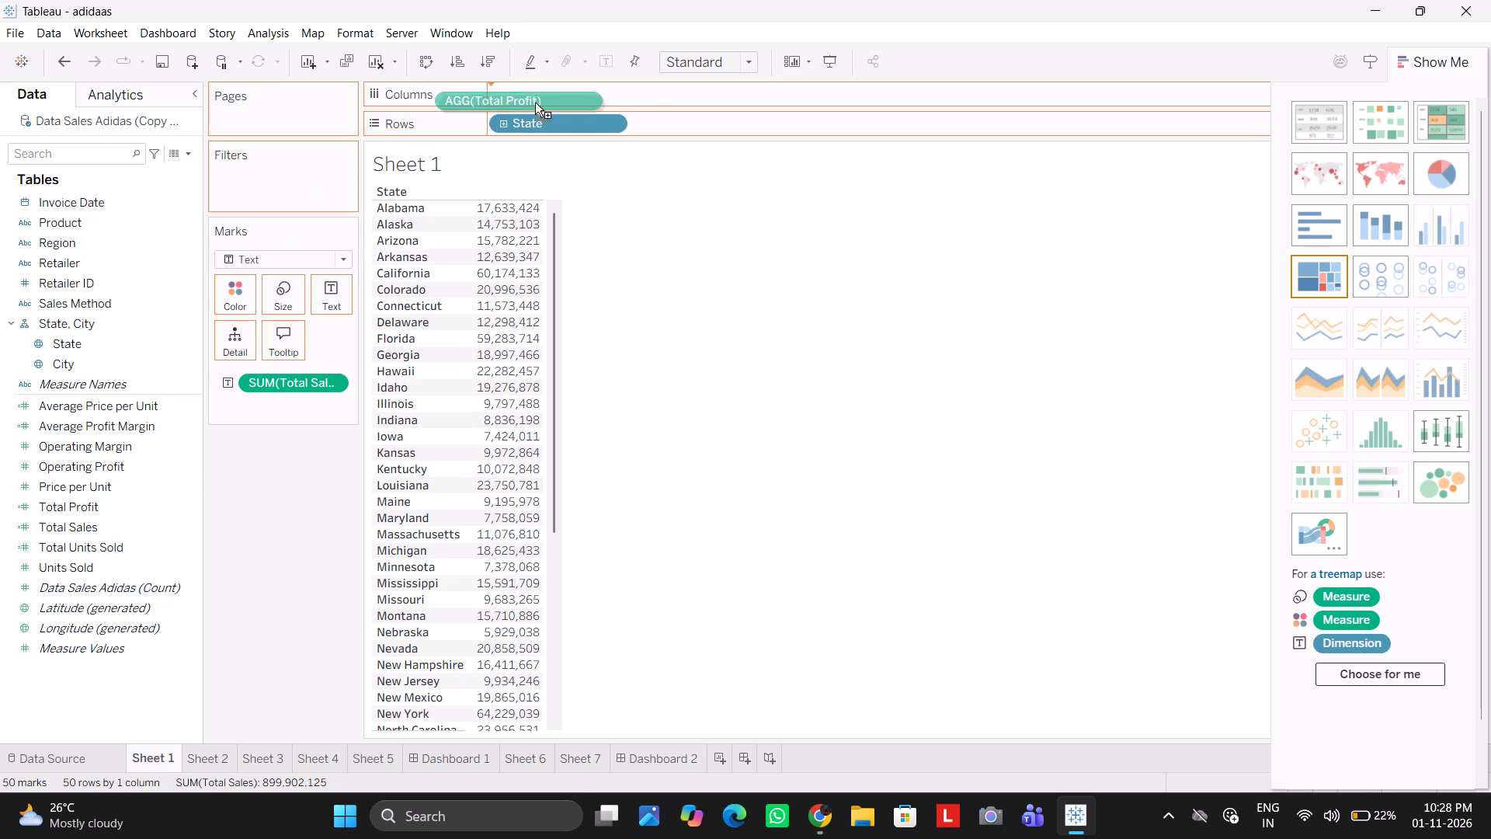
Place Total Profit on Columns of Sheet 1, with State on Rows.
drag(535, 103, 575, 94)
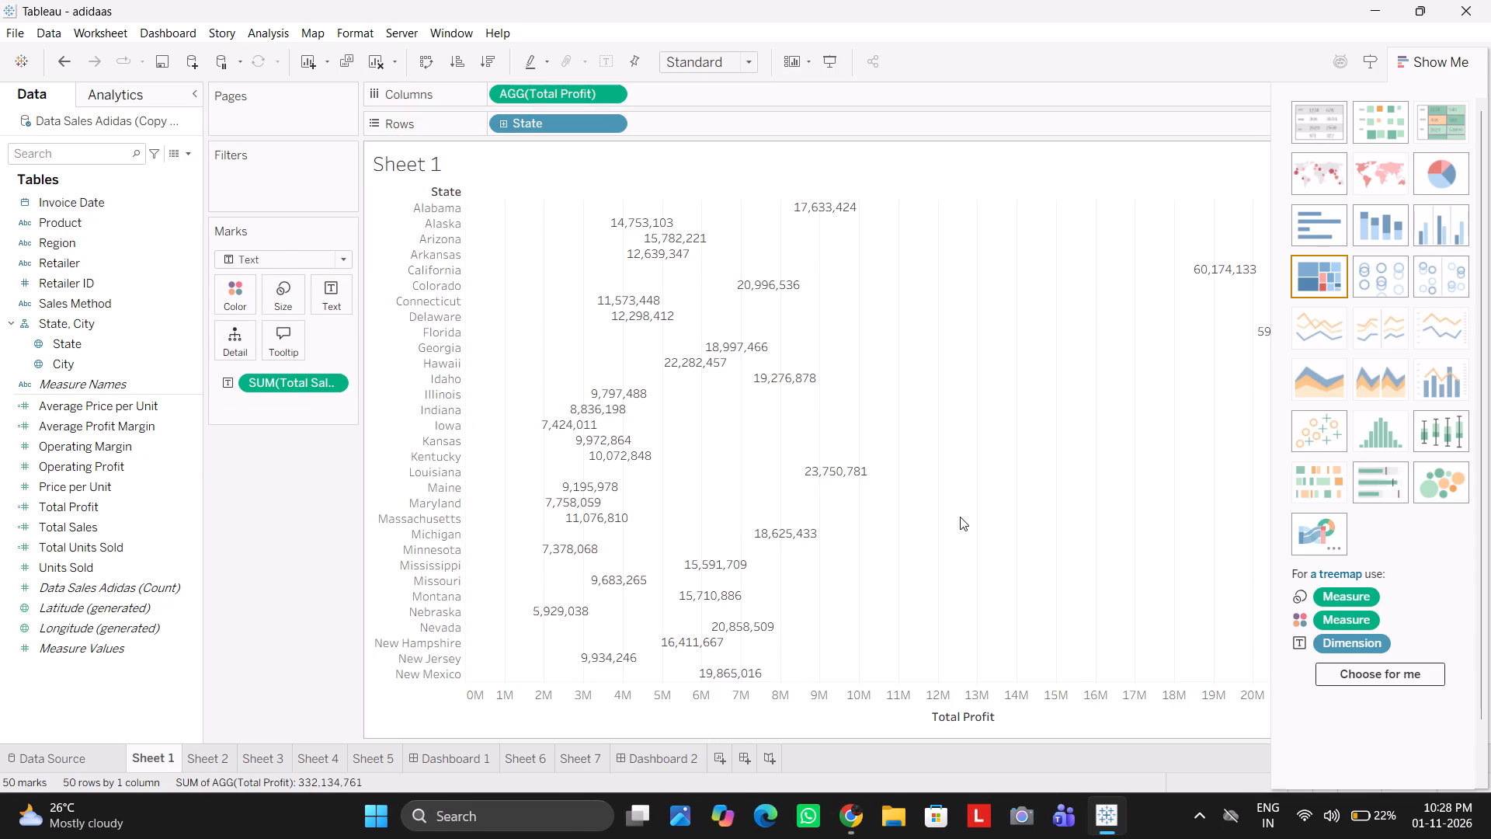
Try a filled map, symbol map and pie chart for Sheet 1's state data, keeping the symbol map.
click(1379, 171)
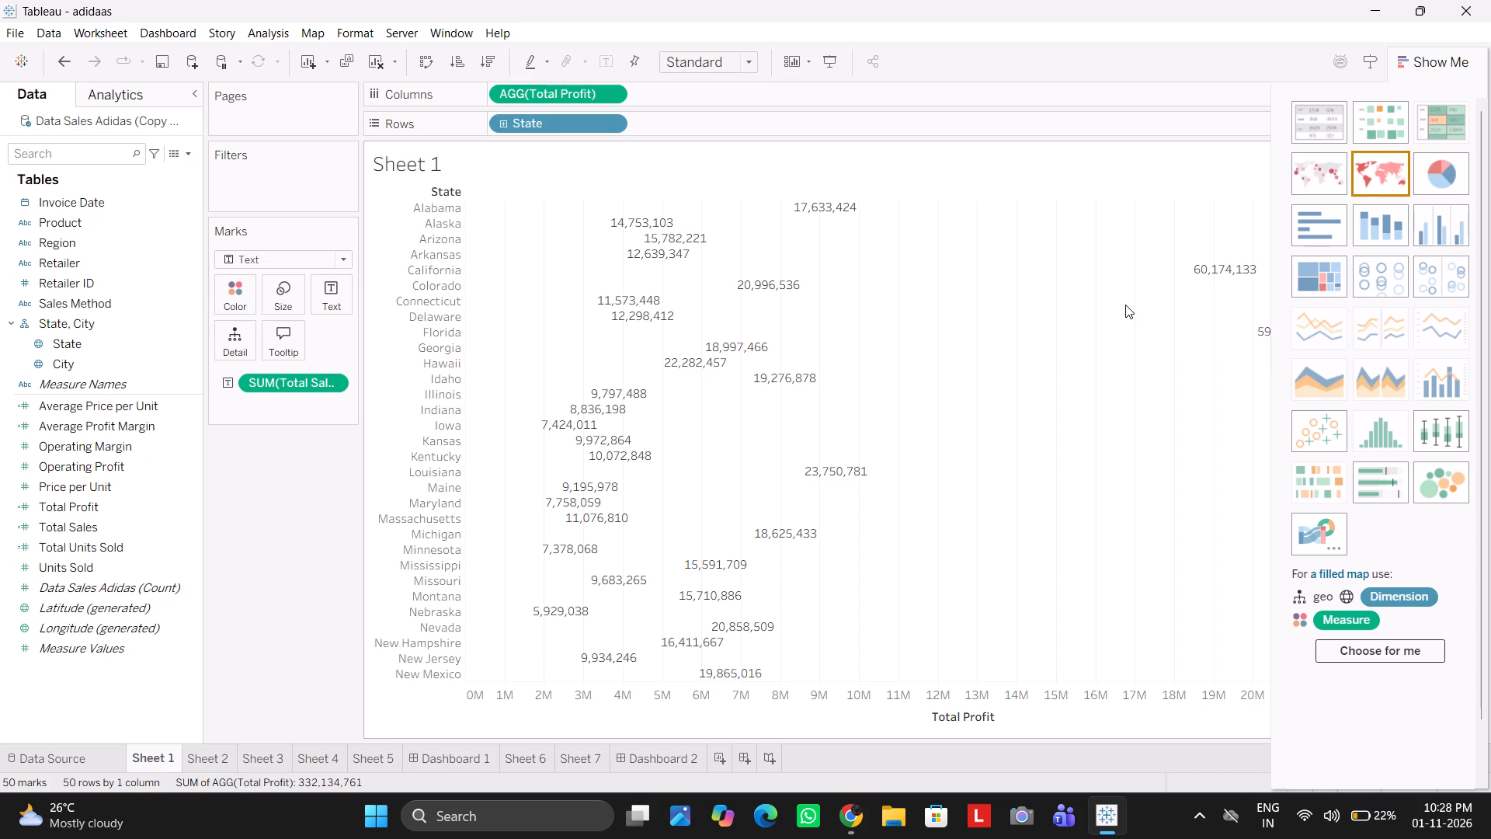
click(1146, 287)
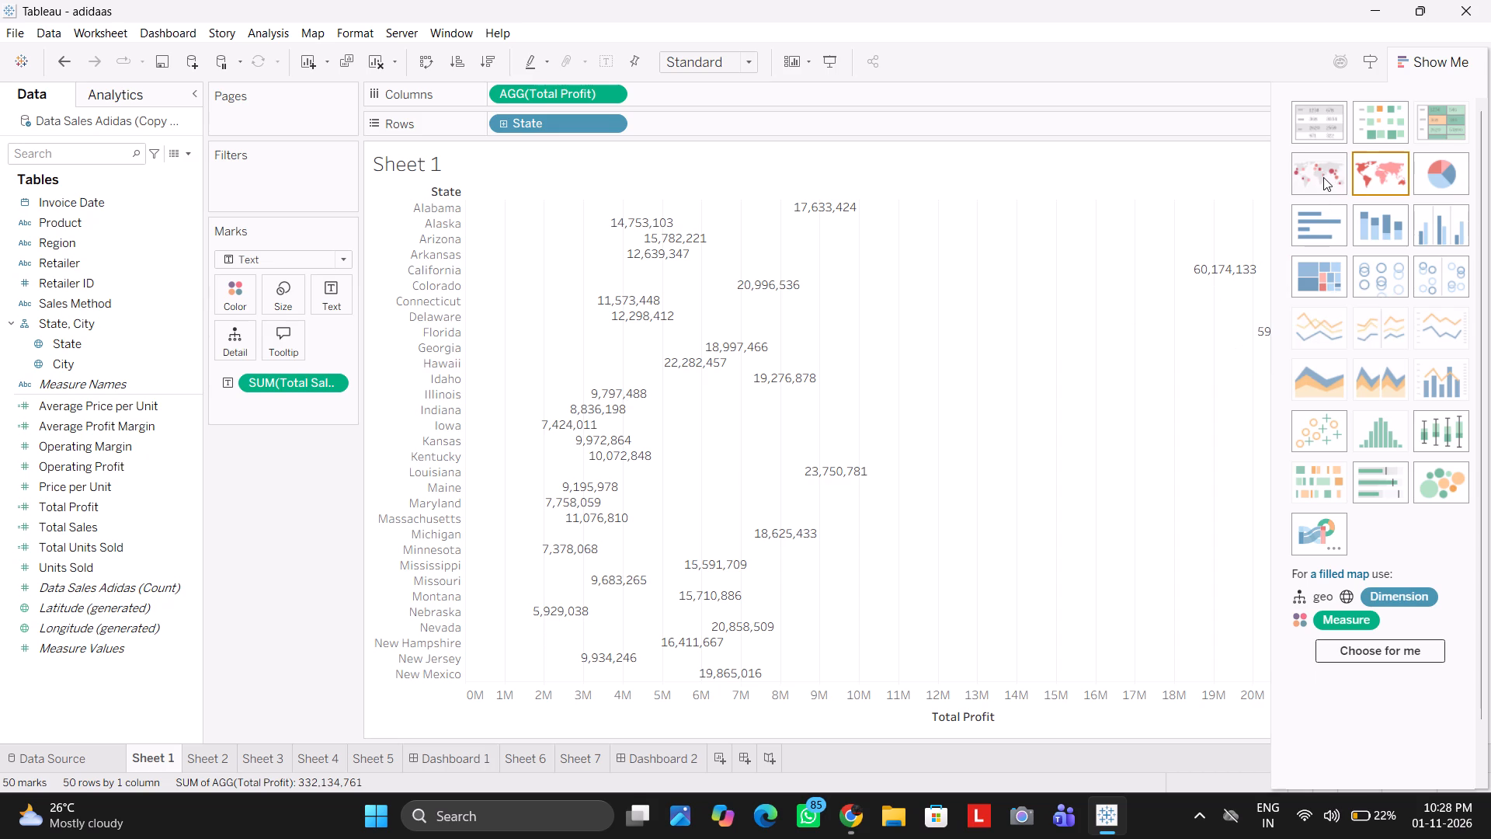
click(1329, 182)
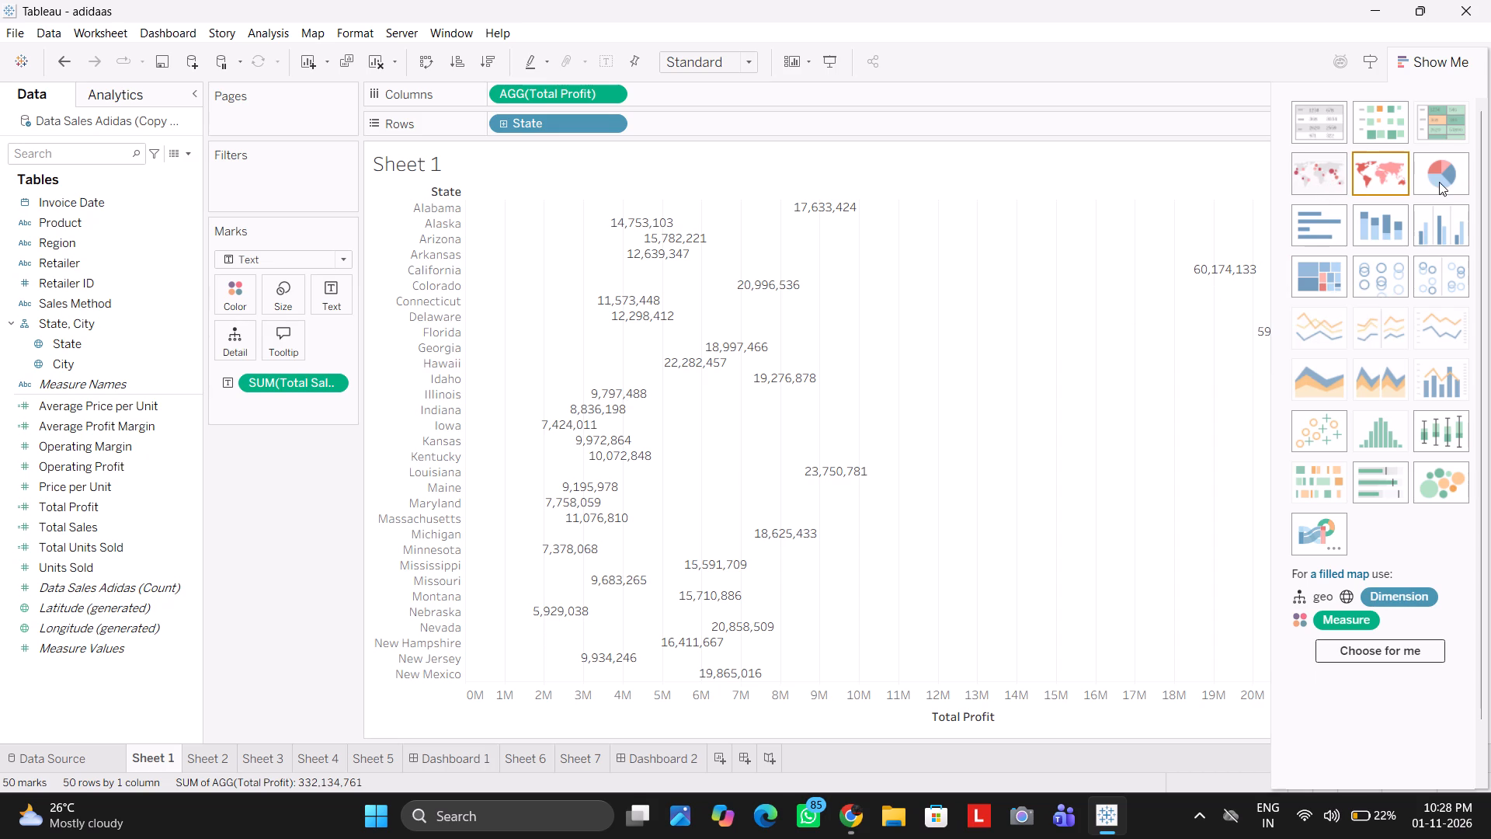
click(1439, 182)
drag(573, 120, 608, 125)
drag(608, 125, 605, 118)
drag(605, 118, 603, 99)
click(639, 119)
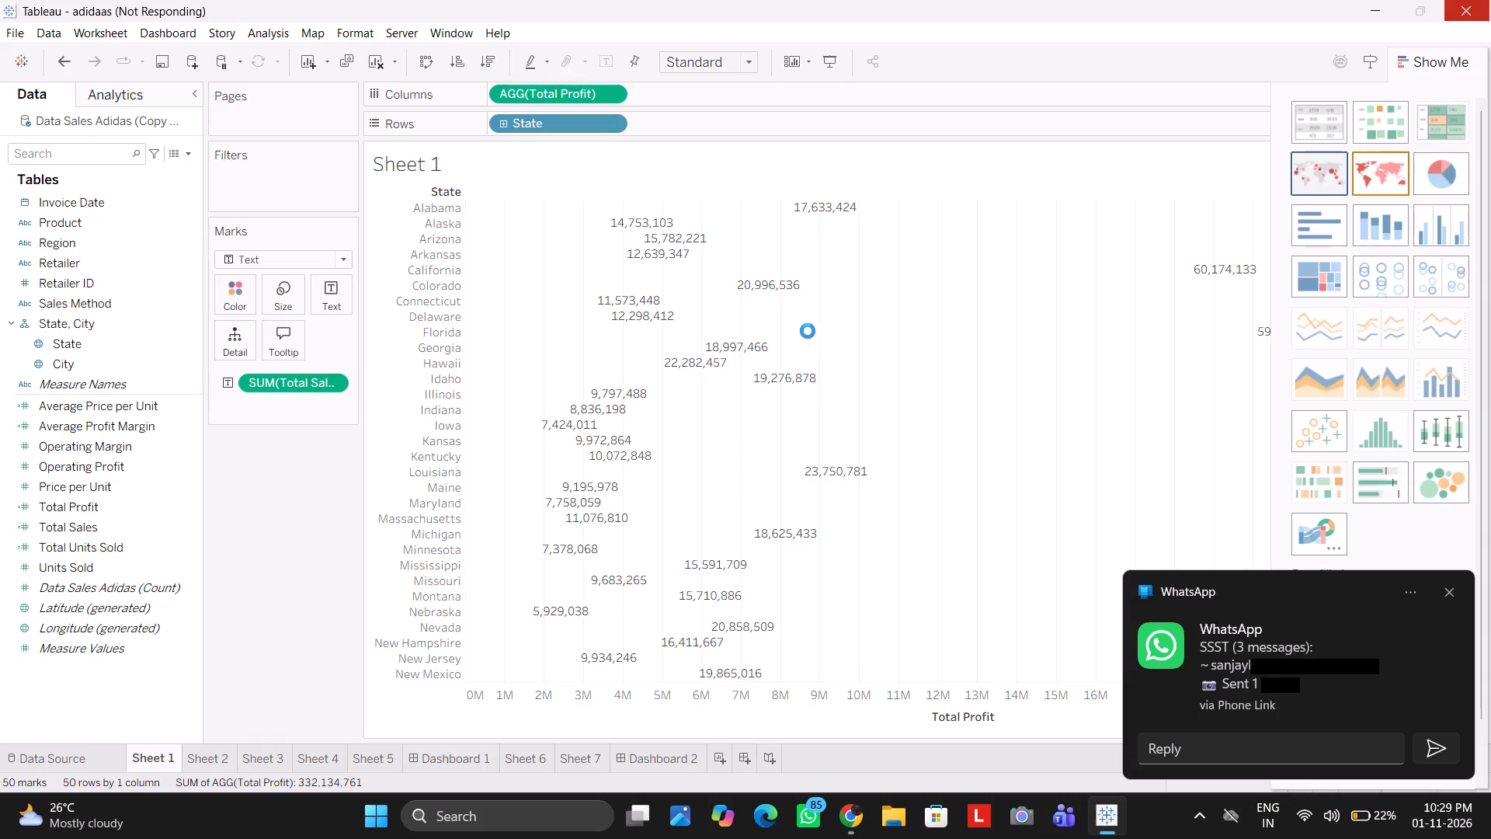
Dismiss the WhatsApp notifications covering the Sheet 1 worksheet.
click(1445, 587)
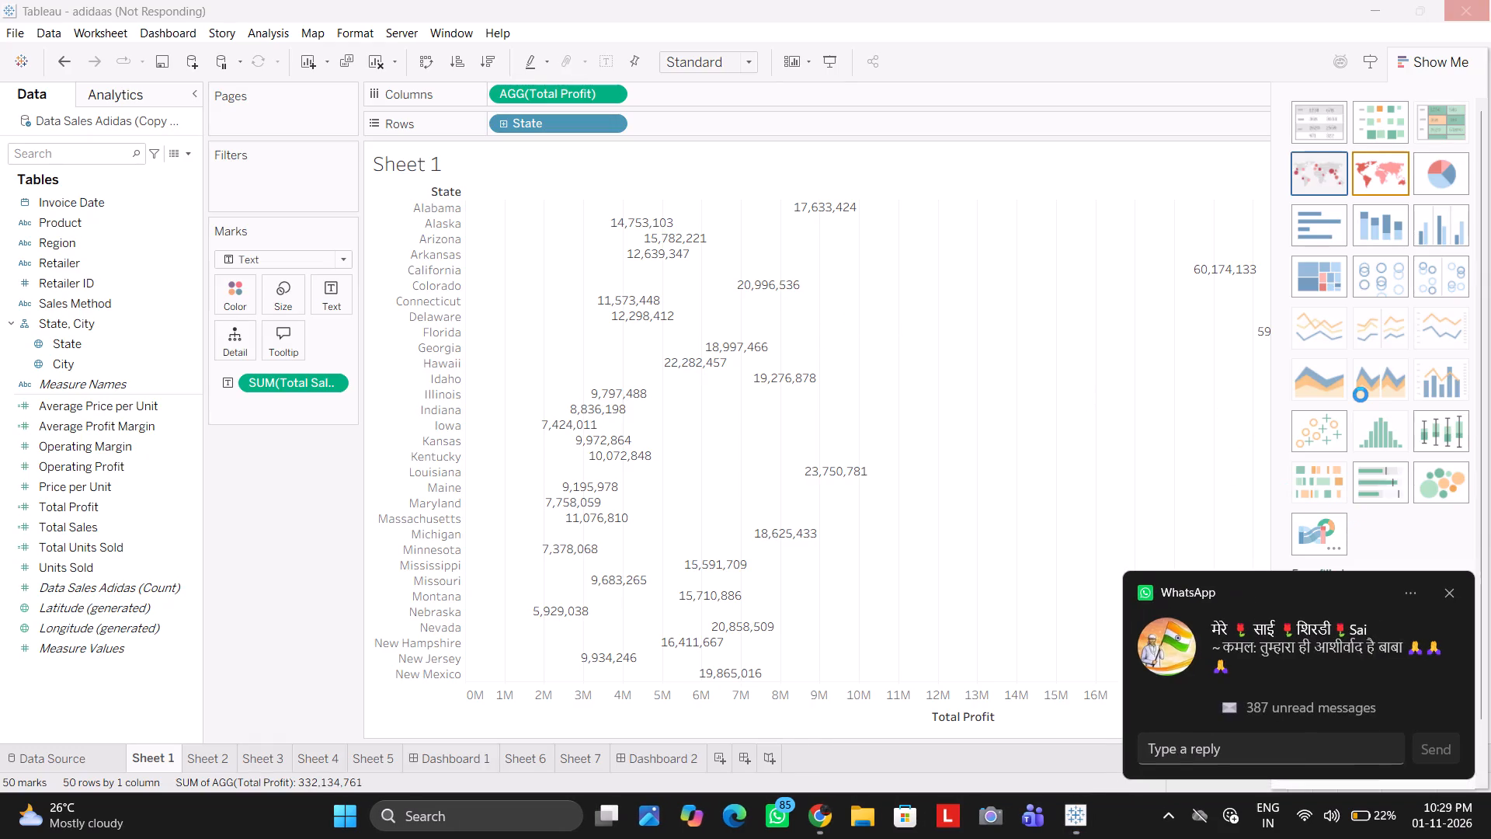
scroll(1361, 395, down, 2)
click(1447, 587)
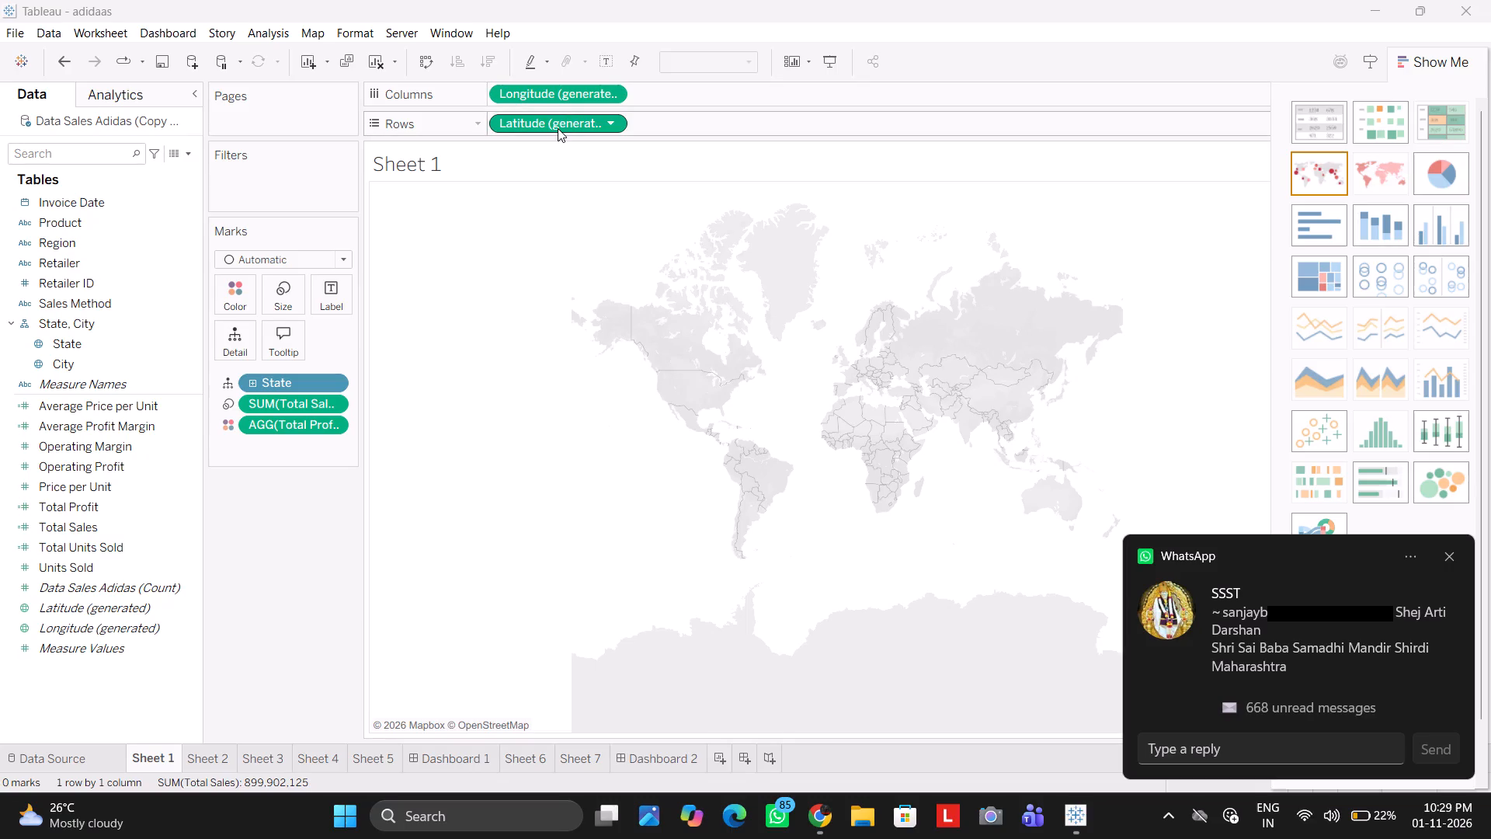
click(558, 128)
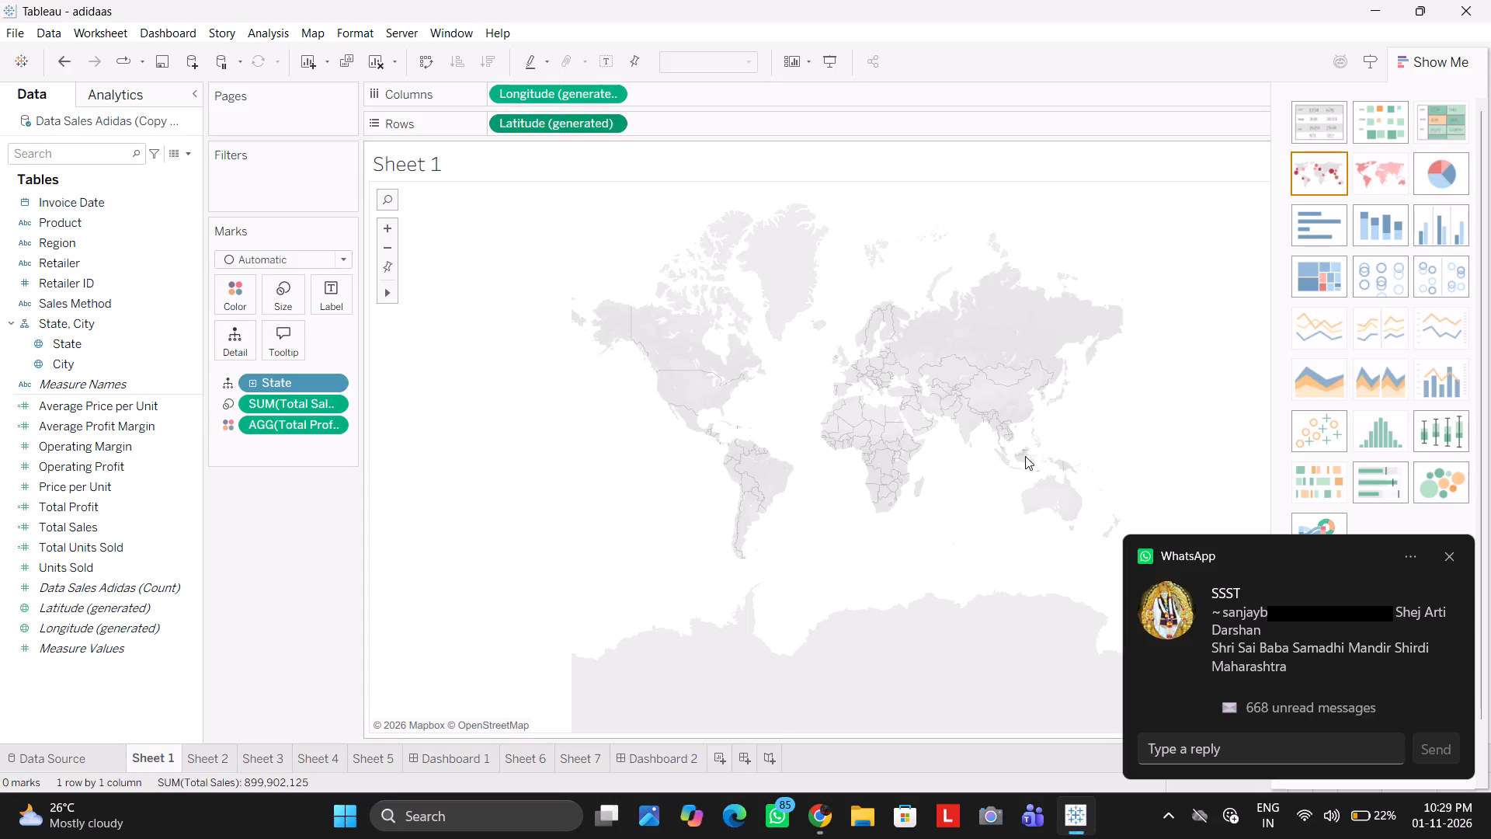
click(1446, 554)
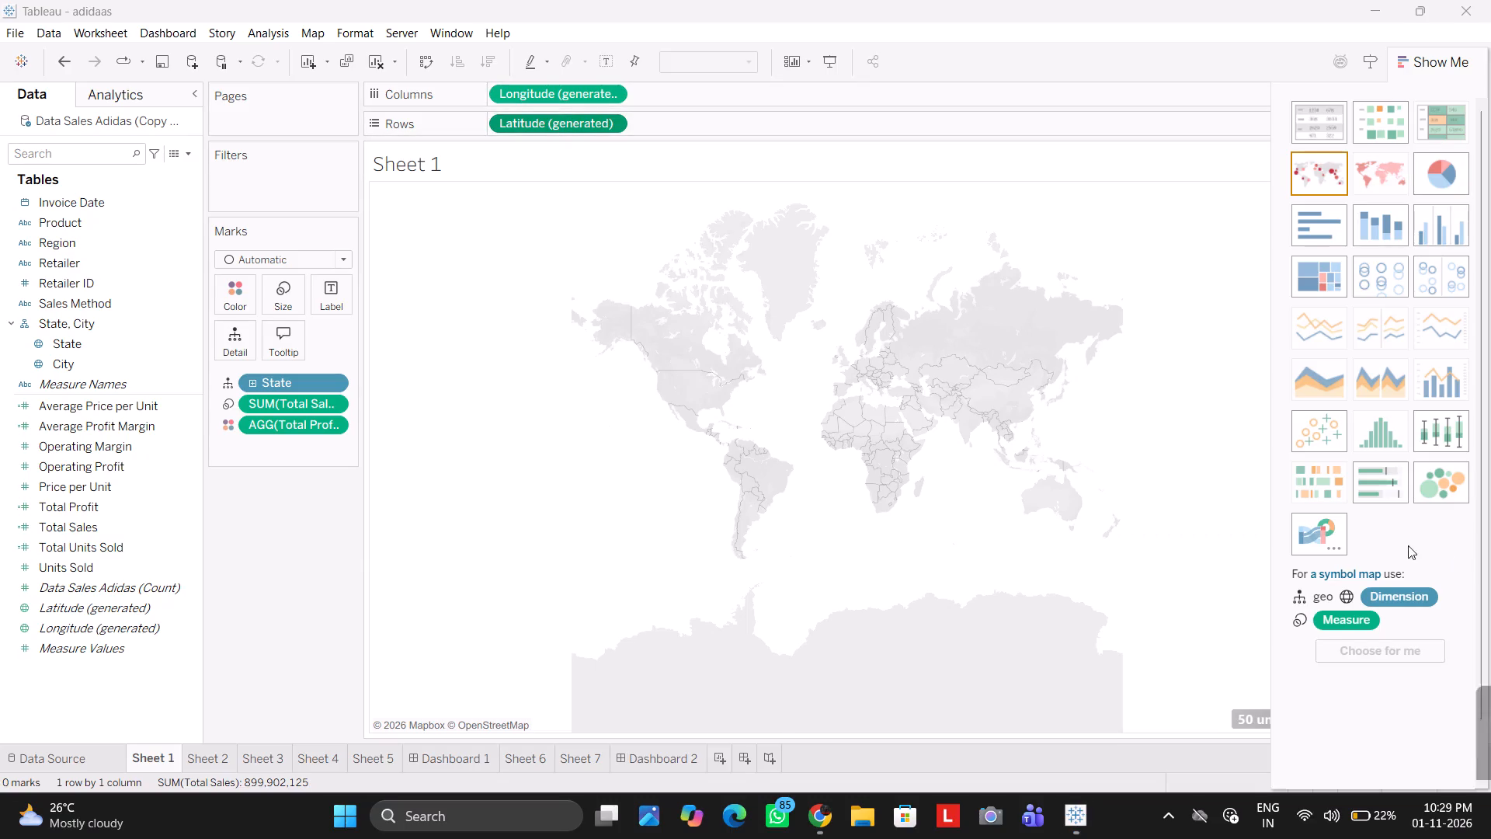
Remove the generated Longitude field from Columns of Sheet 1's symbol map.
ctrl+scroll(930, 374, up, 8)
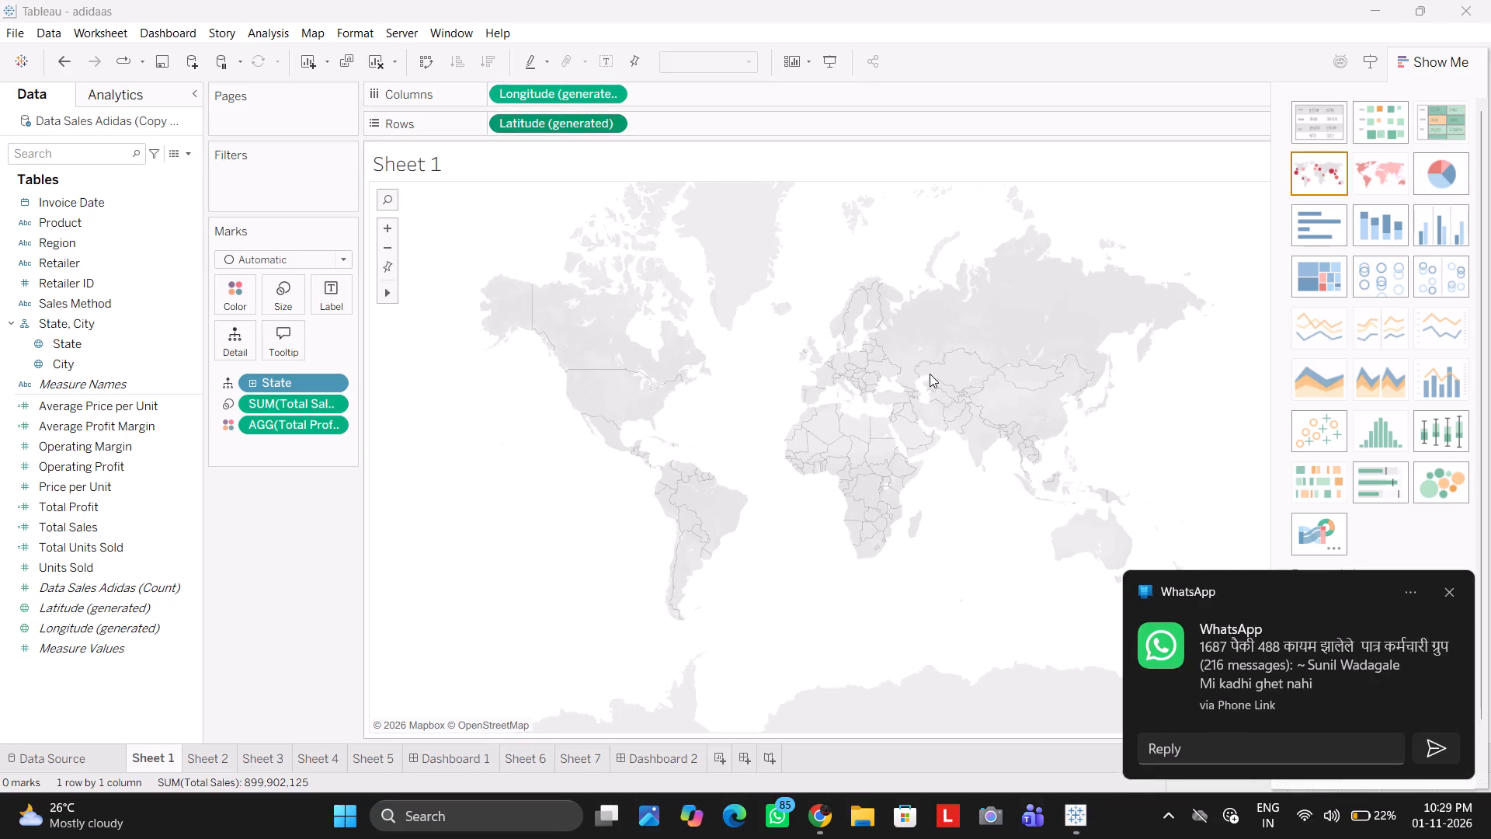
ctrl+scroll(930, 374, up, 1)
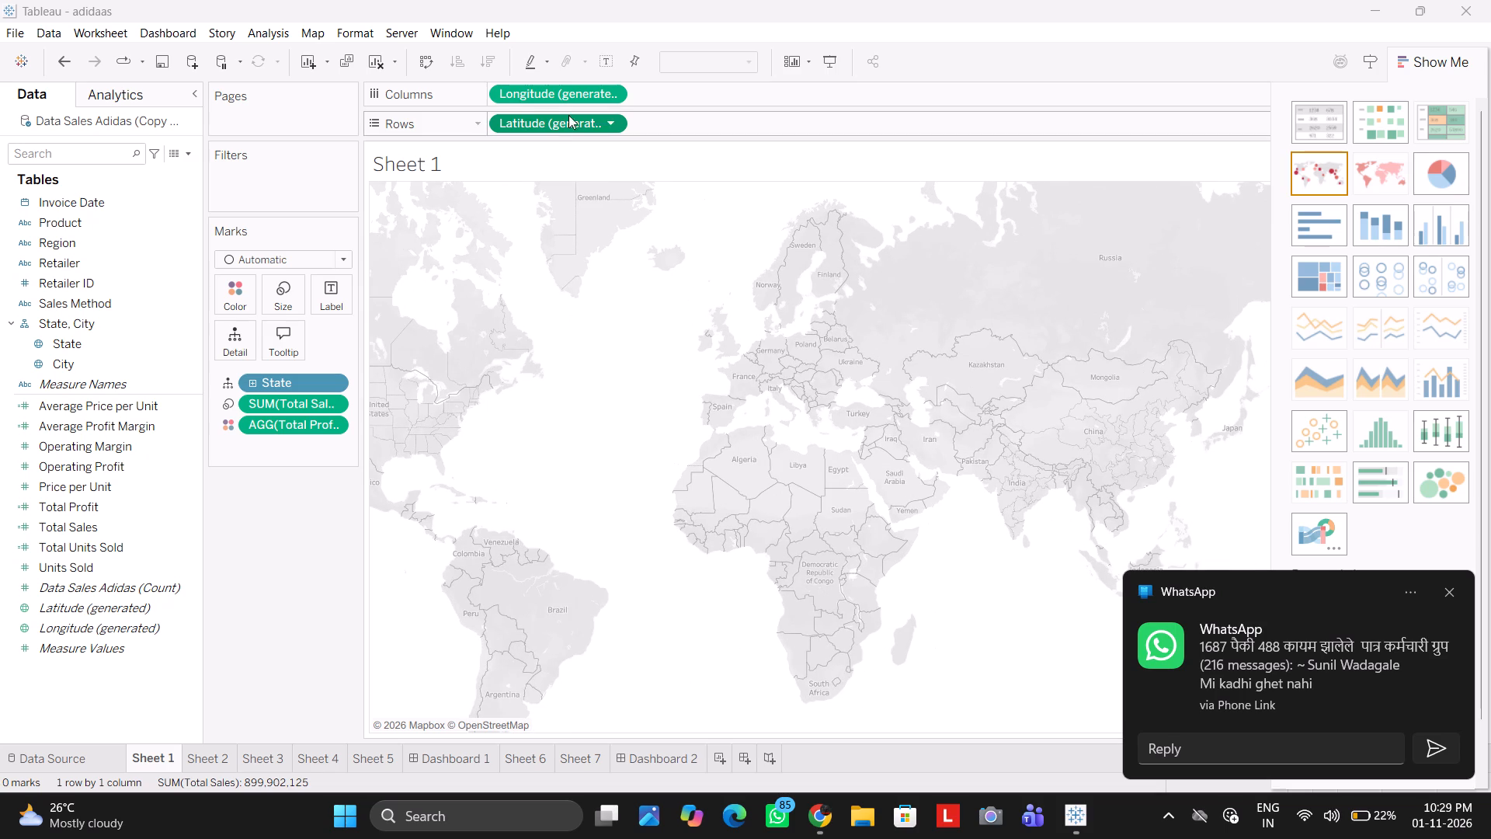
click(567, 92)
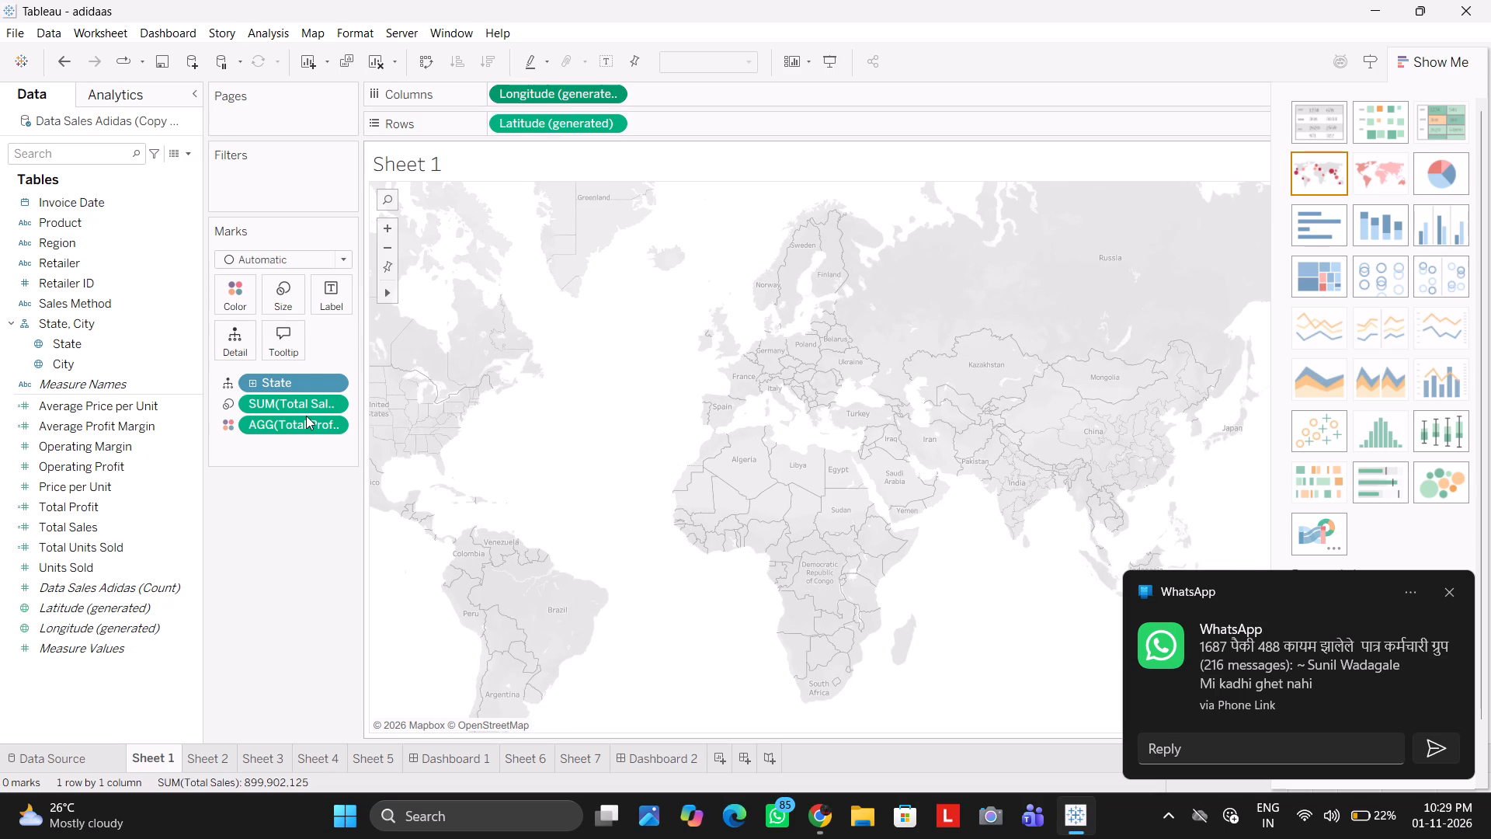
scroll(306, 416, left, 1)
click(295, 386)
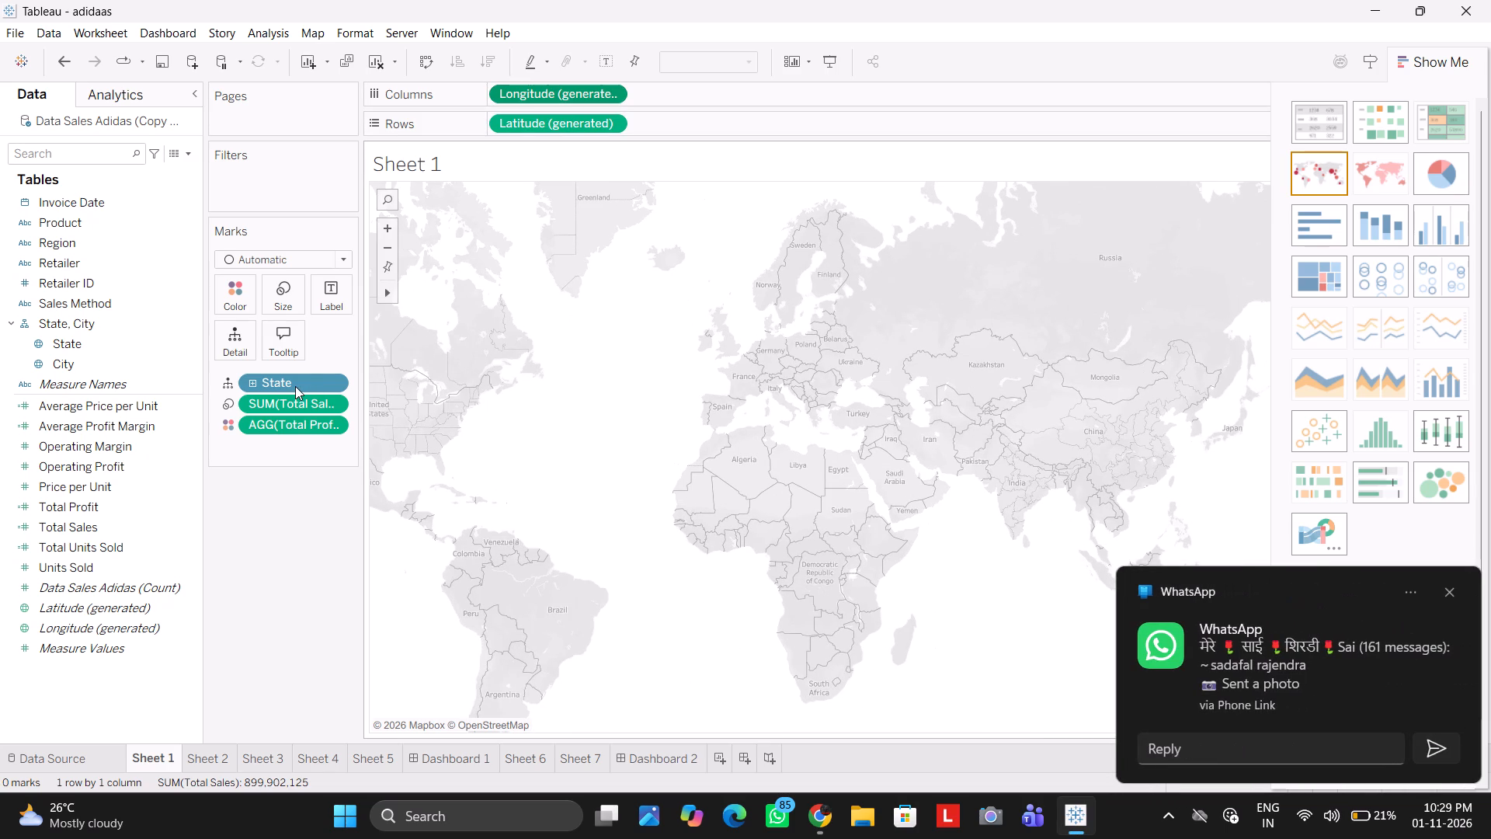
drag(295, 386, 342, 343)
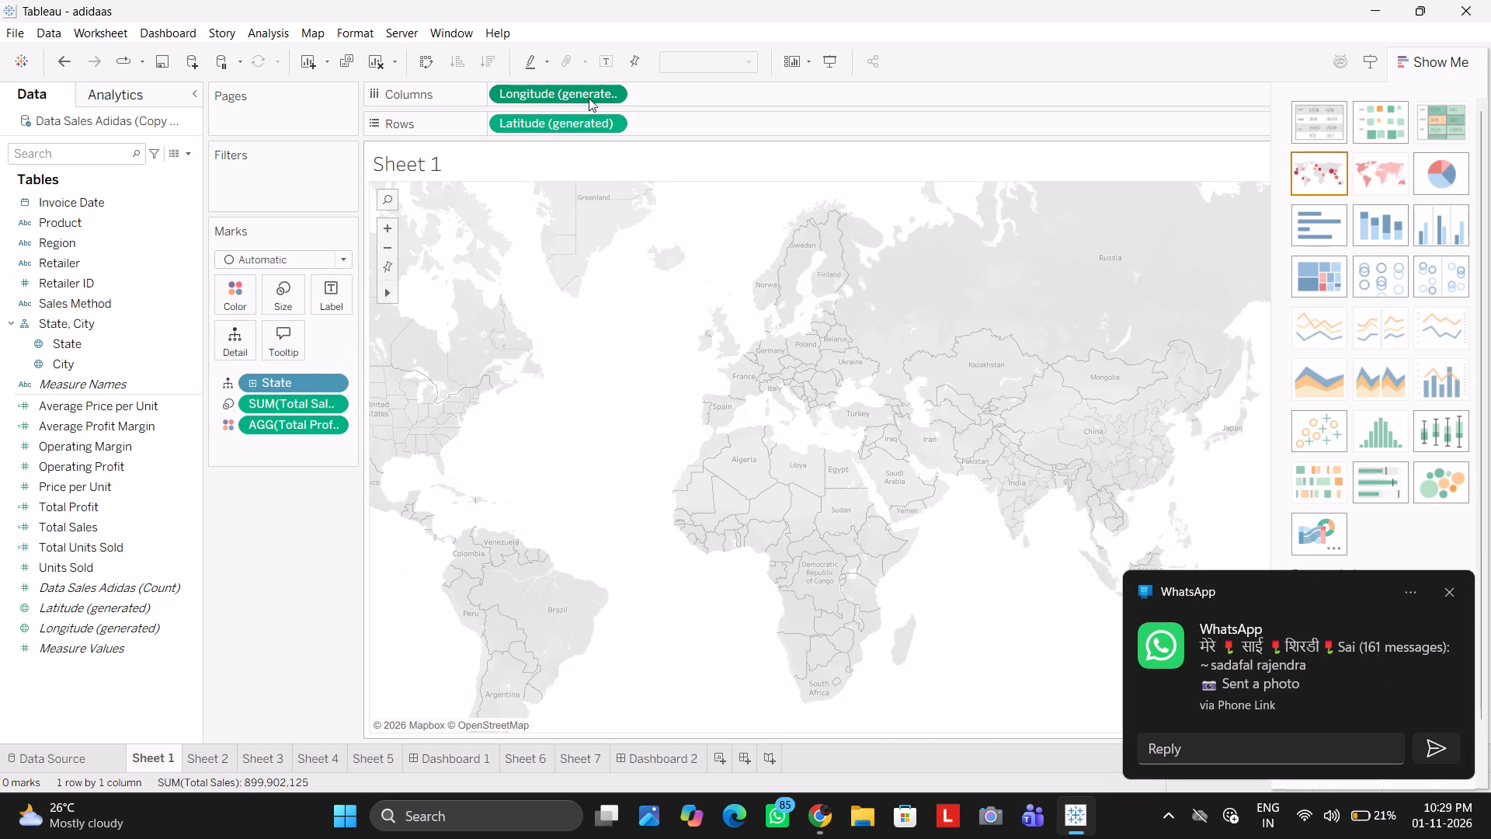
scroll(554, 95, left, 1)
click(544, 96)
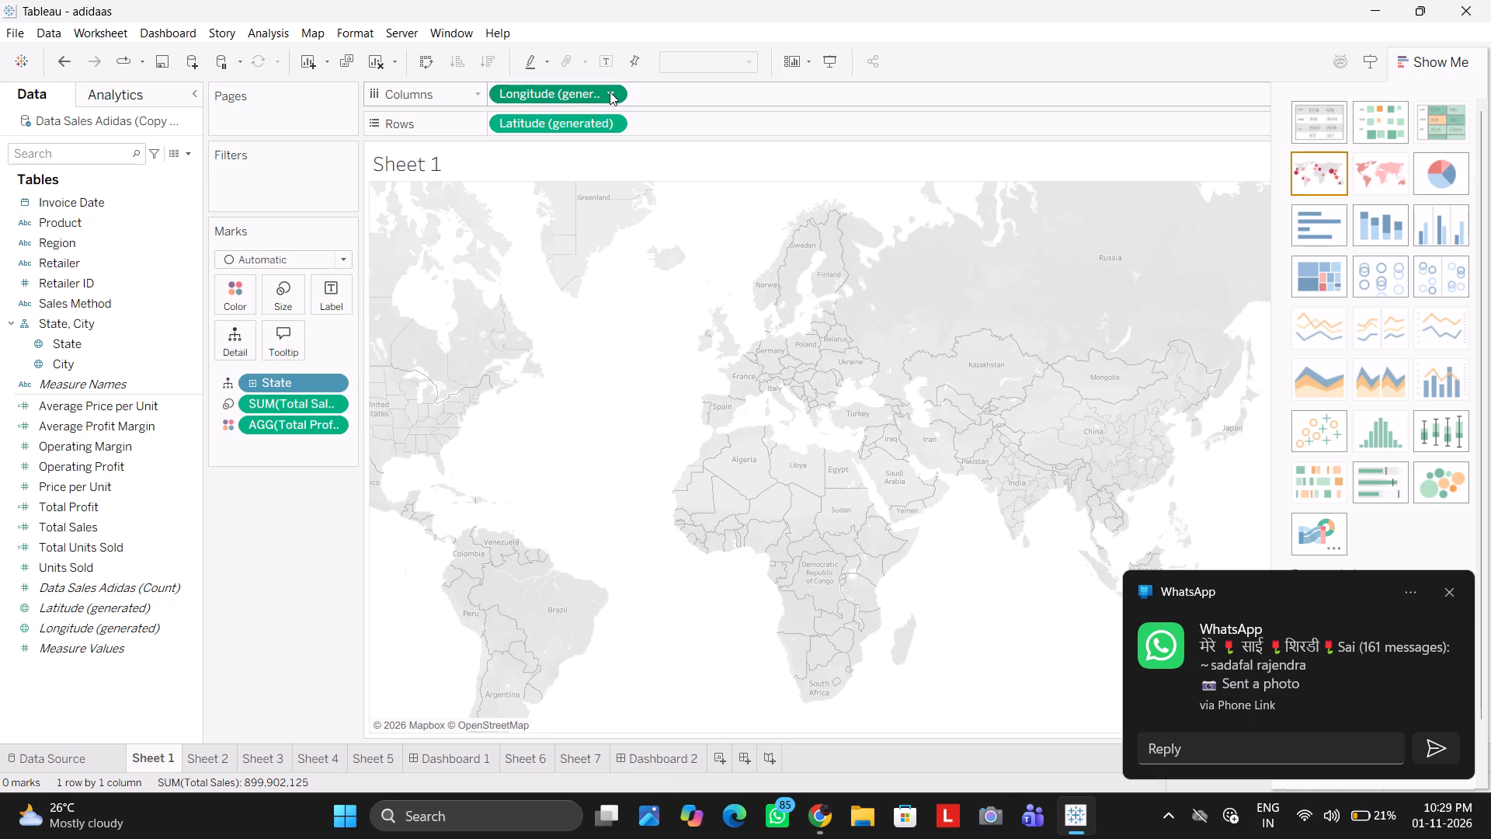
click(610, 92)
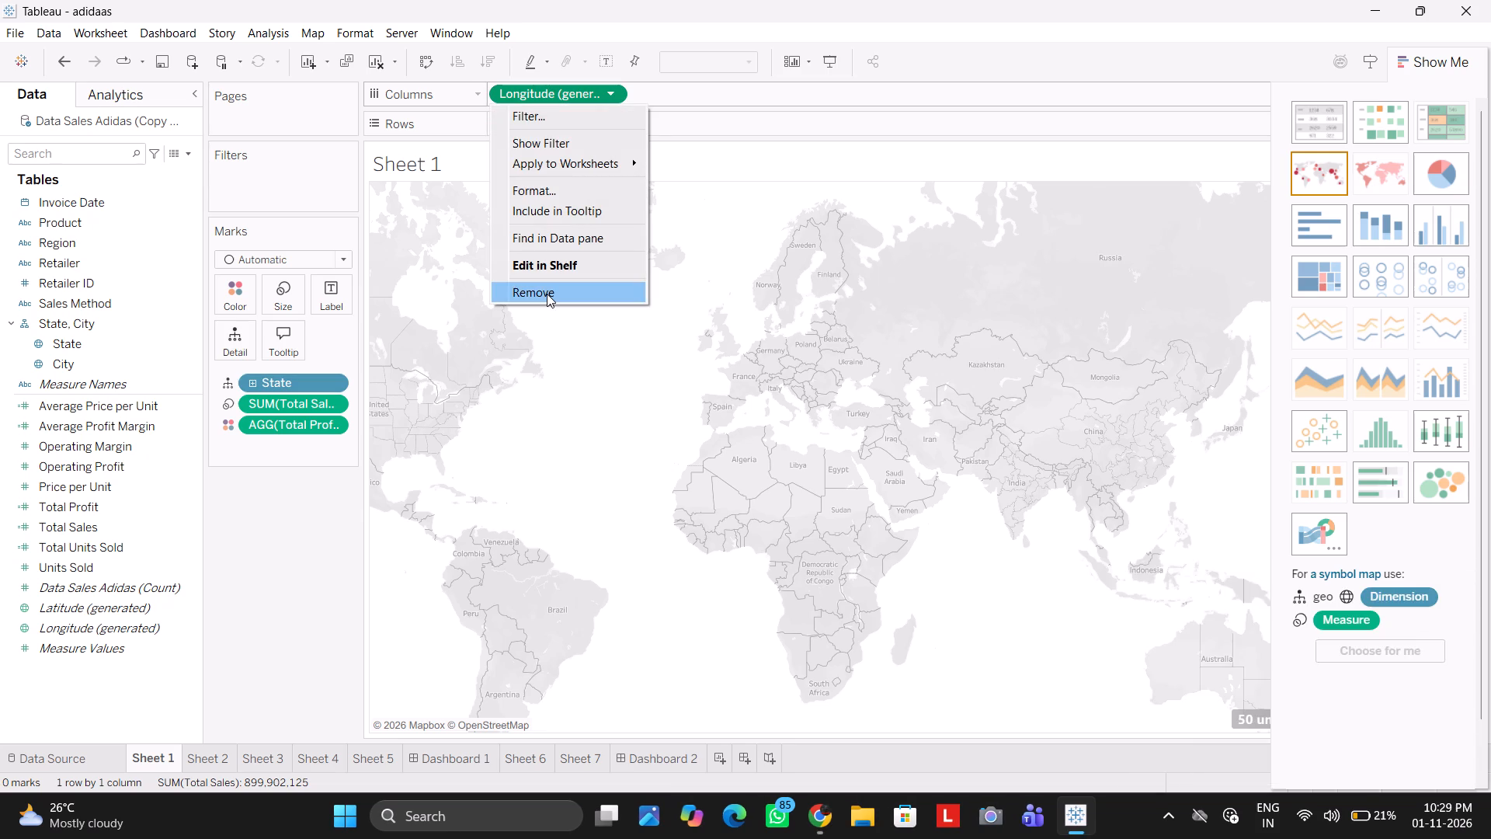
click(547, 294)
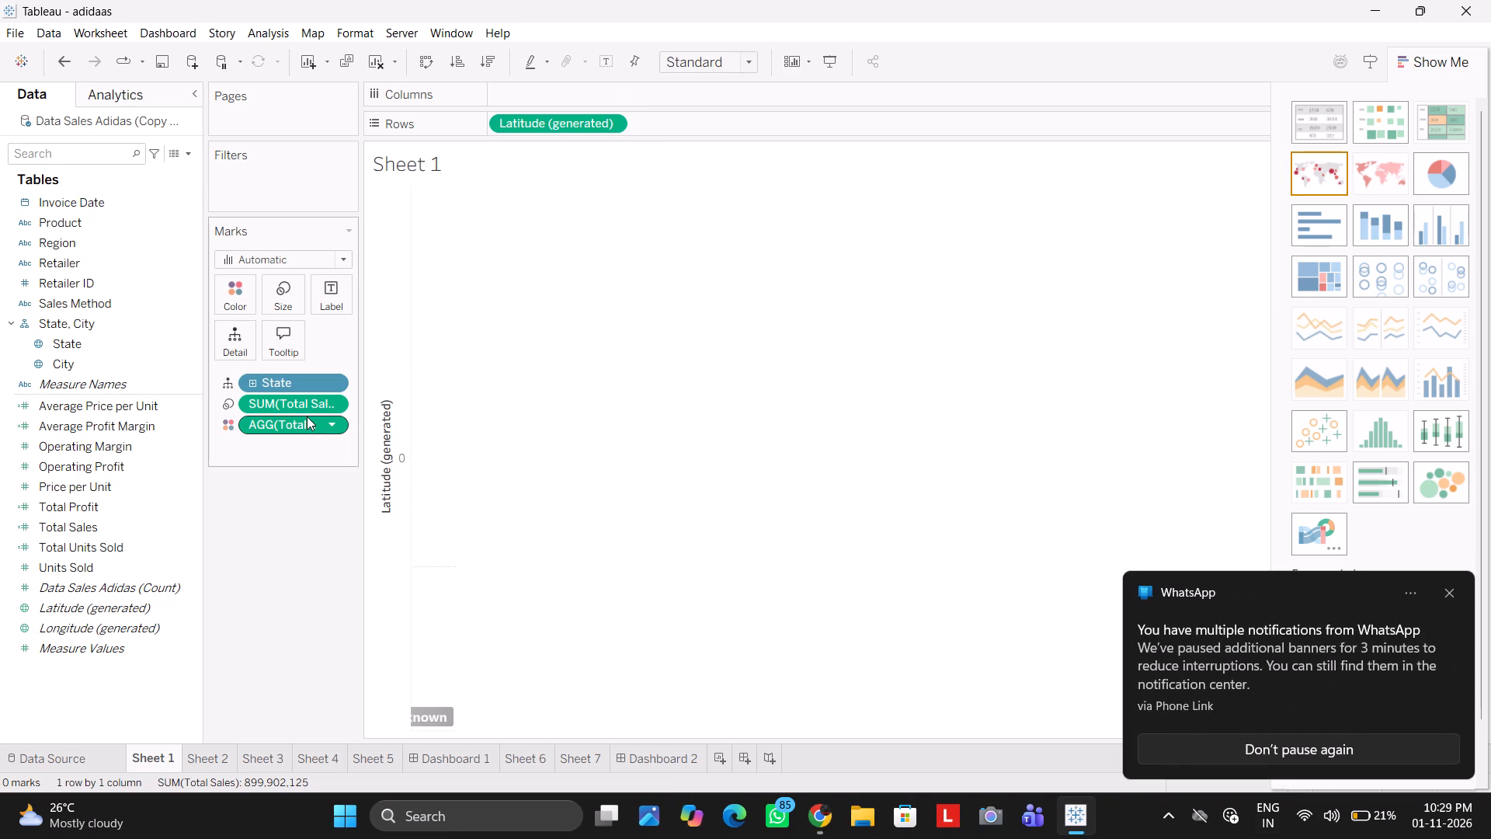
Close the adidaas workbook in Tableau.
click(1486, 0)
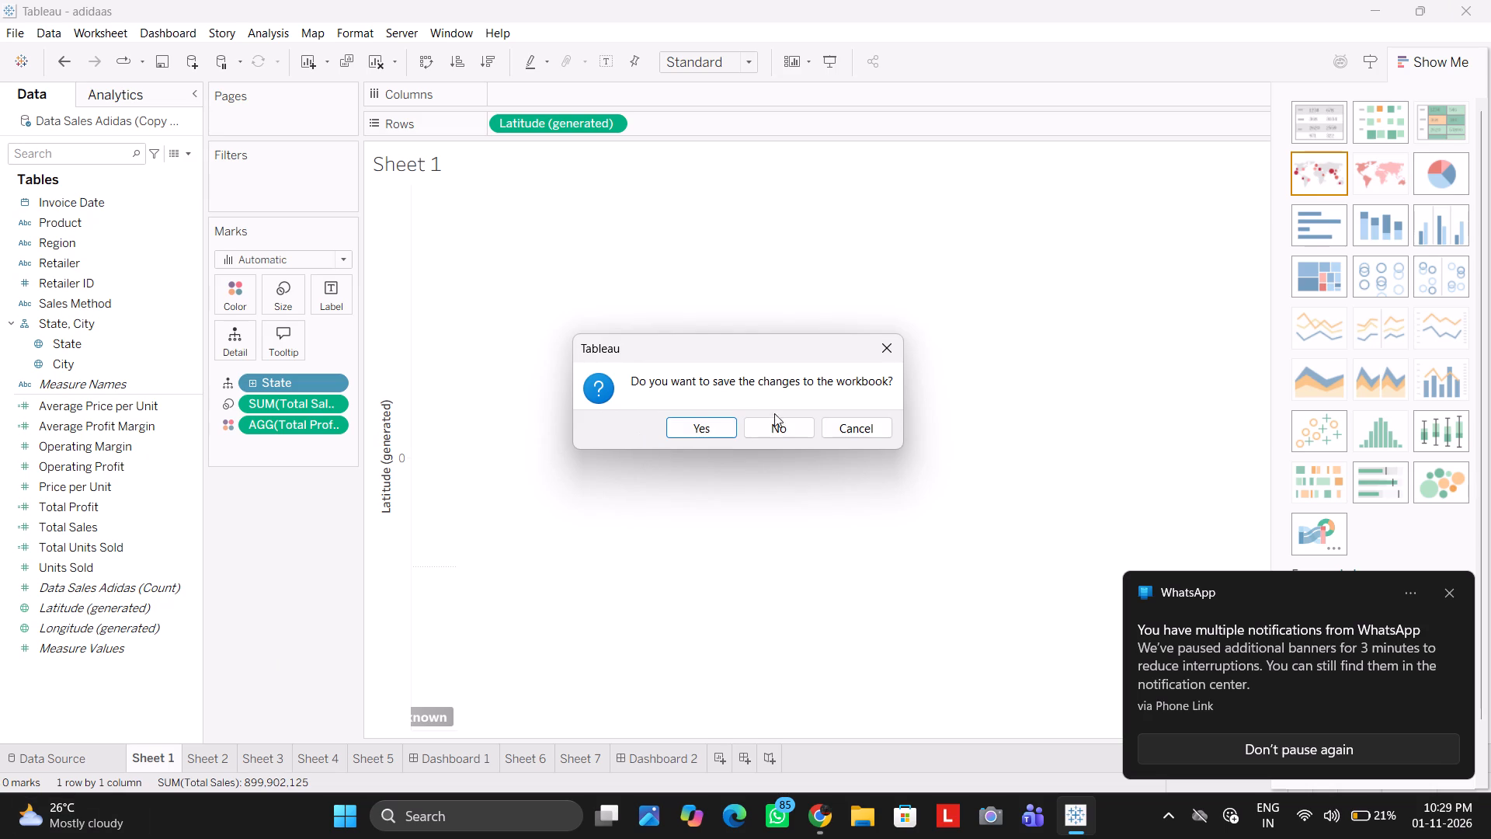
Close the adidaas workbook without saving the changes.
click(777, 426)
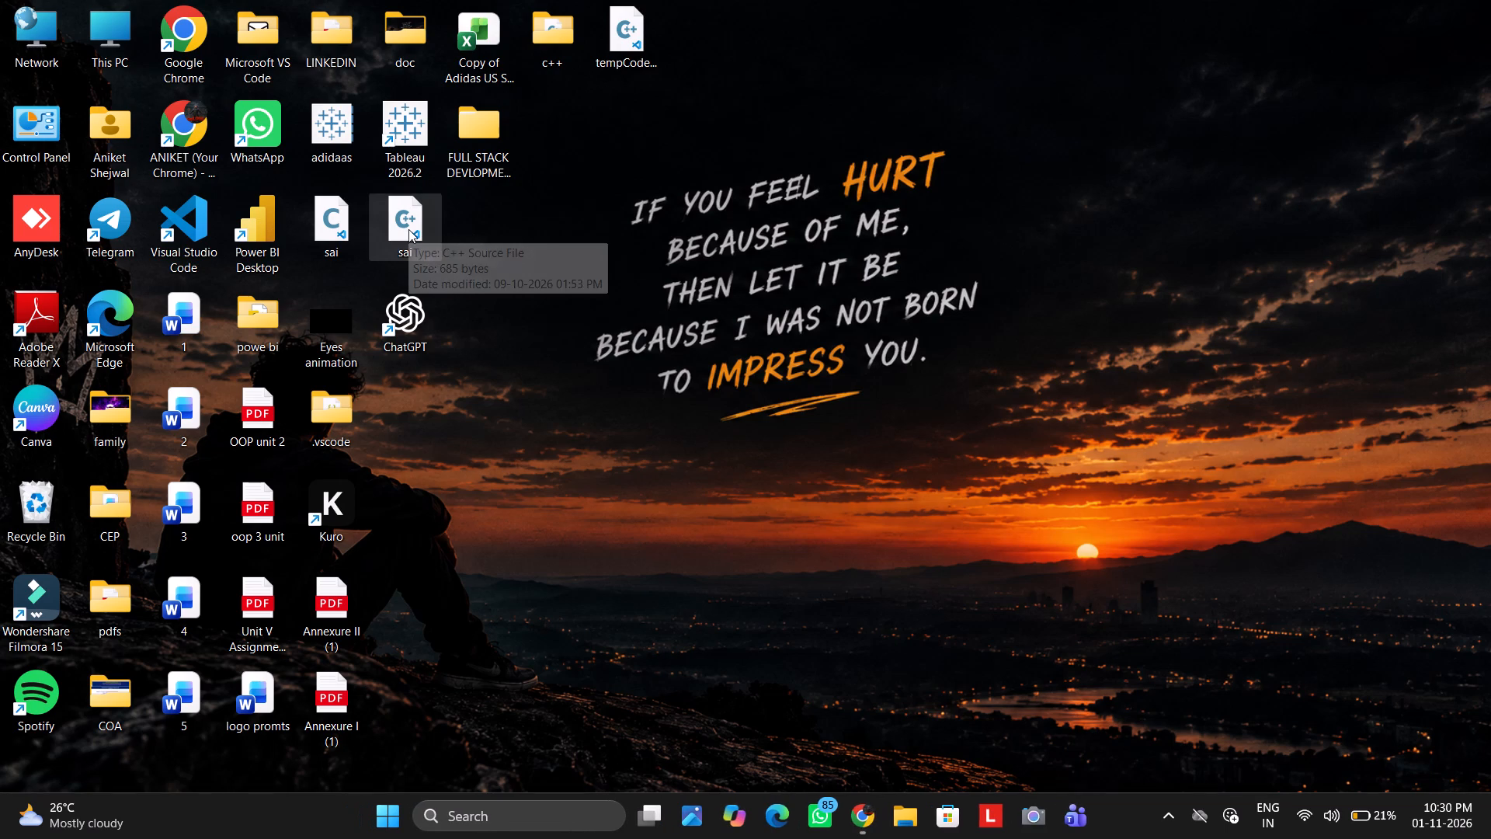
Start Tableau 2026.2 from the desktop and connect to the customers Excel file in the powe bi folder's assigement 1 subfolder.
double_click(401, 128)
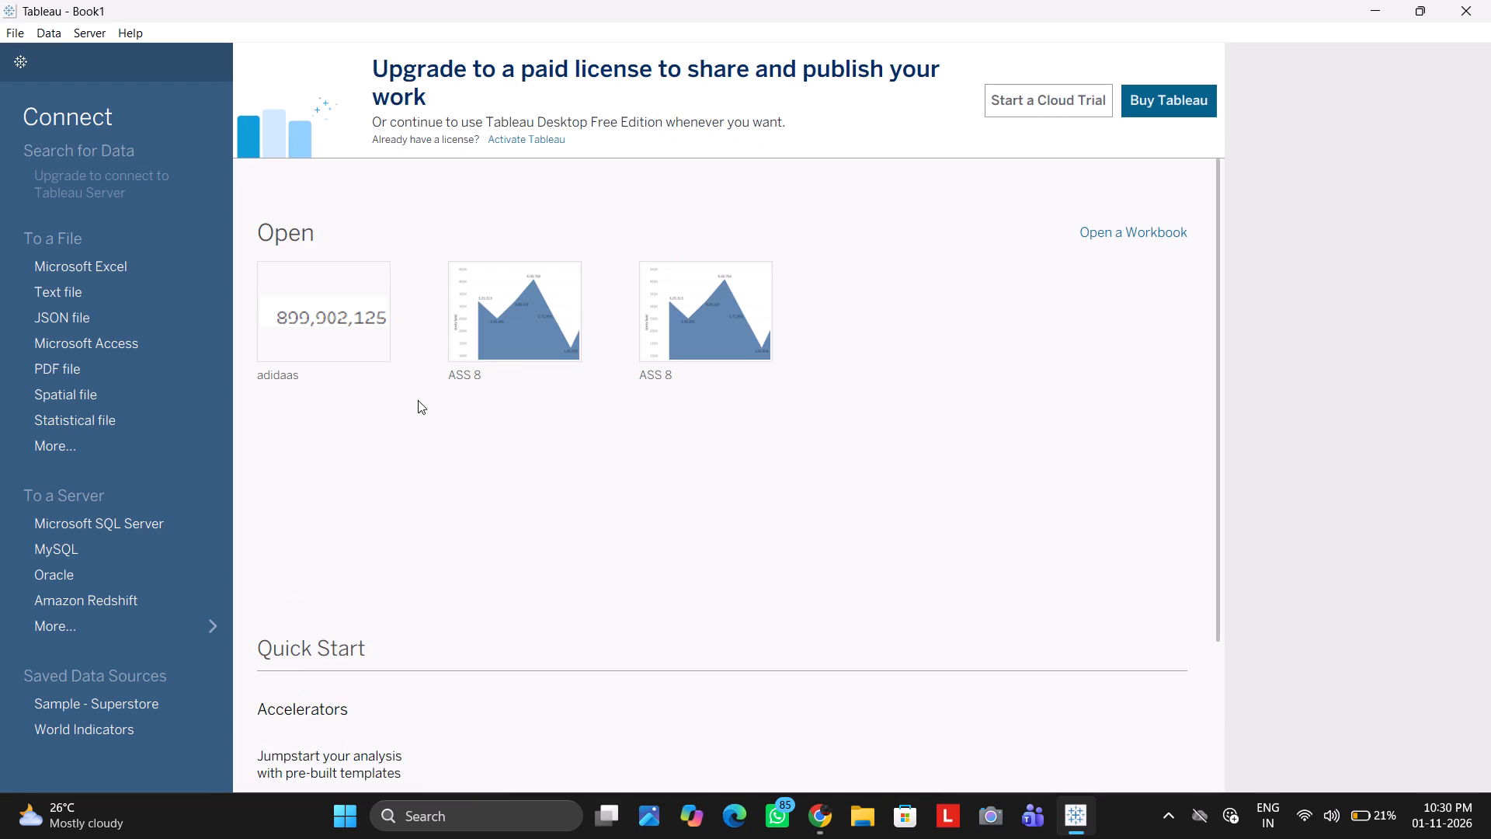
click(114, 270)
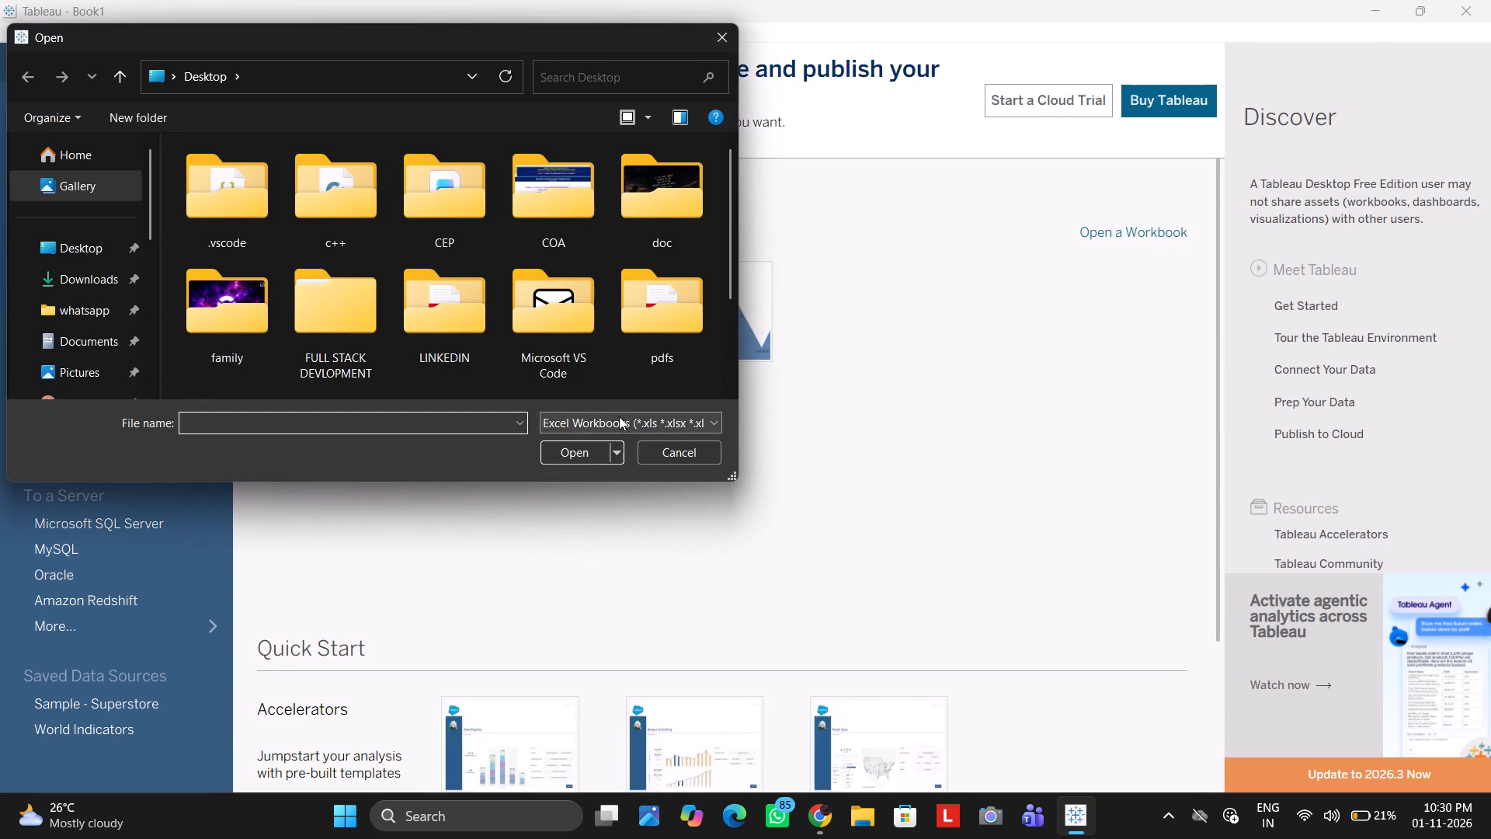
scroll(436, 236, down, 1)
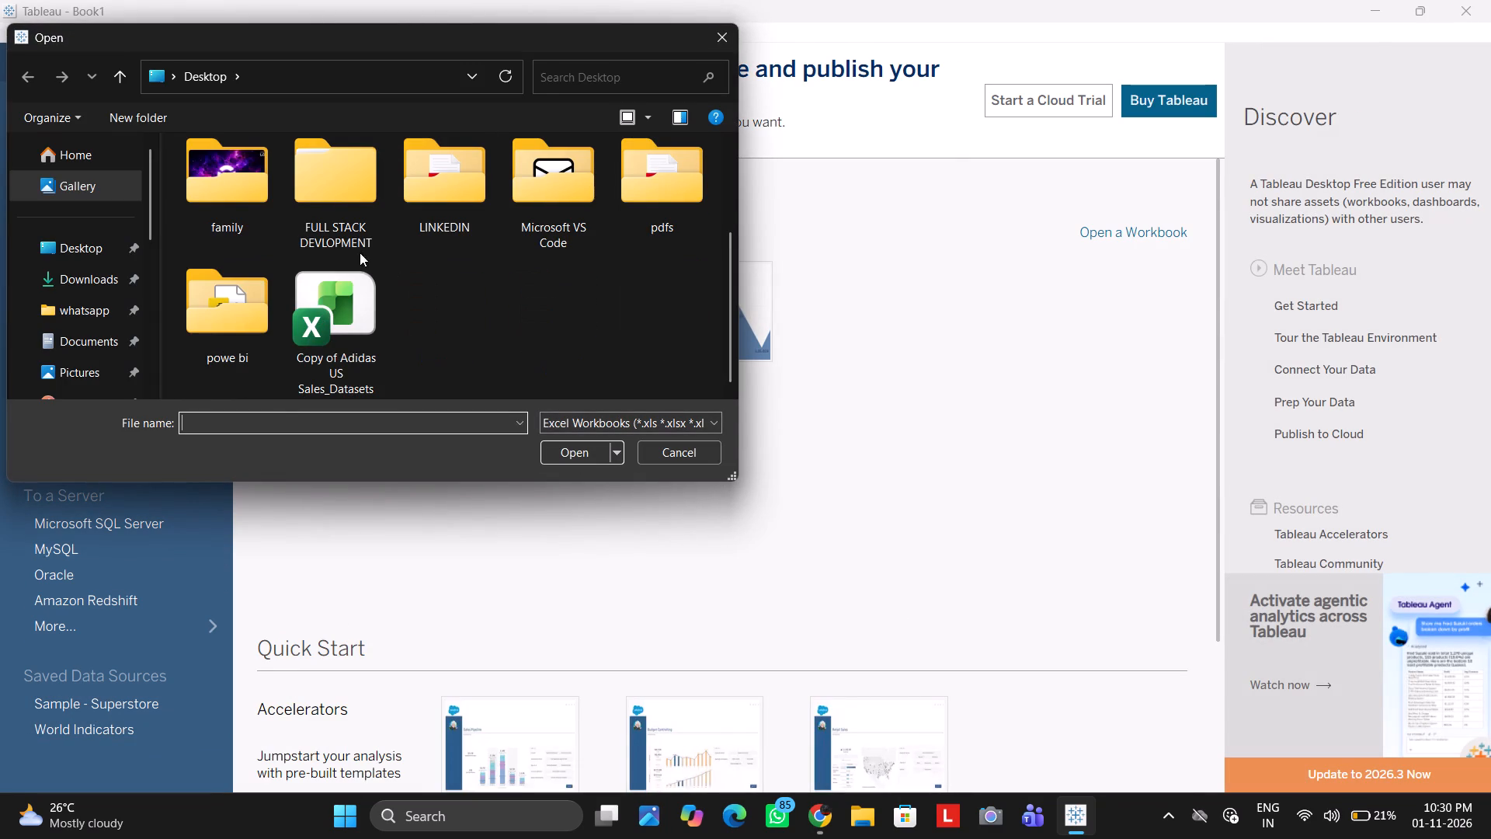
double_click(214, 335)
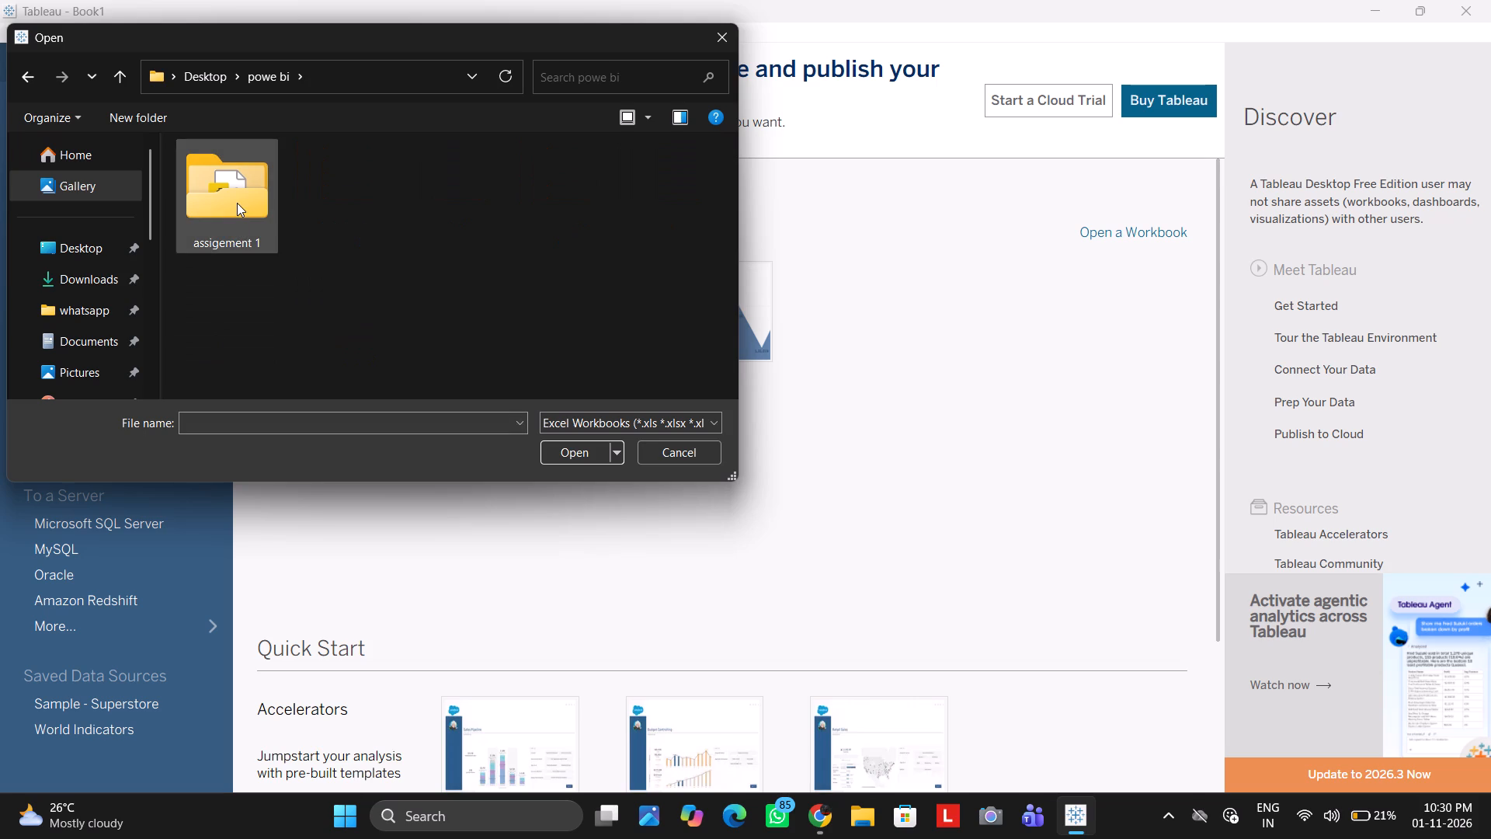
double_click(237, 203)
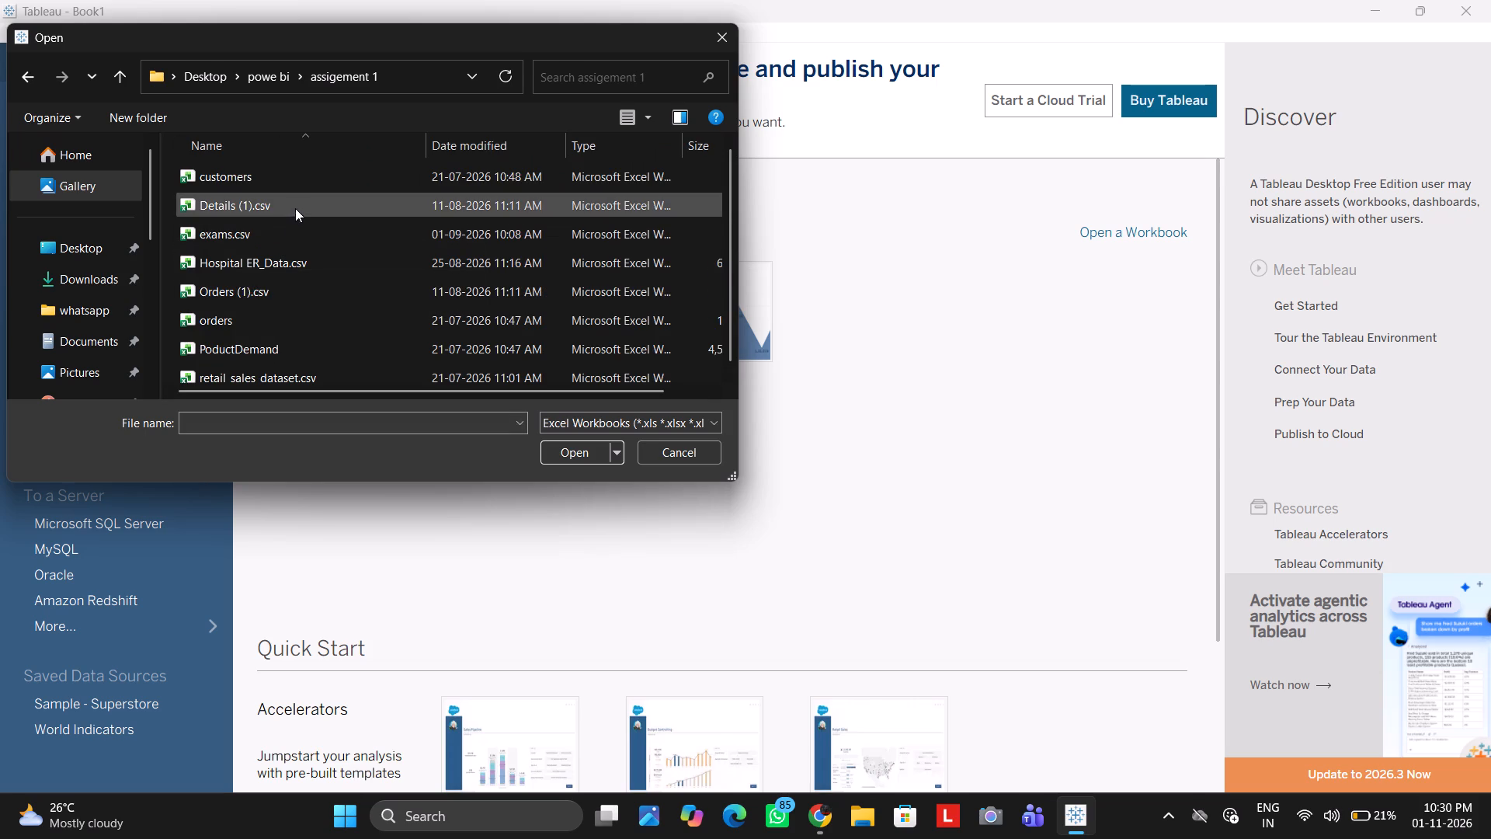
click(306, 186)
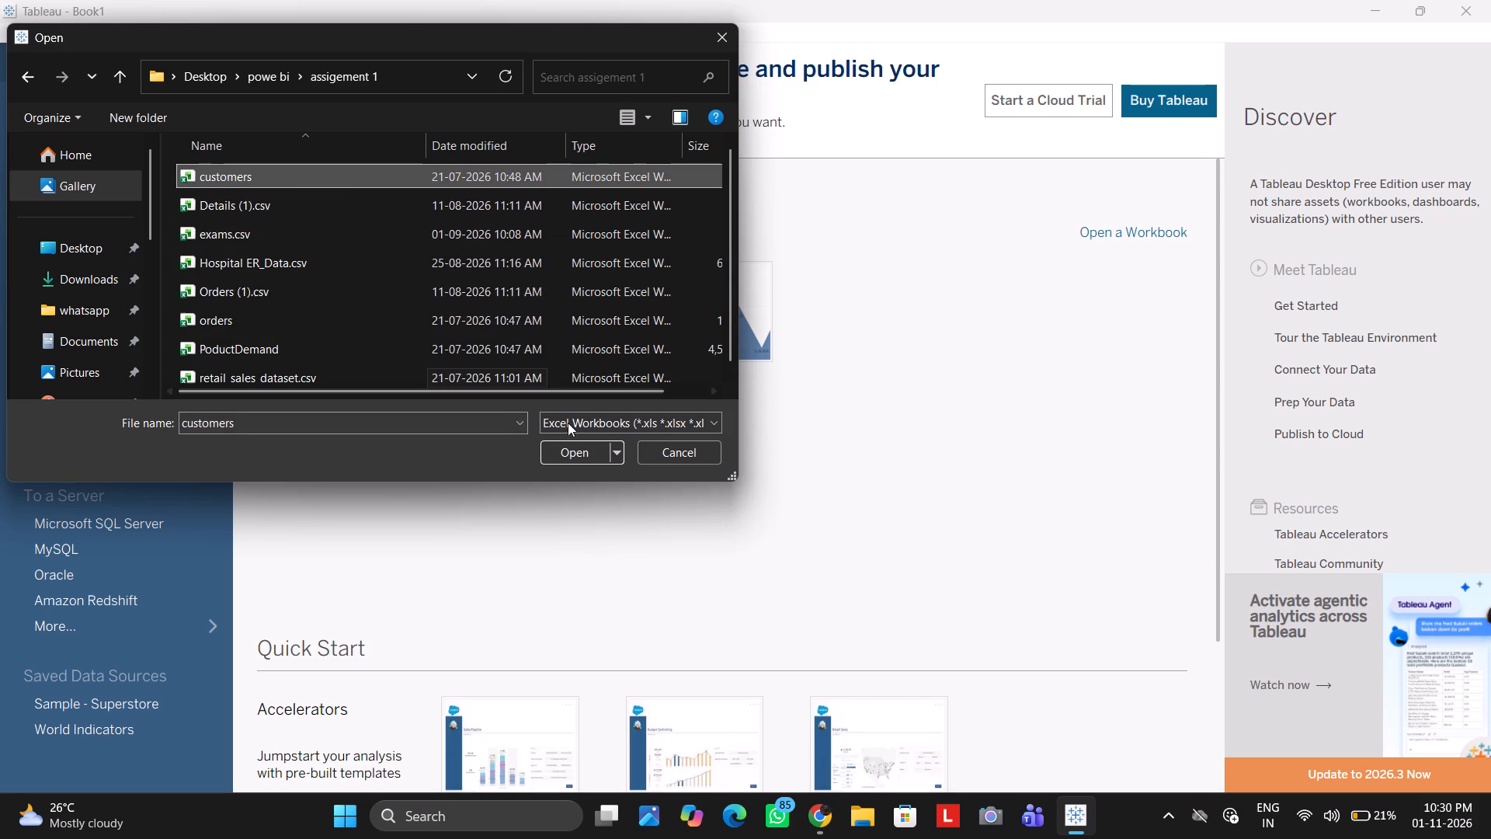
click(563, 447)
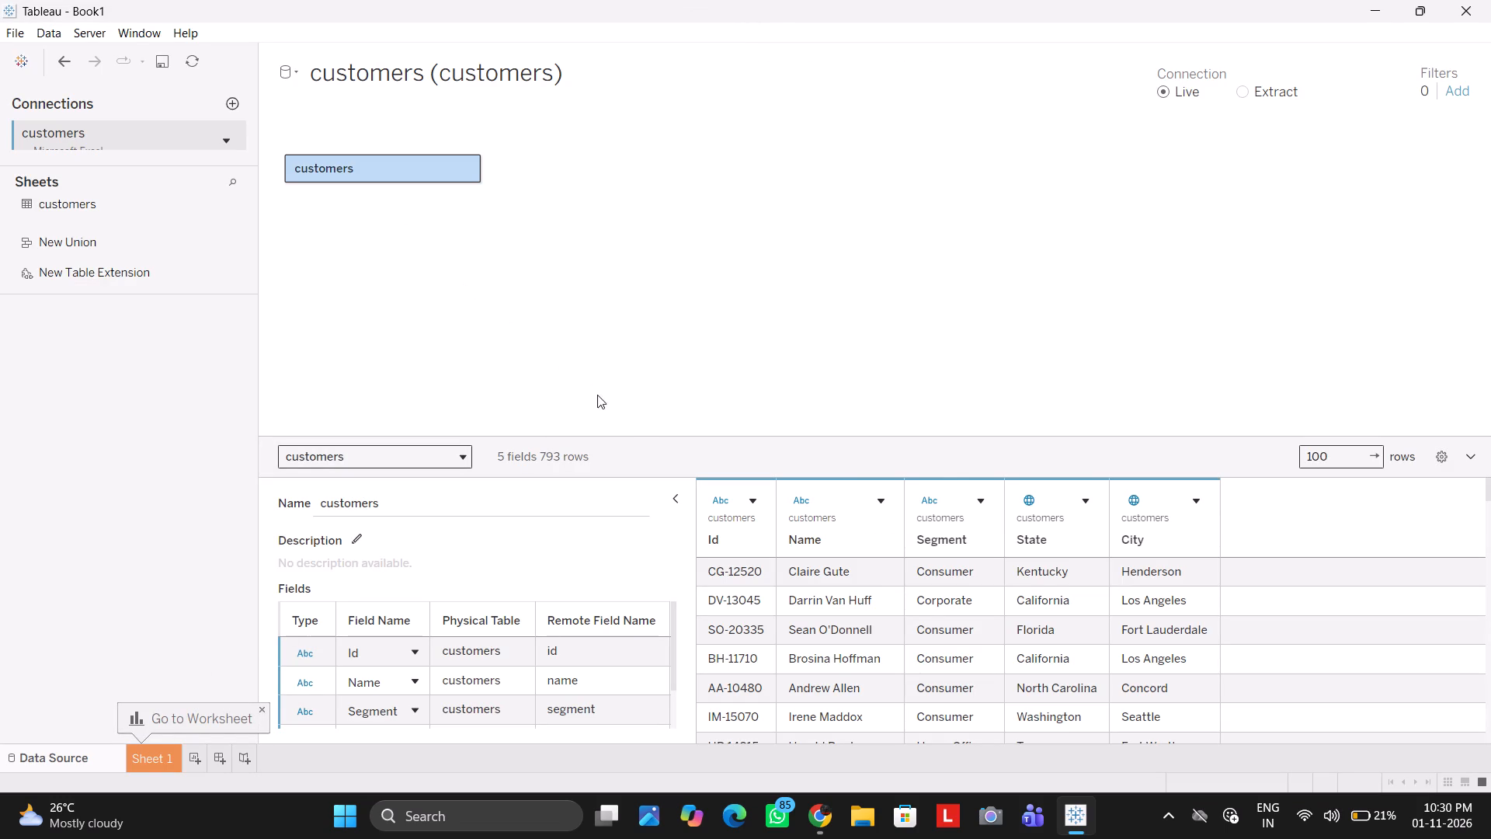
On Sheet 1, place State on Rows and customers (Count) on Columns to chart customers by state.
click(148, 761)
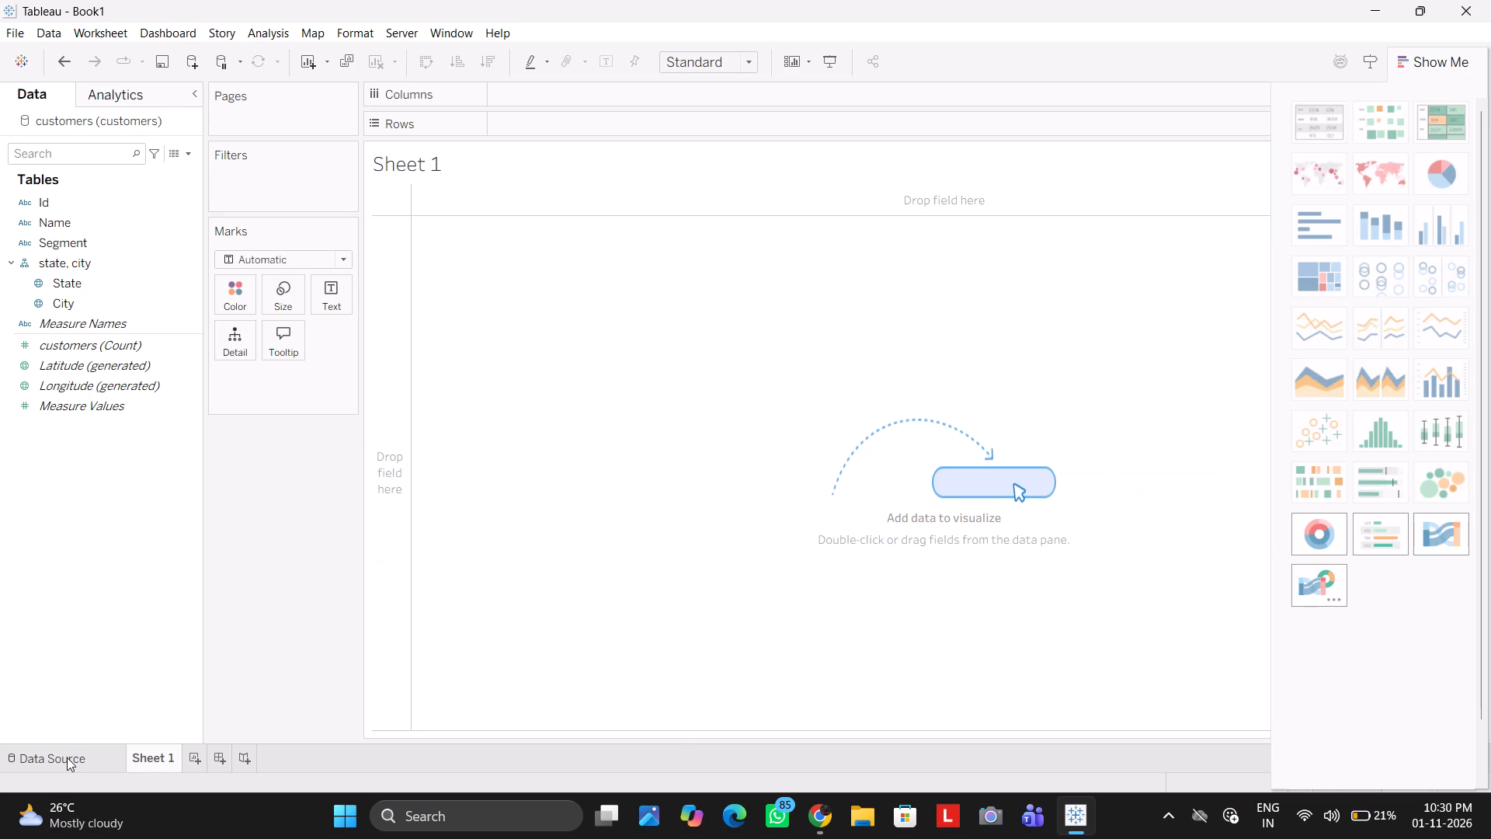
click(67, 757)
click(143, 764)
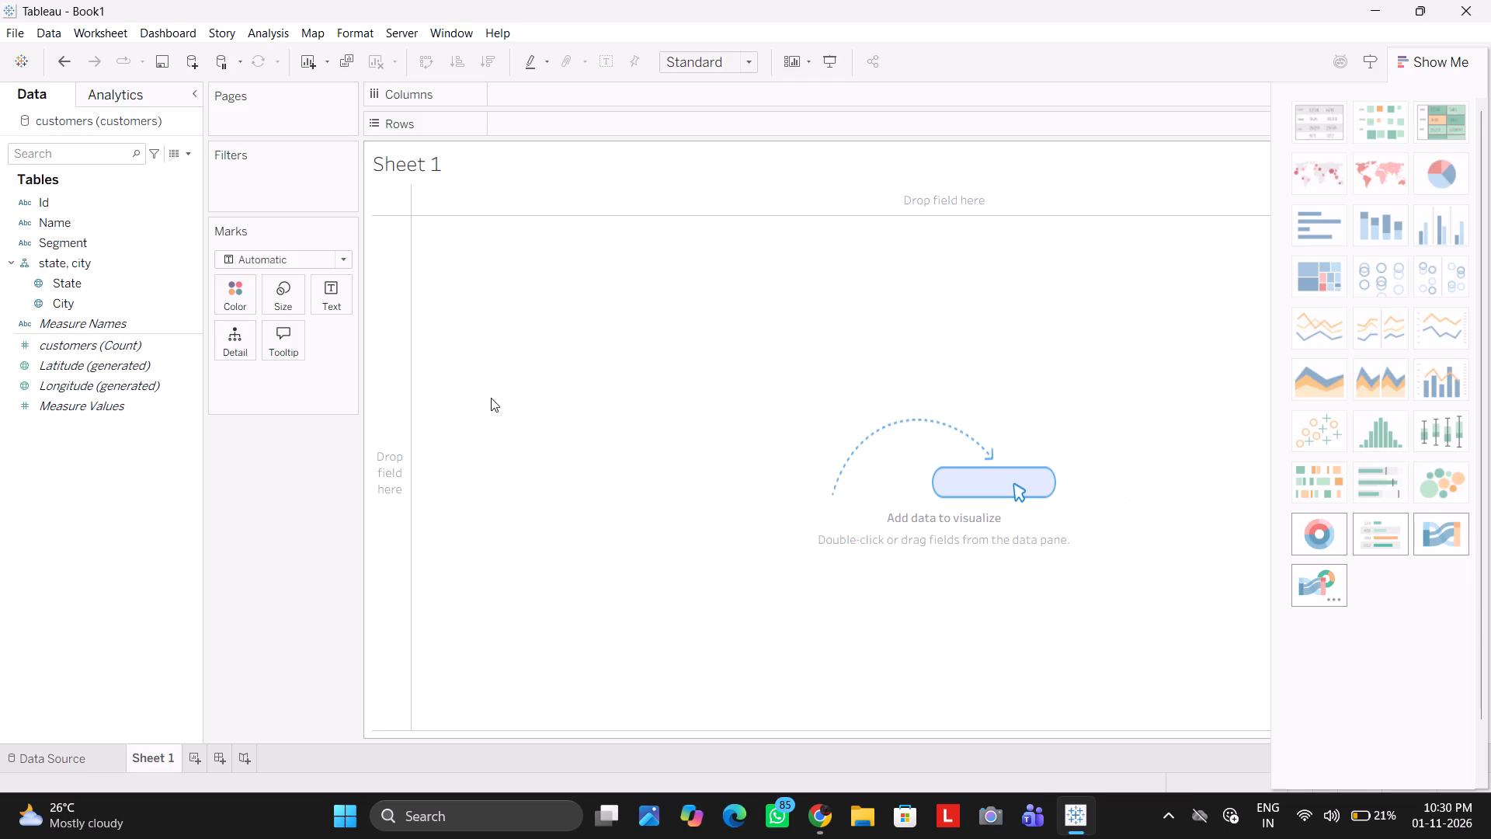
click(11, 256)
click(11, 256)
click(11, 256)
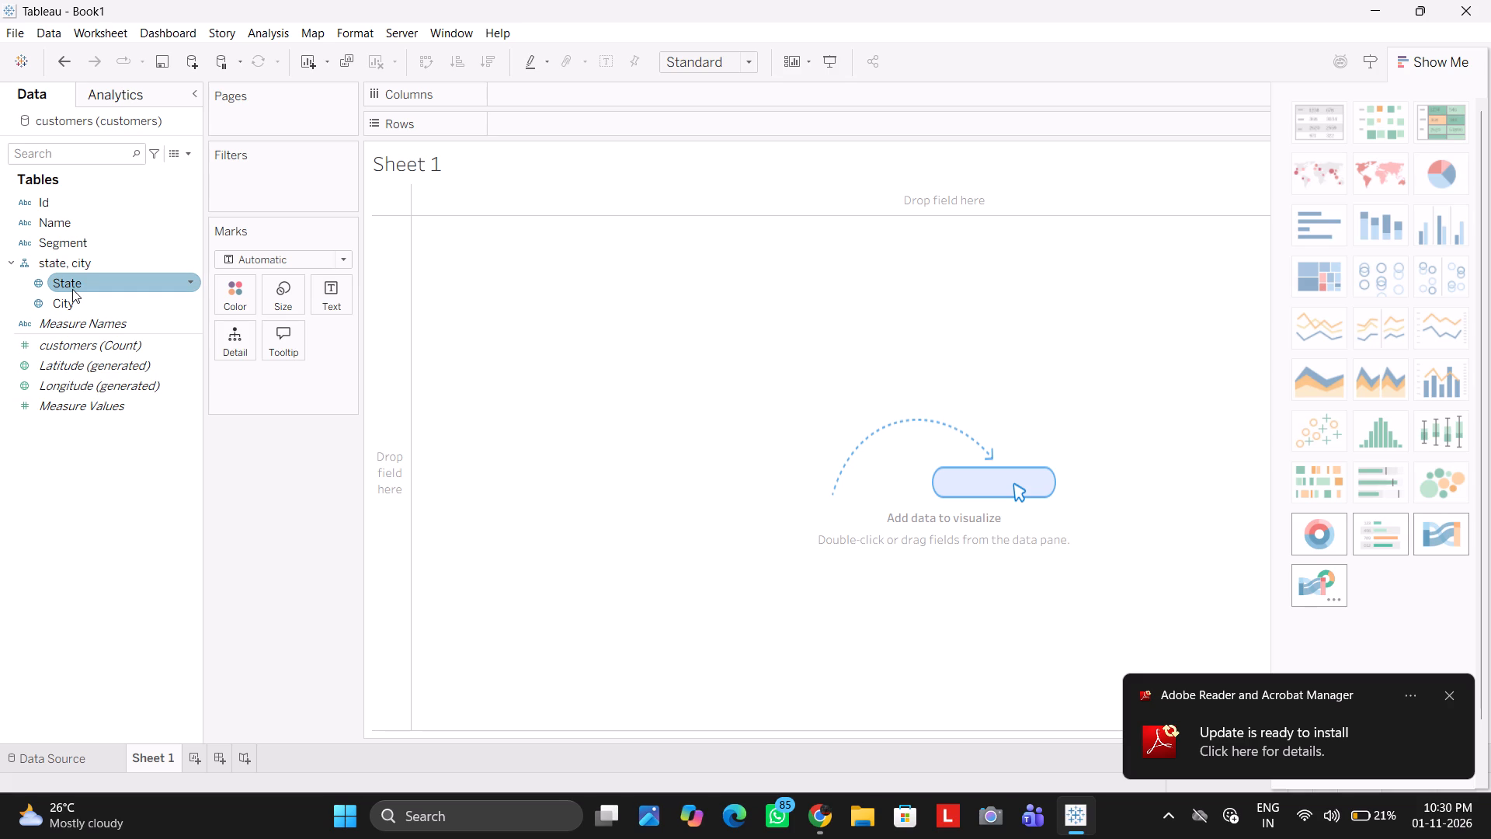
drag(72, 289, 522, 100)
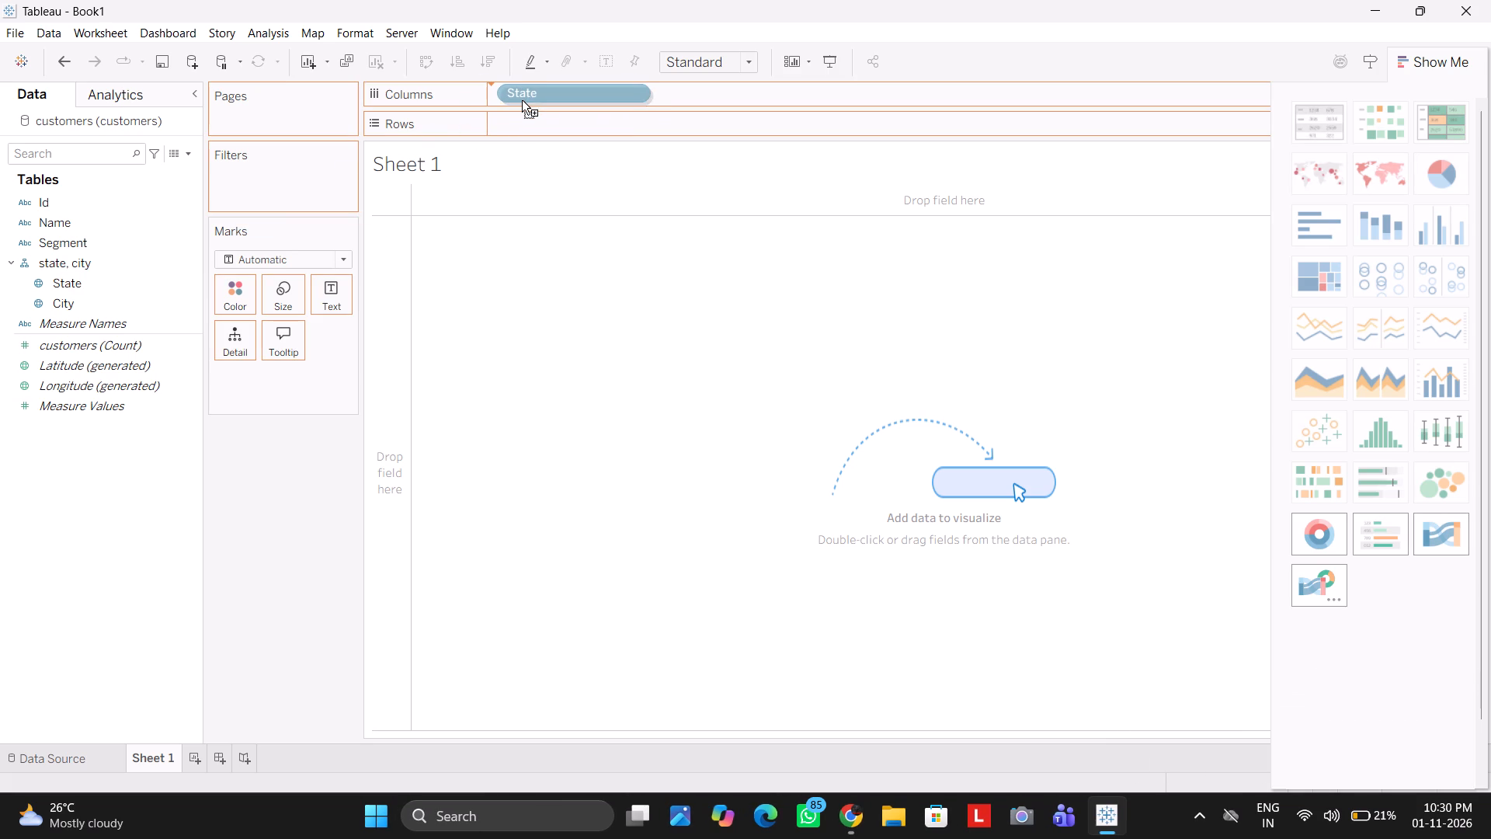
drag(522, 100, 518, 116)
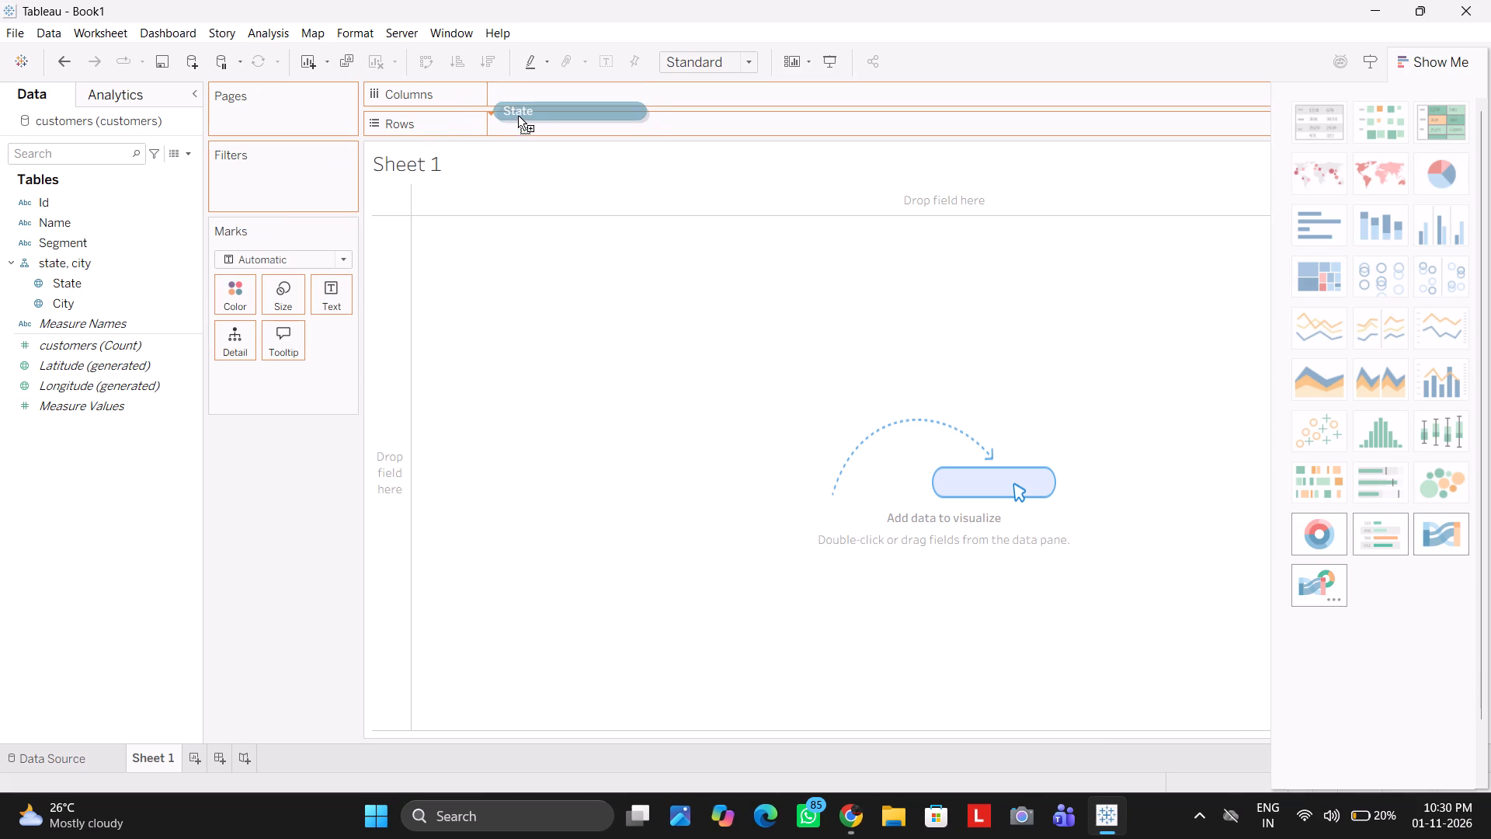
drag(518, 116, 520, 134)
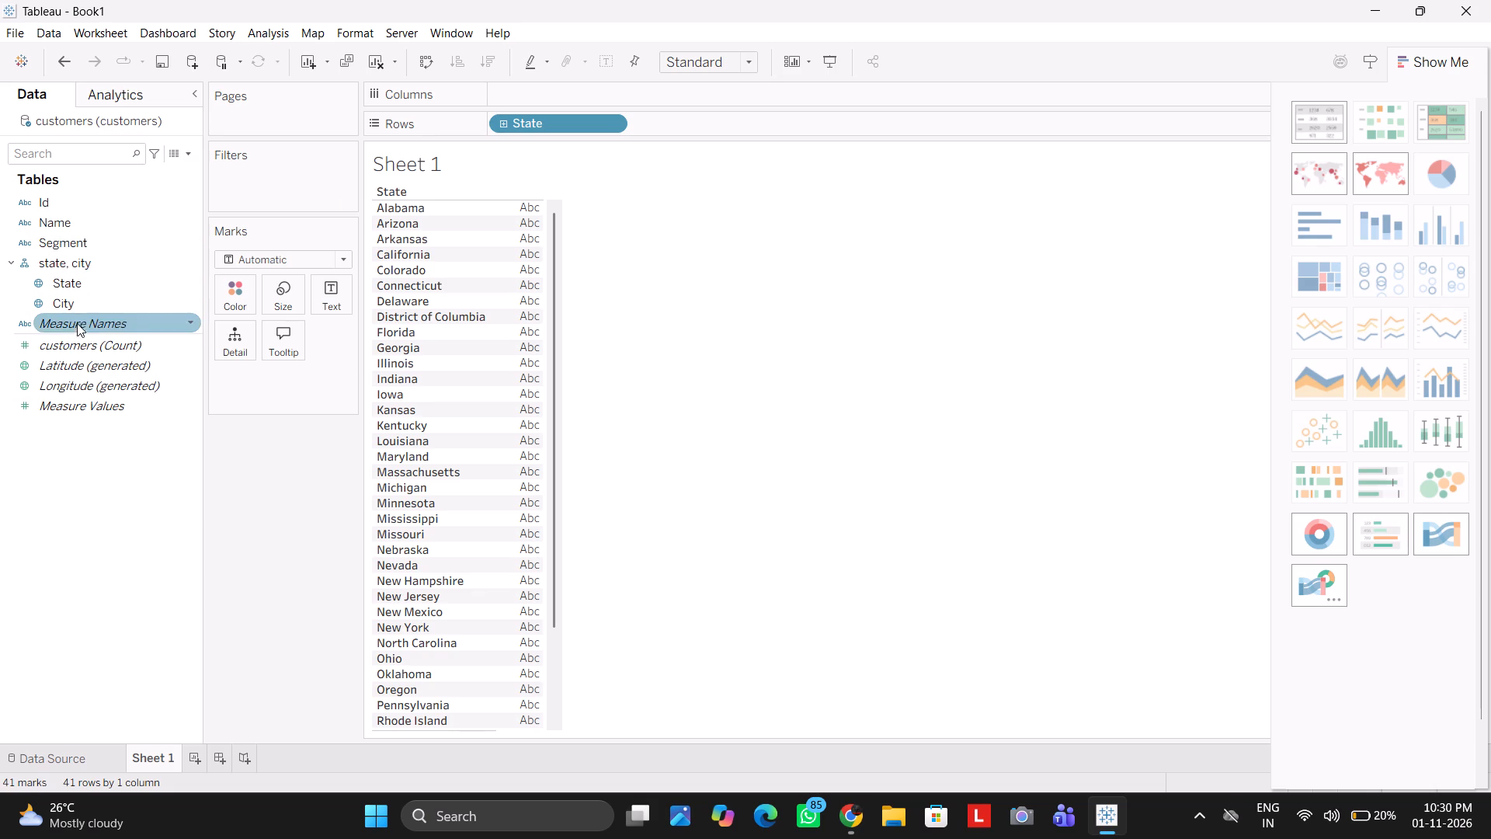
drag(83, 343, 532, 98)
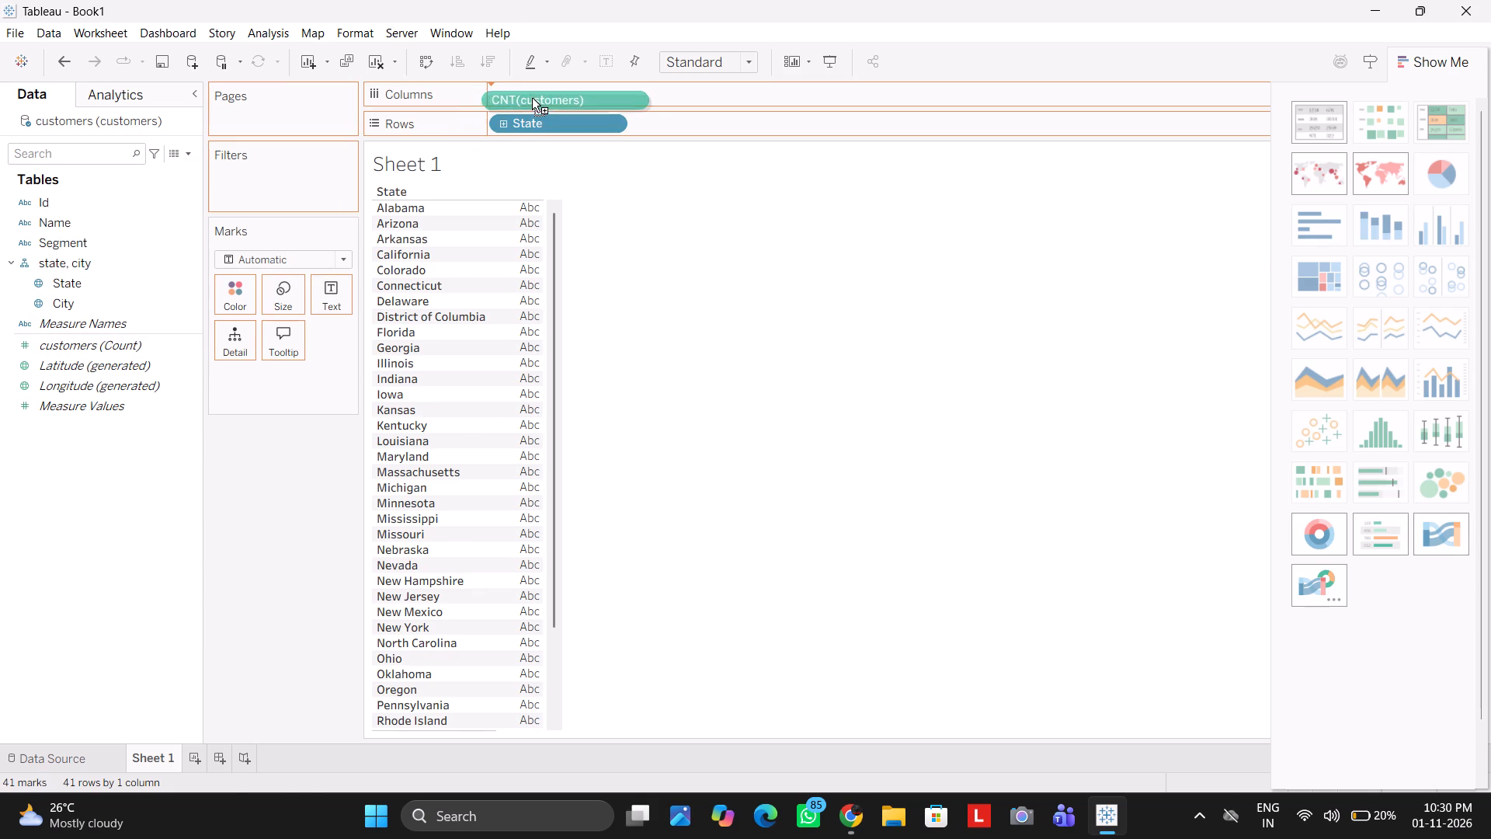
drag(532, 98, 535, 98)
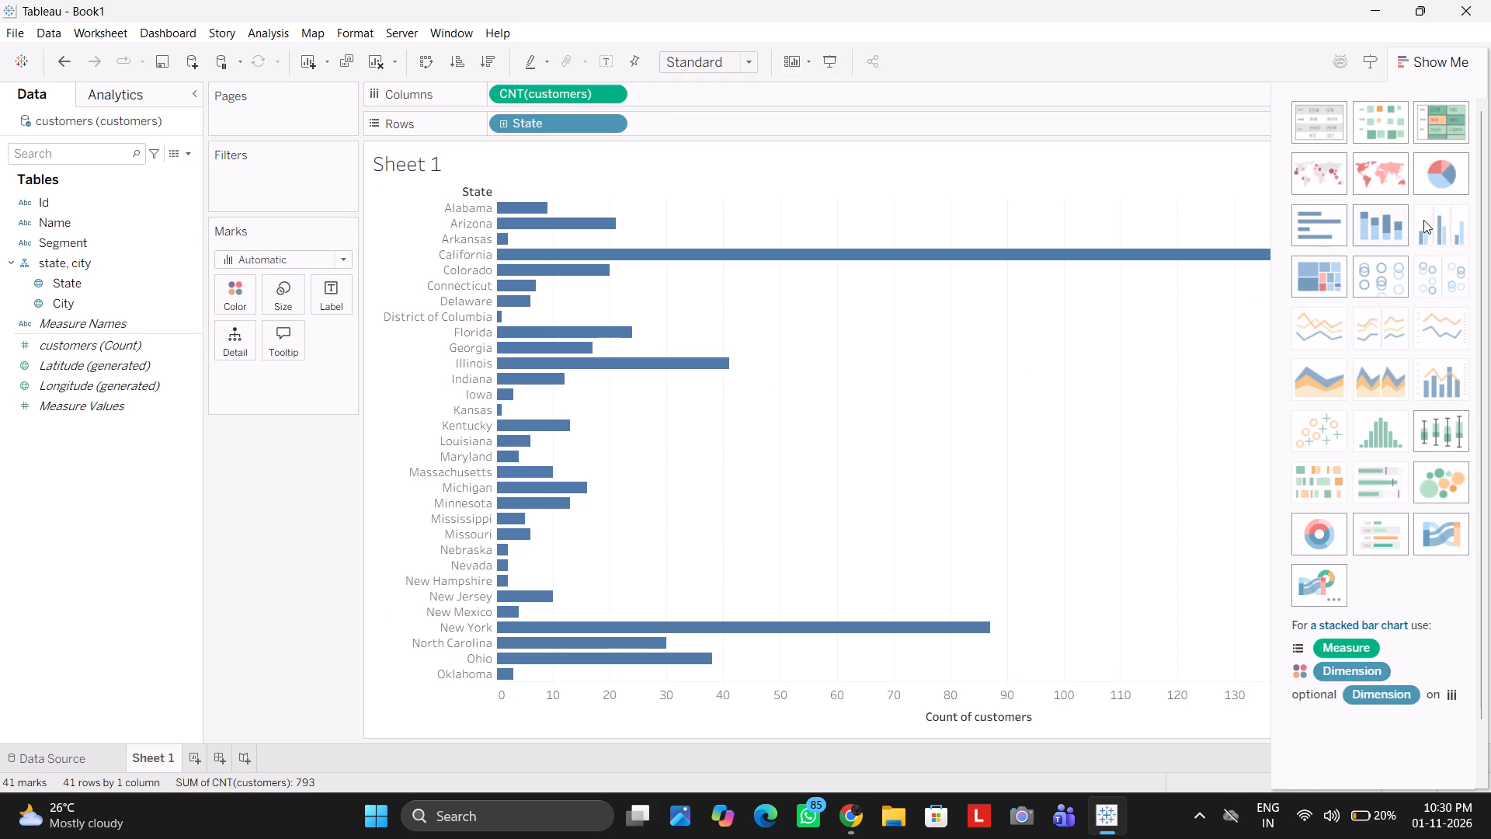
Change the customers-by-state chart on Sheet 1 to a filled map.
click(1372, 179)
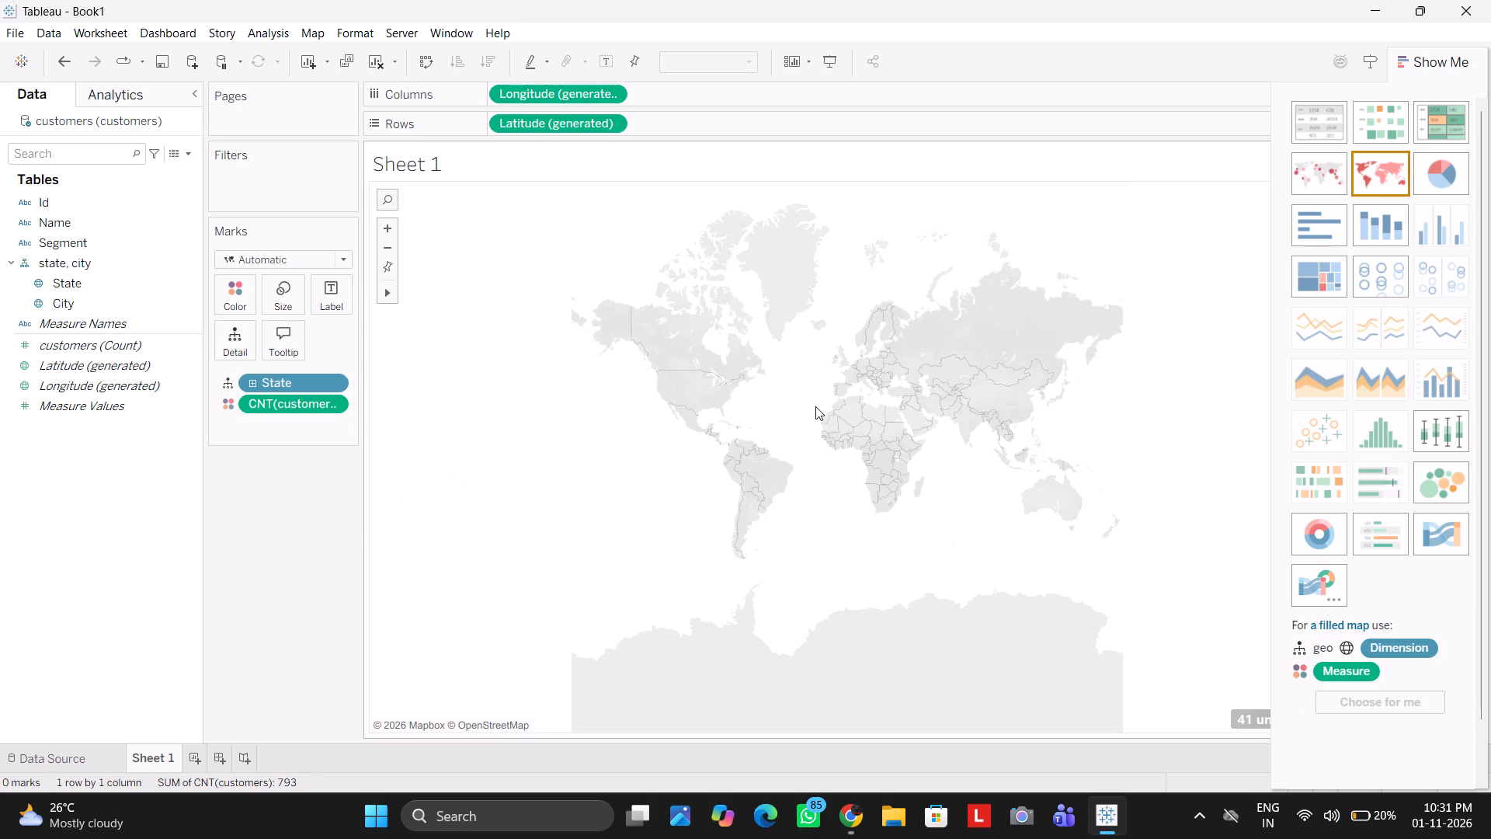
triple_click(383, 223)
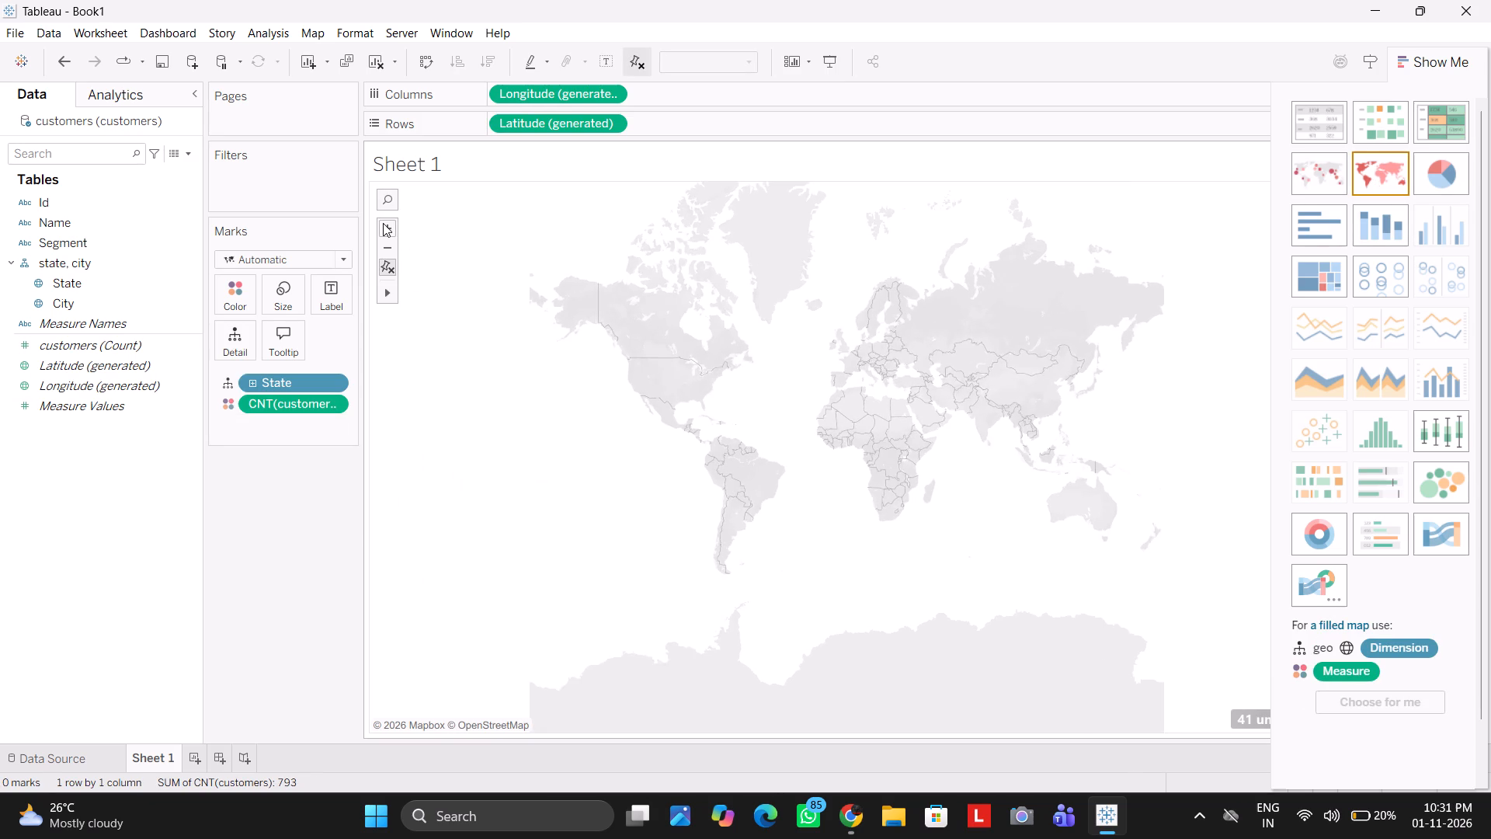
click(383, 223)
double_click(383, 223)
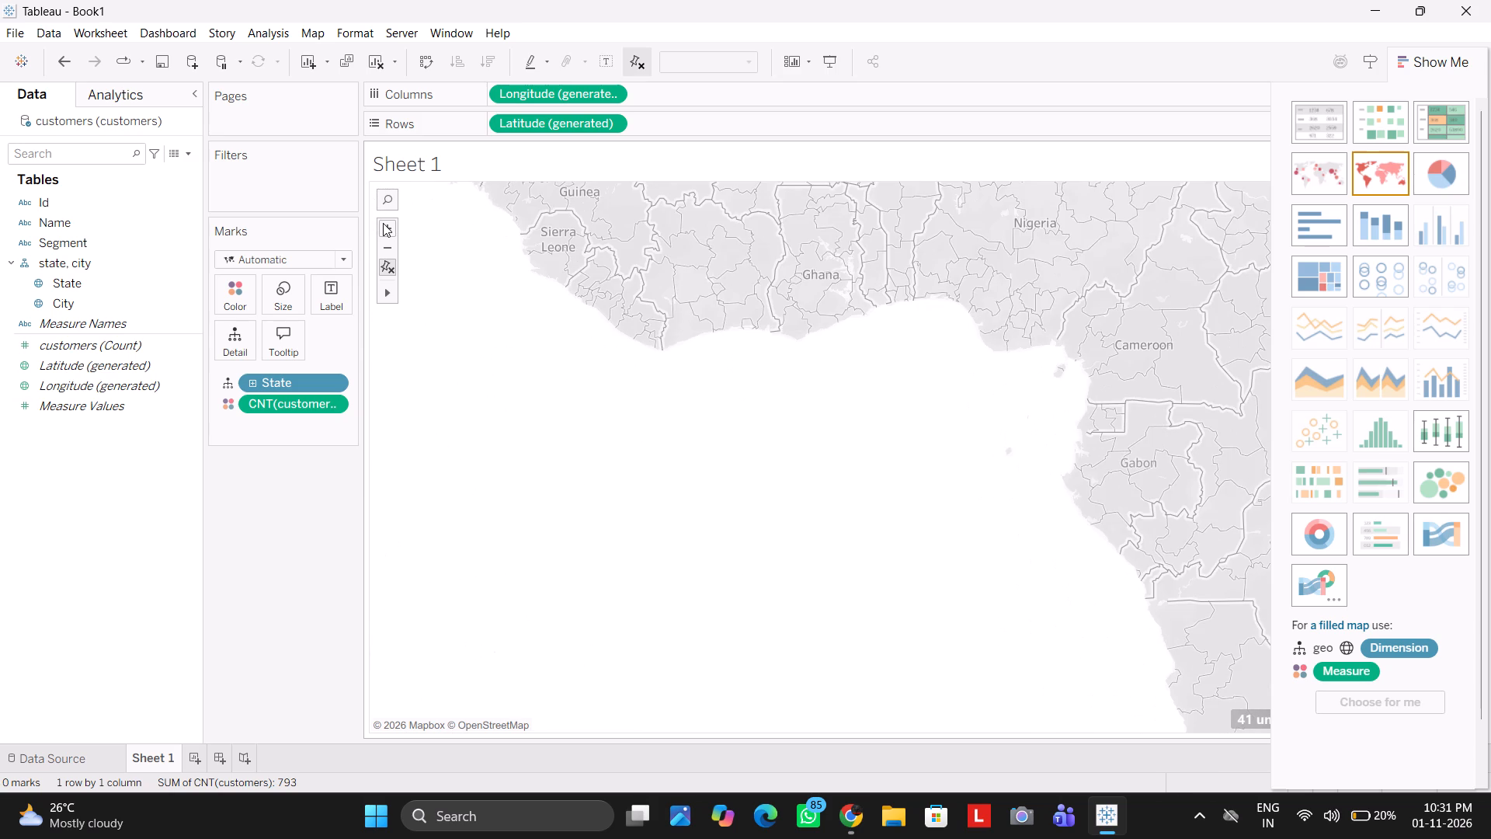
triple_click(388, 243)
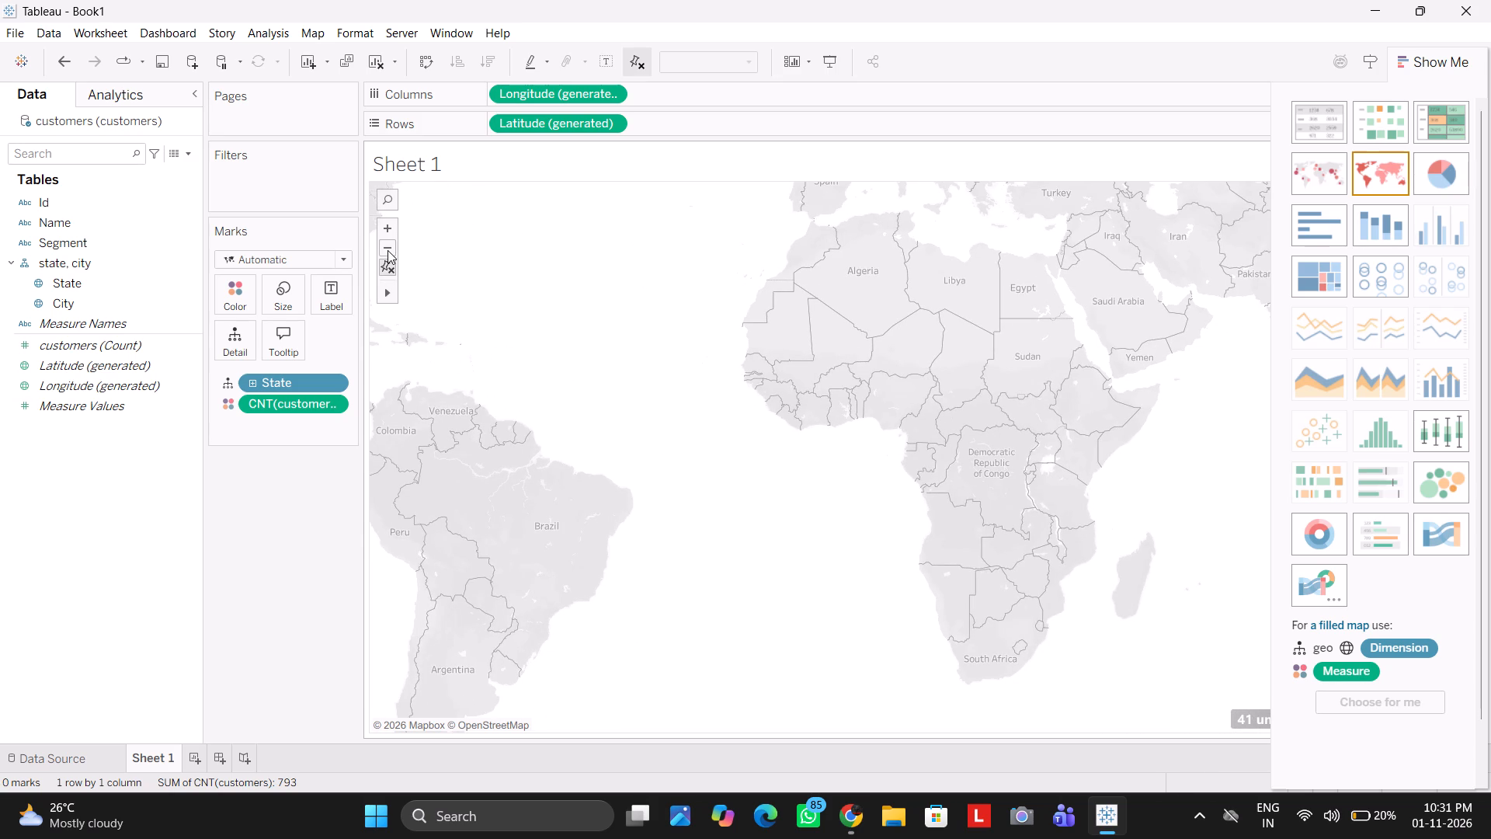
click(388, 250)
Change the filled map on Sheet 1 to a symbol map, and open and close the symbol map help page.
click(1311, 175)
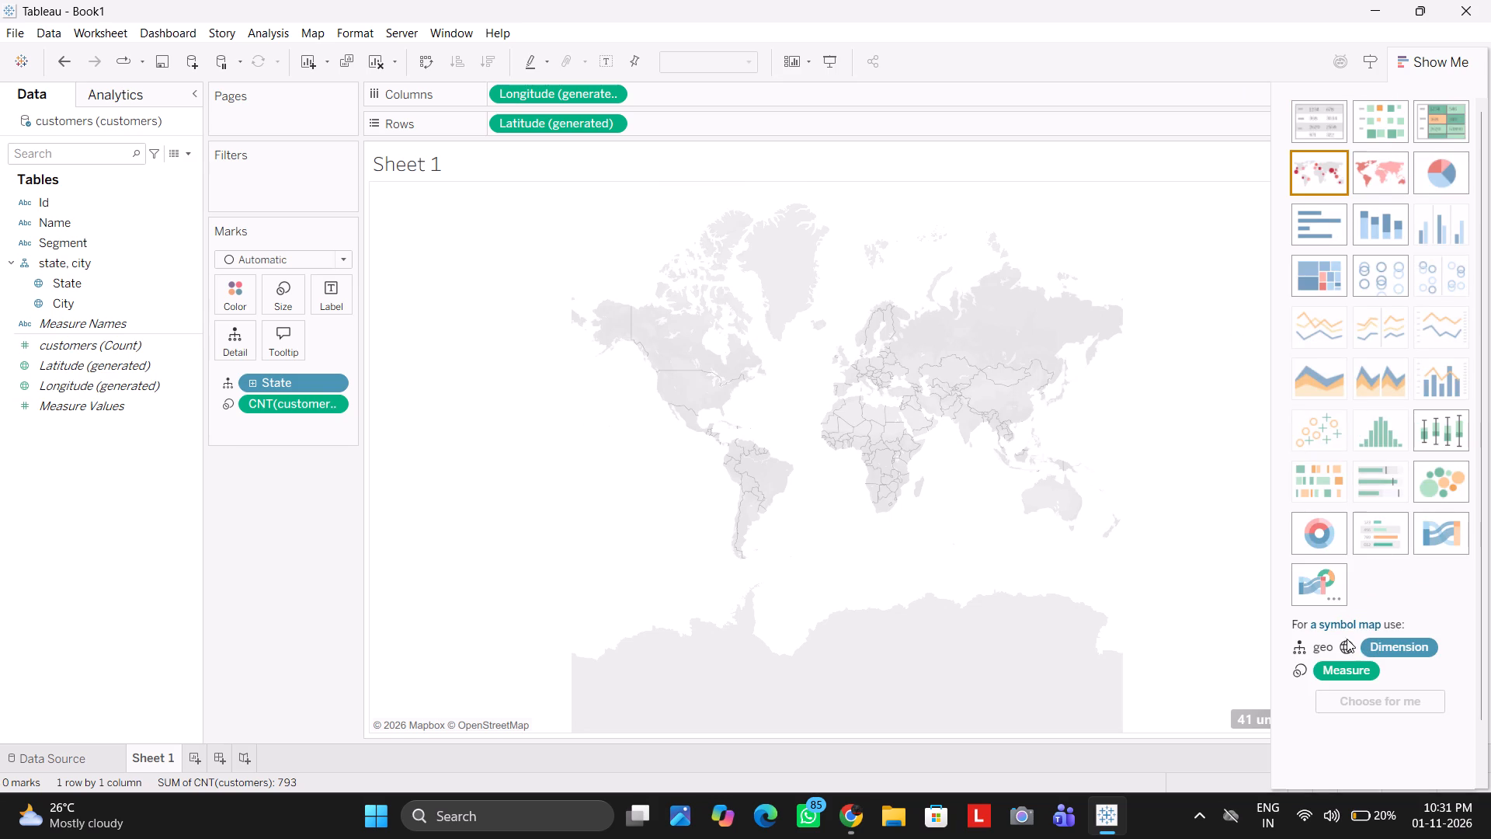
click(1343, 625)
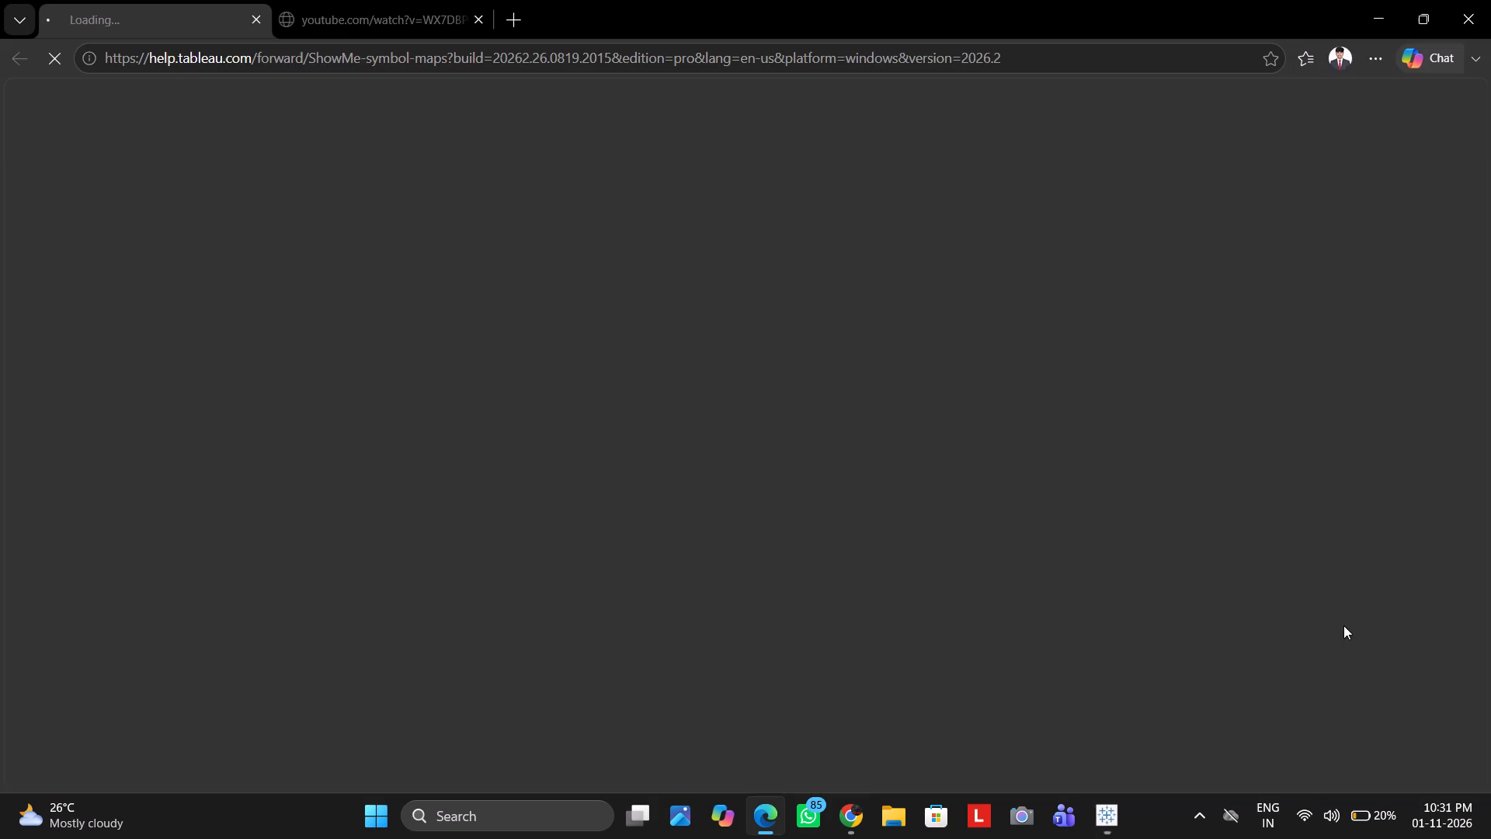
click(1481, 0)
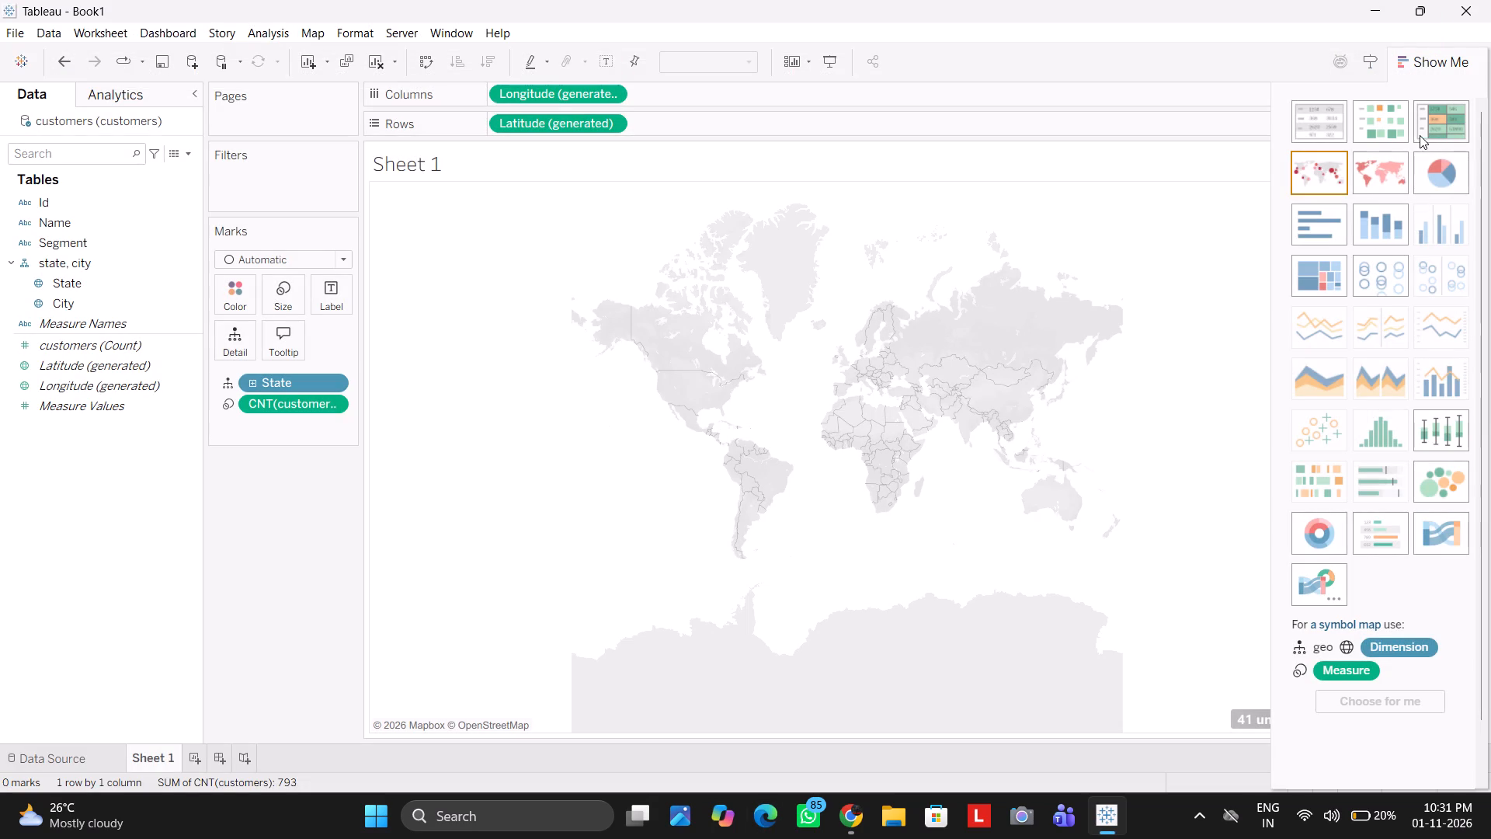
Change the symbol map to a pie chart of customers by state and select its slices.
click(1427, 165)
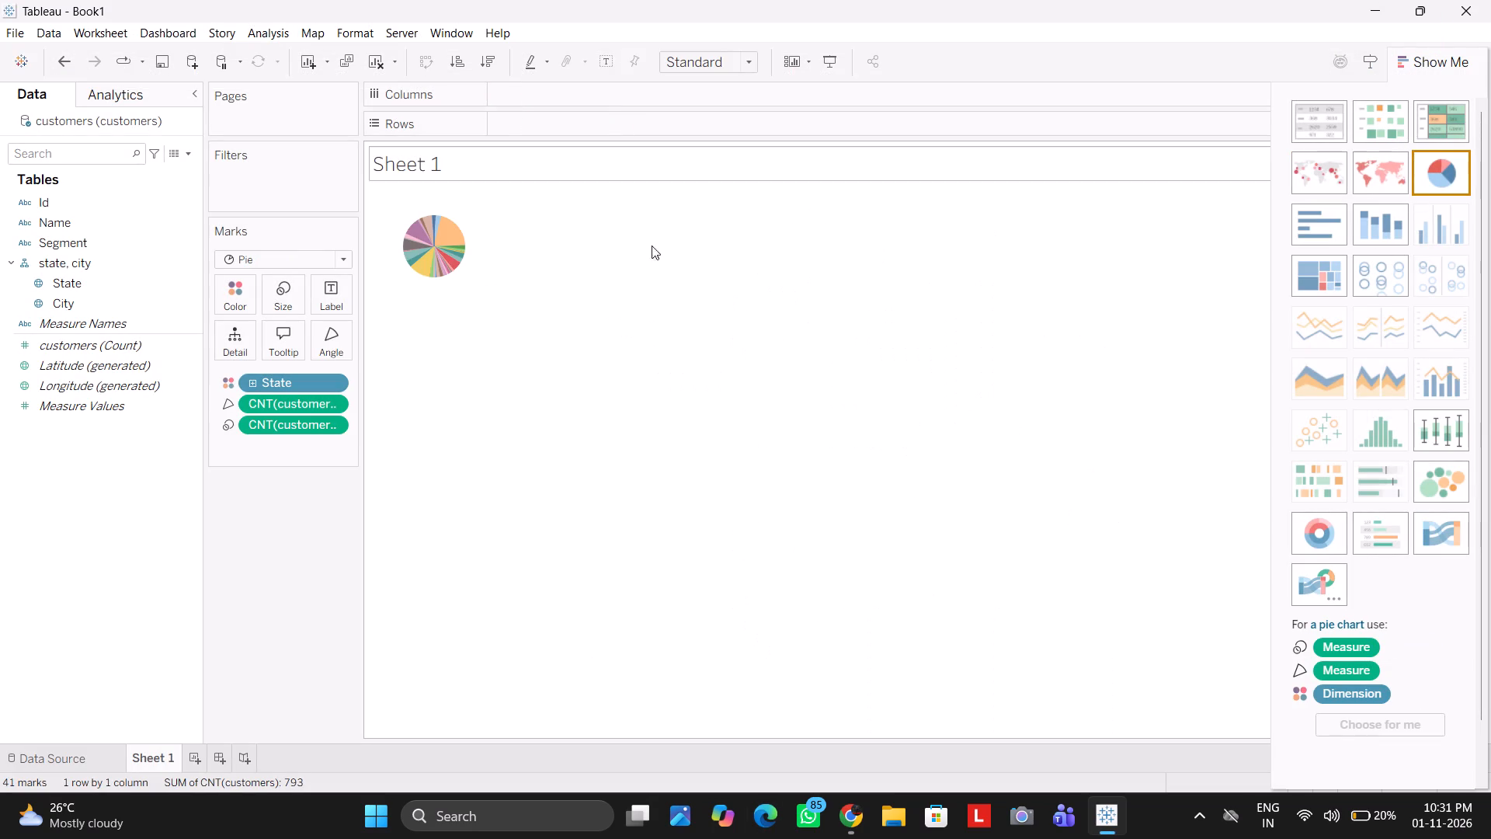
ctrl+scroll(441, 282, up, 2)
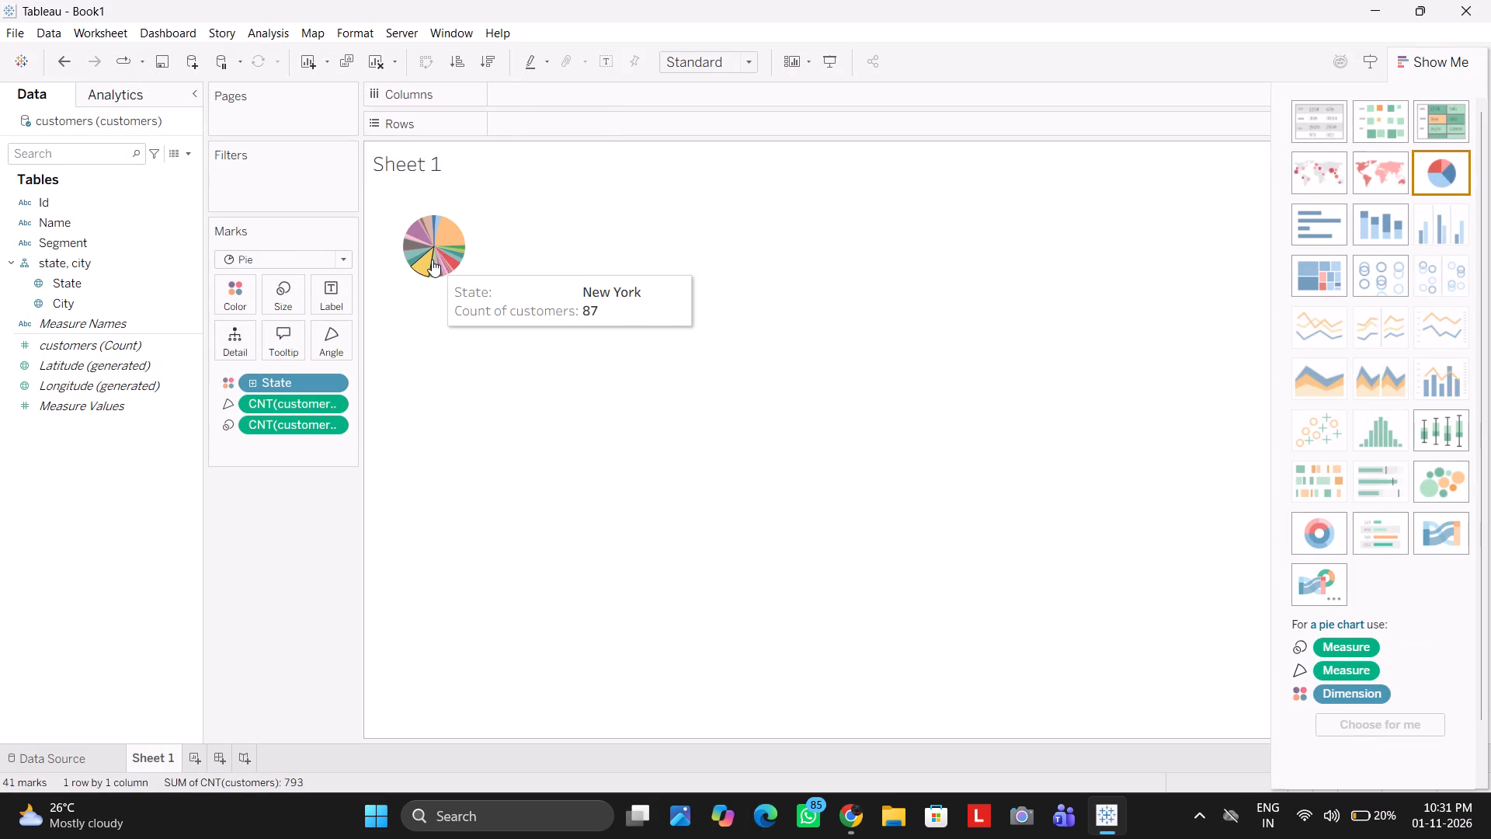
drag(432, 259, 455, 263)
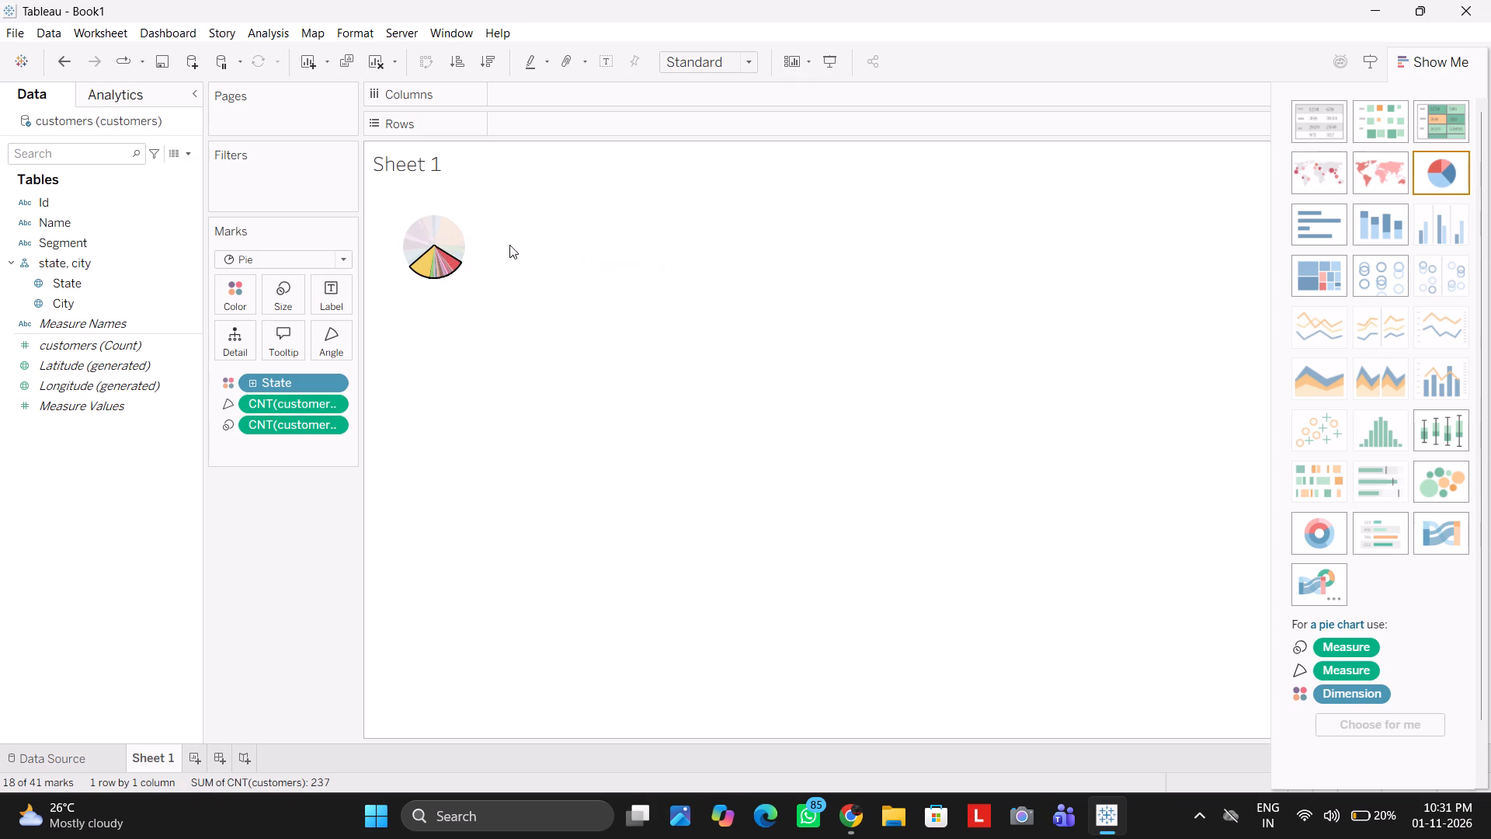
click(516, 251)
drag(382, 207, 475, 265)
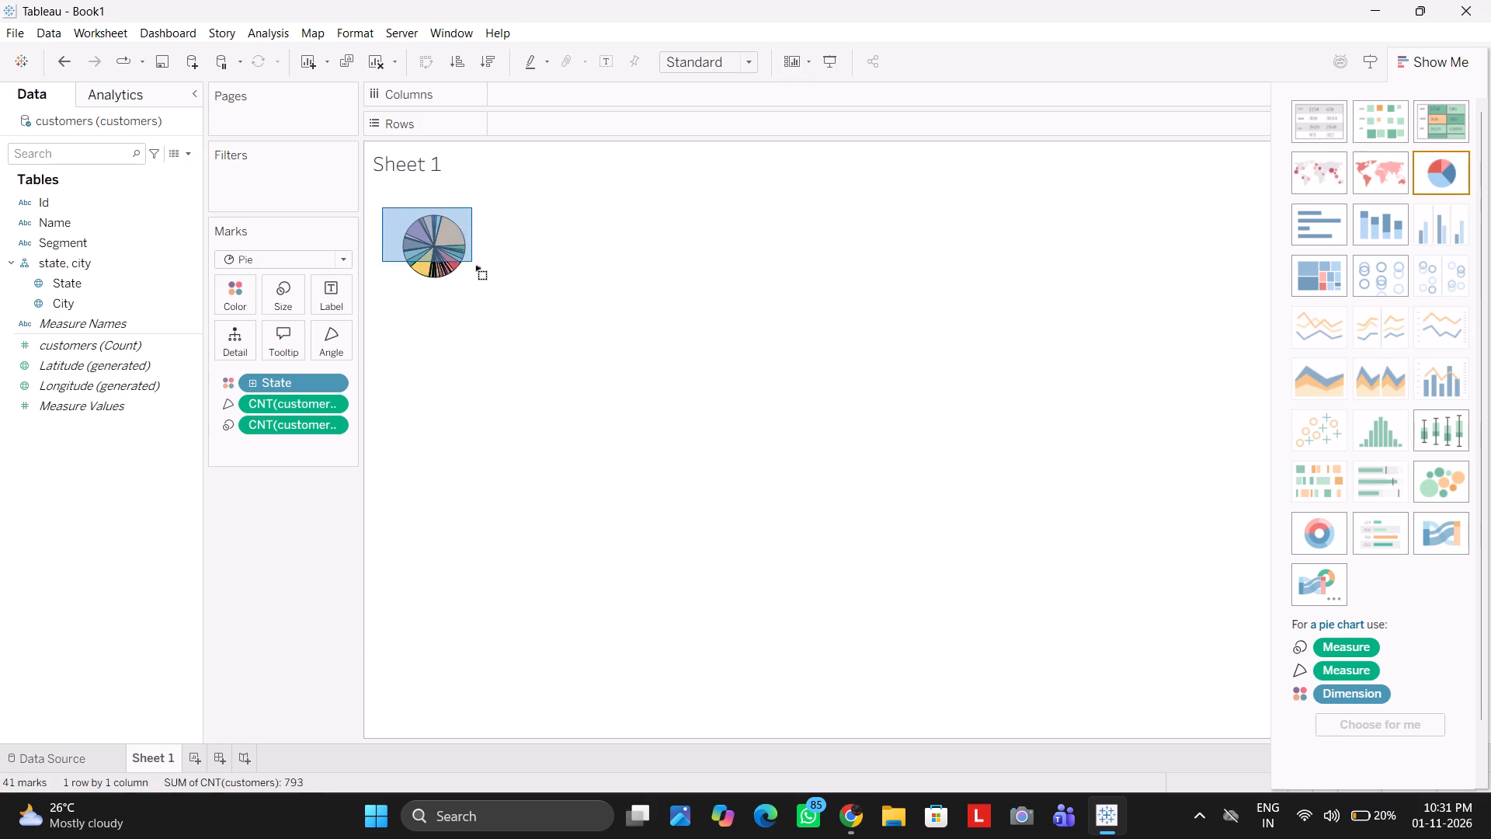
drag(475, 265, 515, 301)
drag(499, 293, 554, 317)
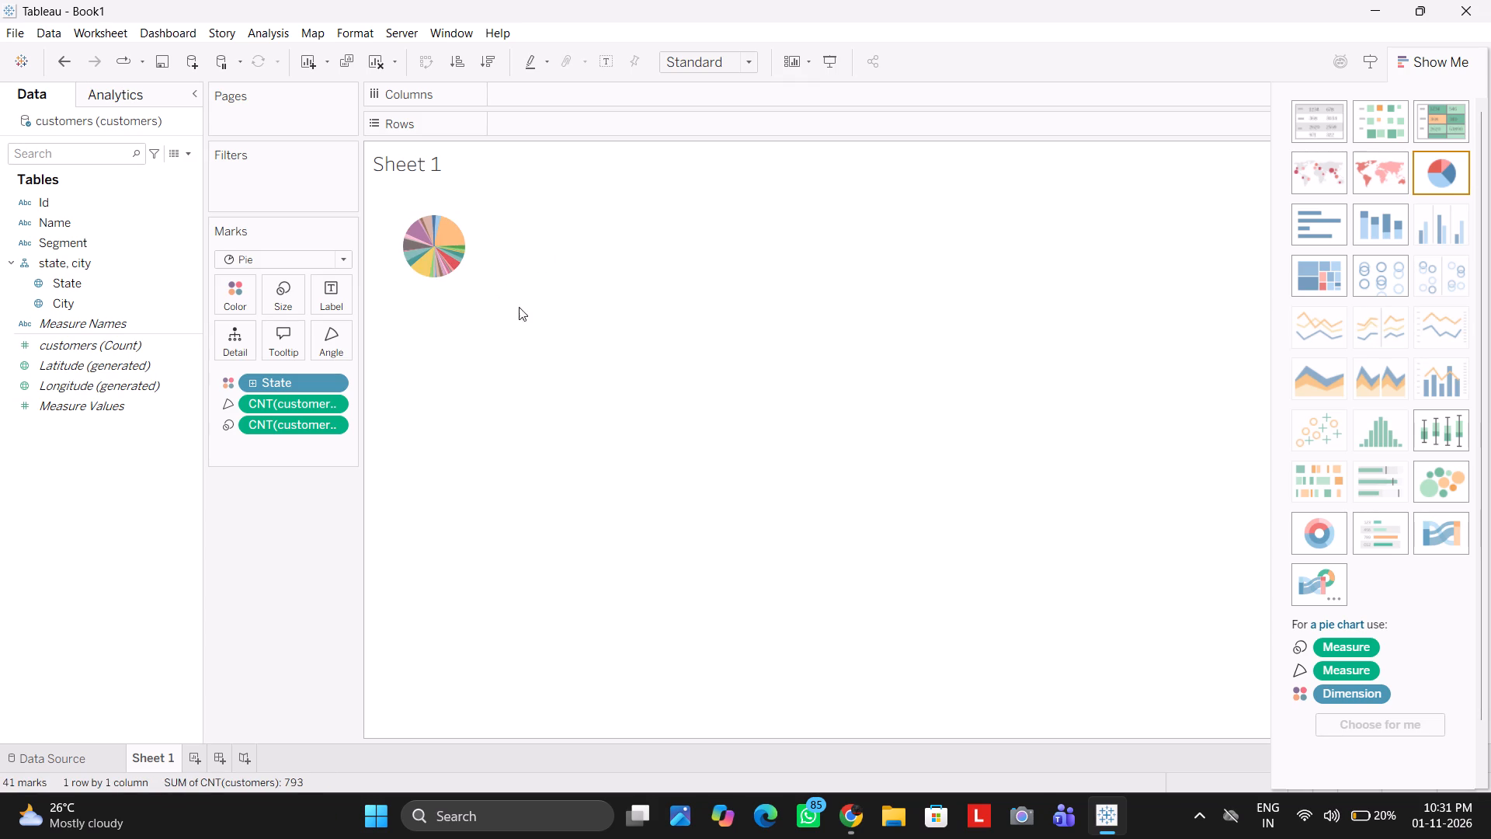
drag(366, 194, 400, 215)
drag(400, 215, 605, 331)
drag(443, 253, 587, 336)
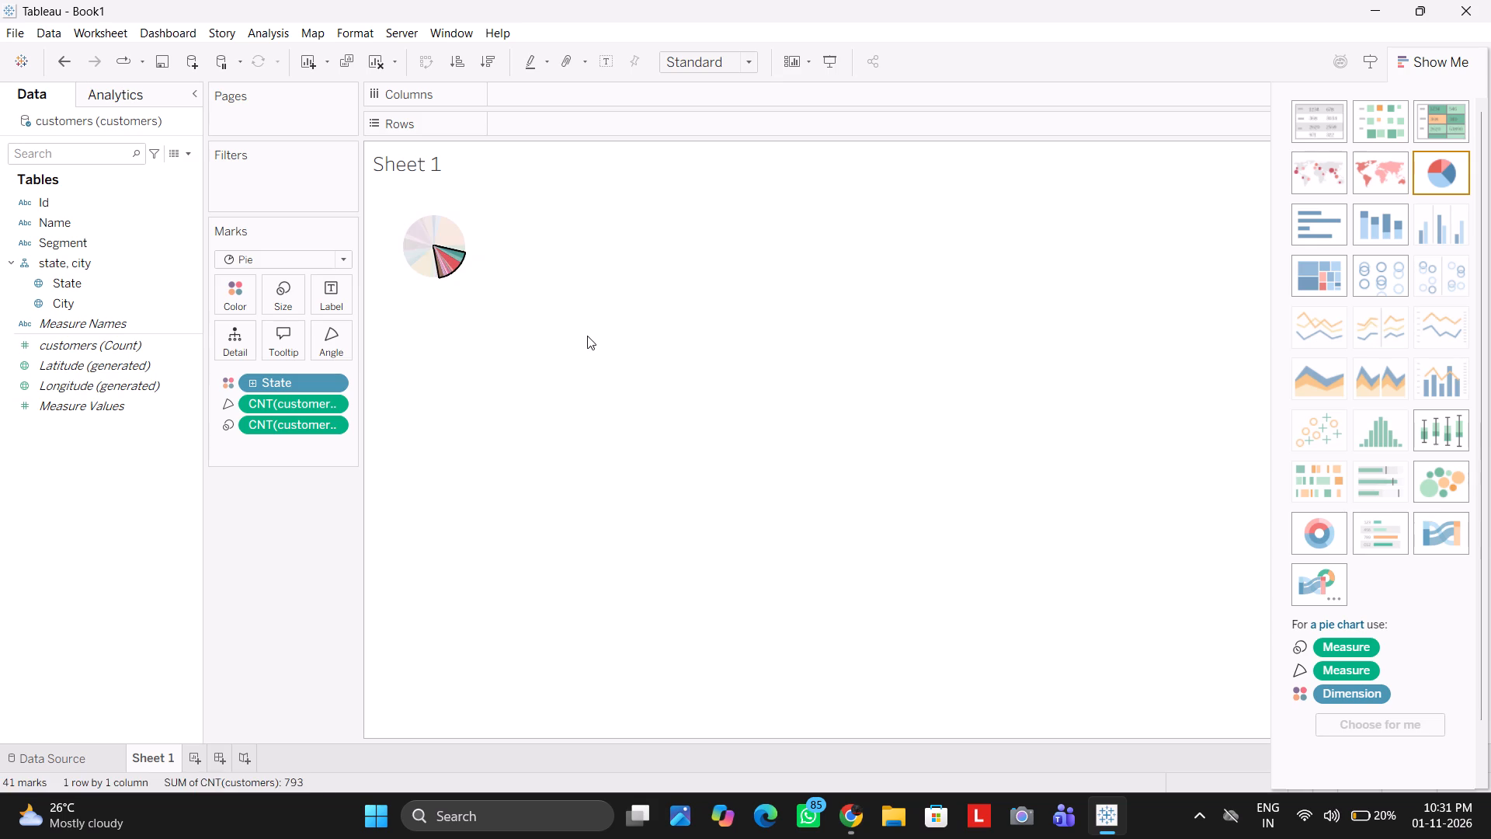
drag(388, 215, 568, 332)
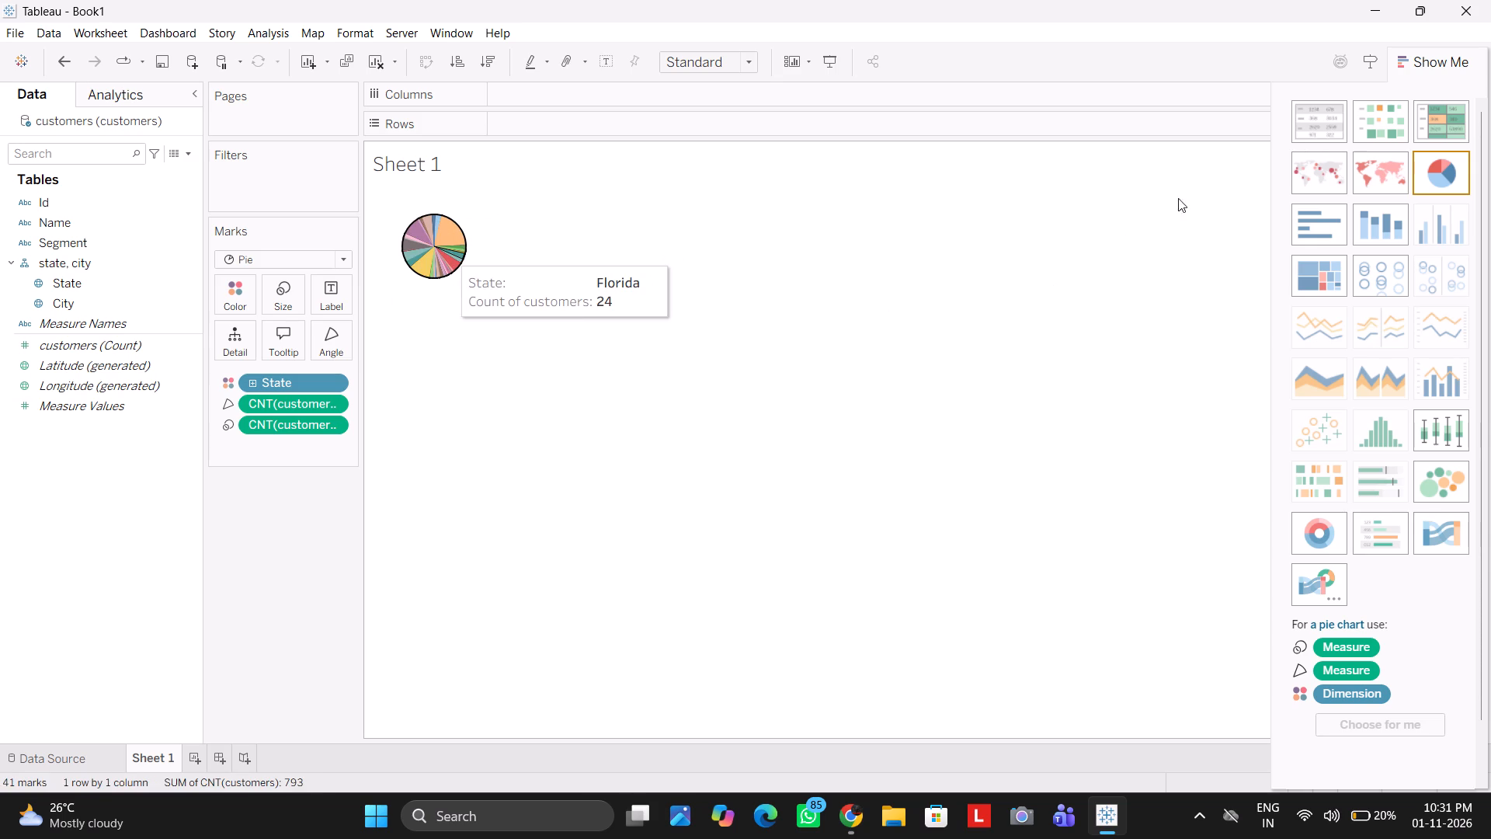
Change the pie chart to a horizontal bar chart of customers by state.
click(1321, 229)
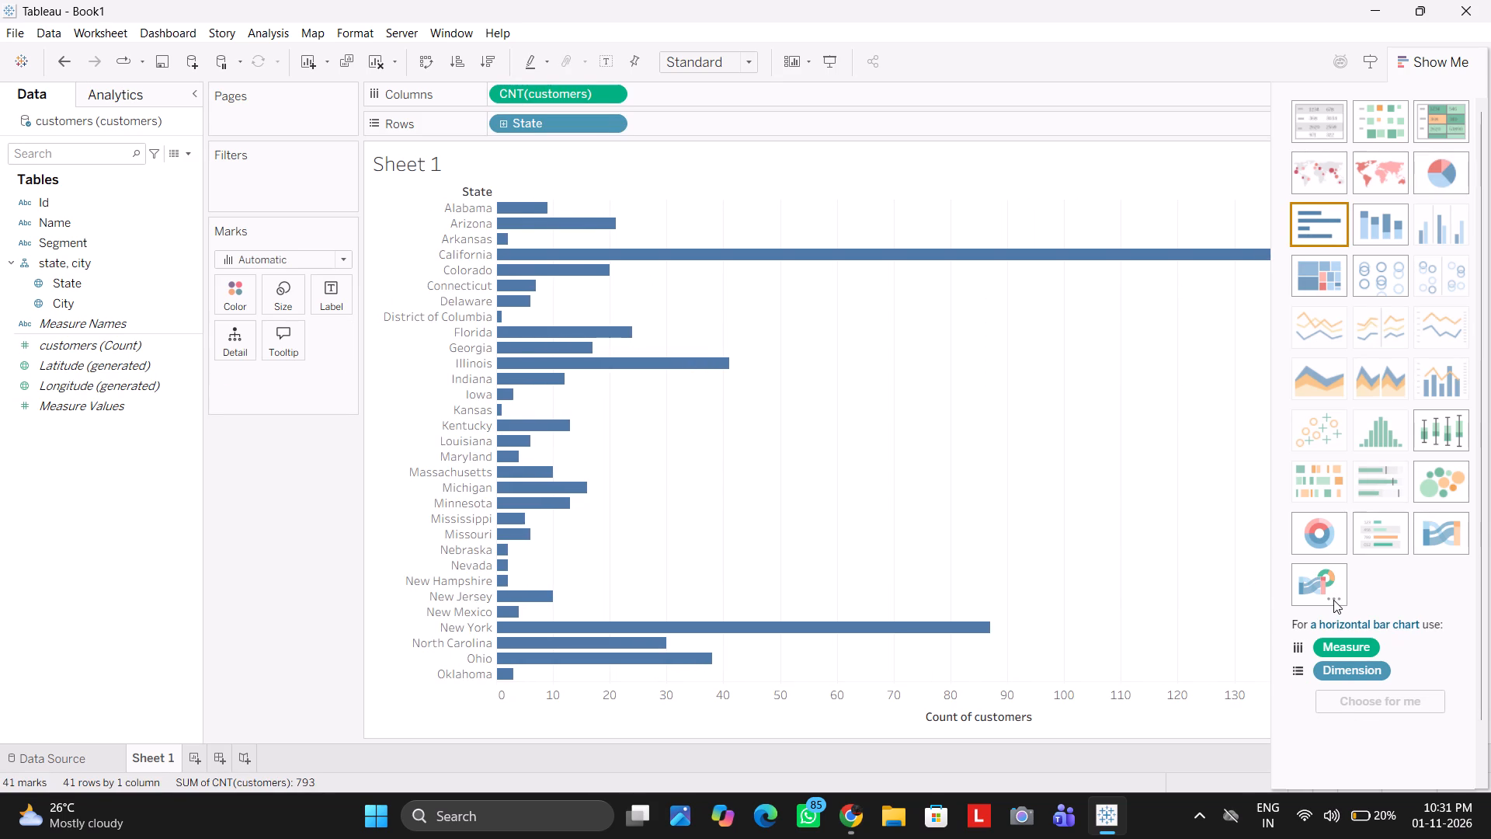
Change the horizontal bar chart on Sheet 1 to a filled map.
click(1368, 176)
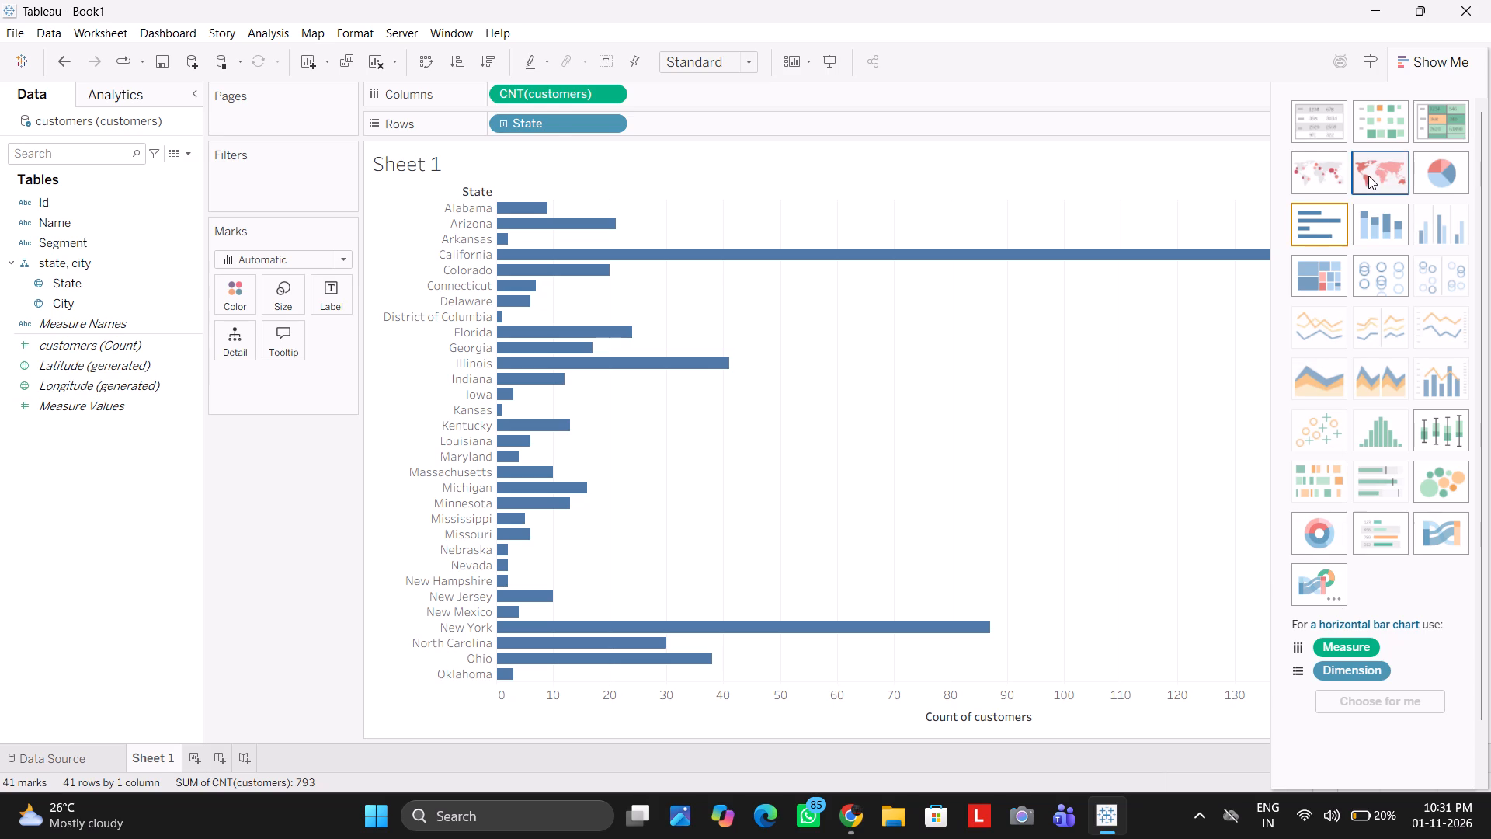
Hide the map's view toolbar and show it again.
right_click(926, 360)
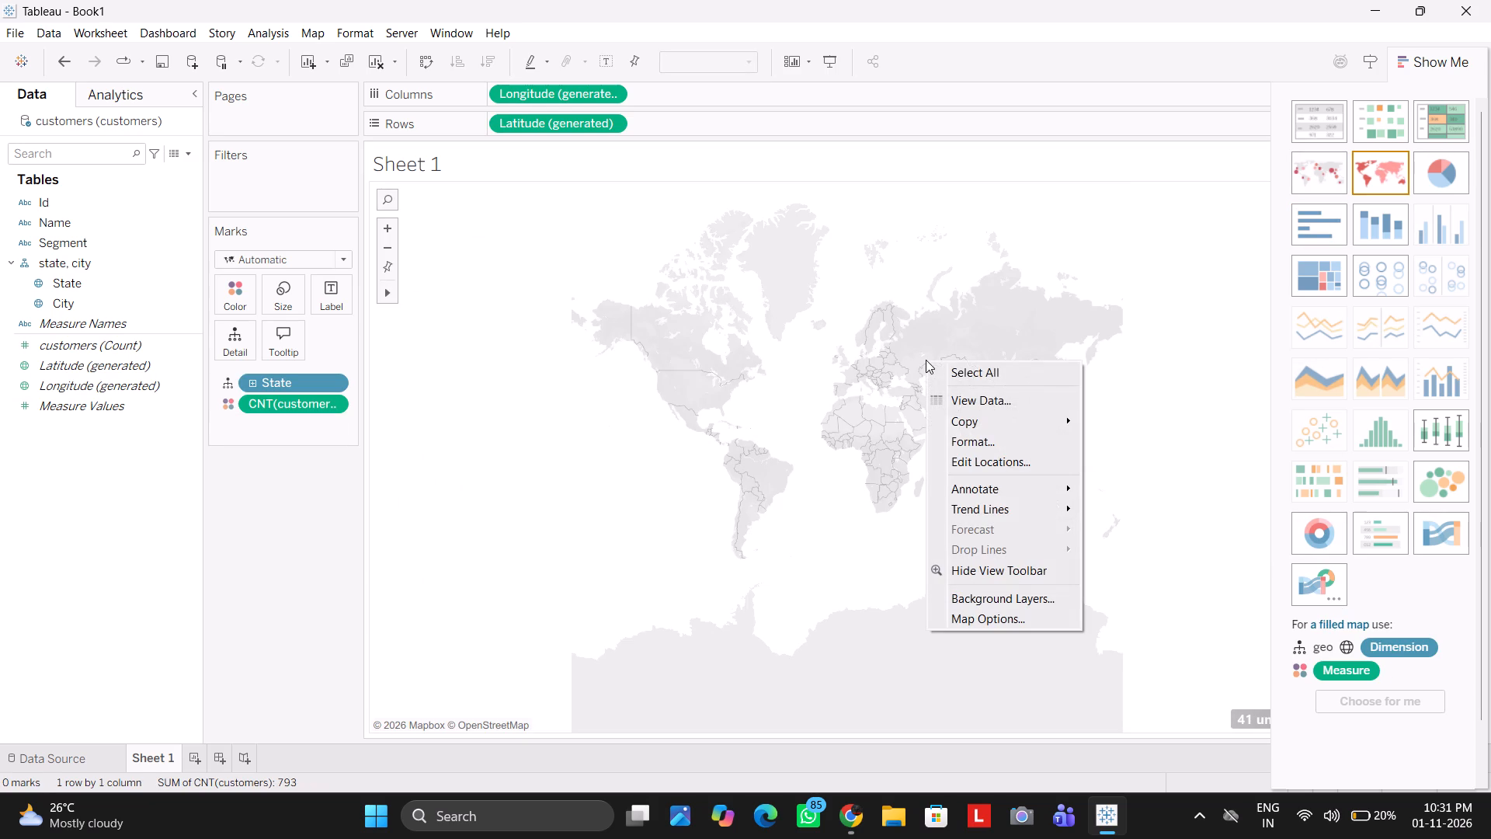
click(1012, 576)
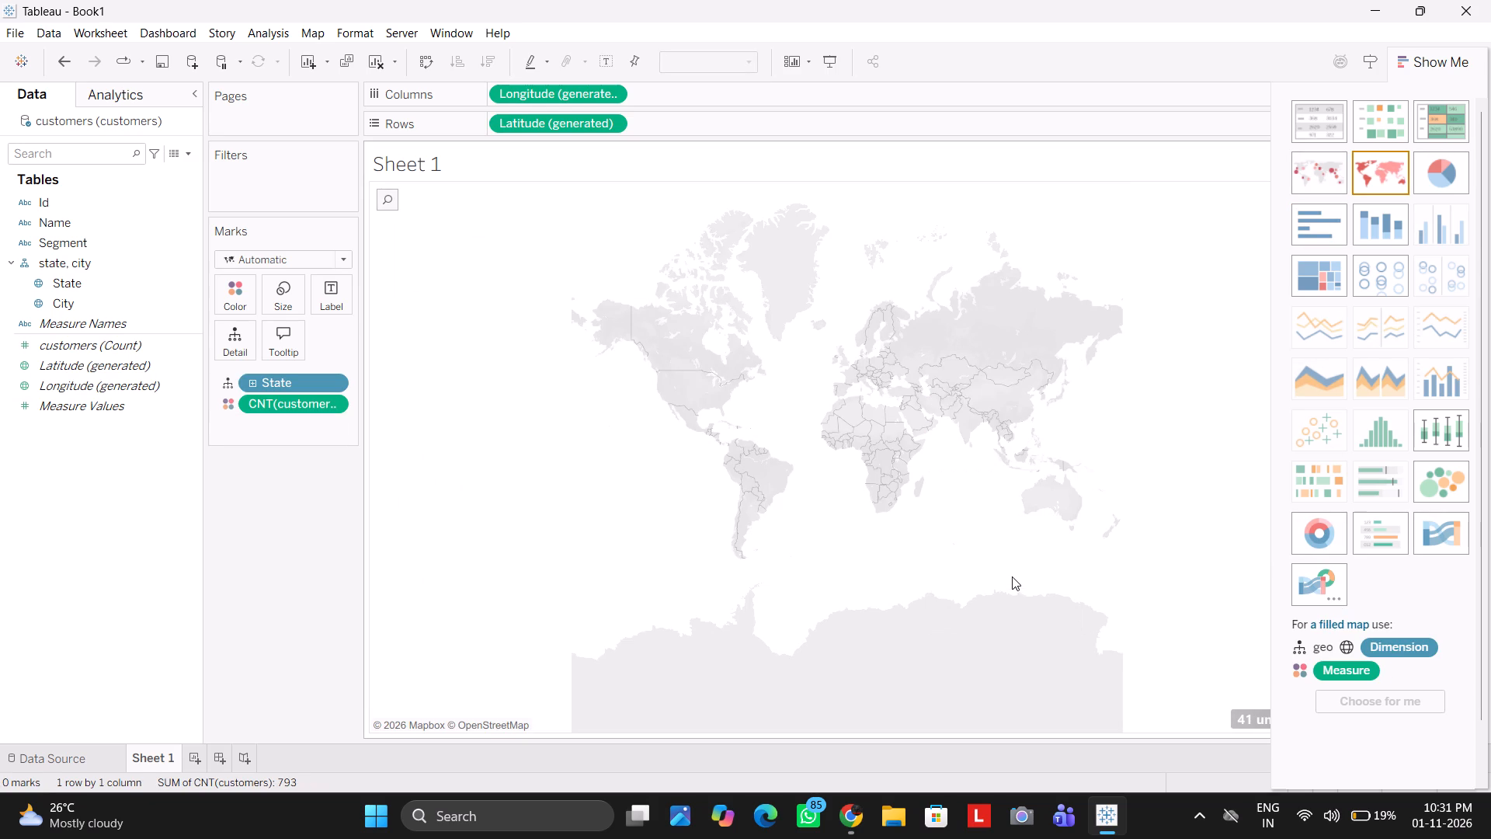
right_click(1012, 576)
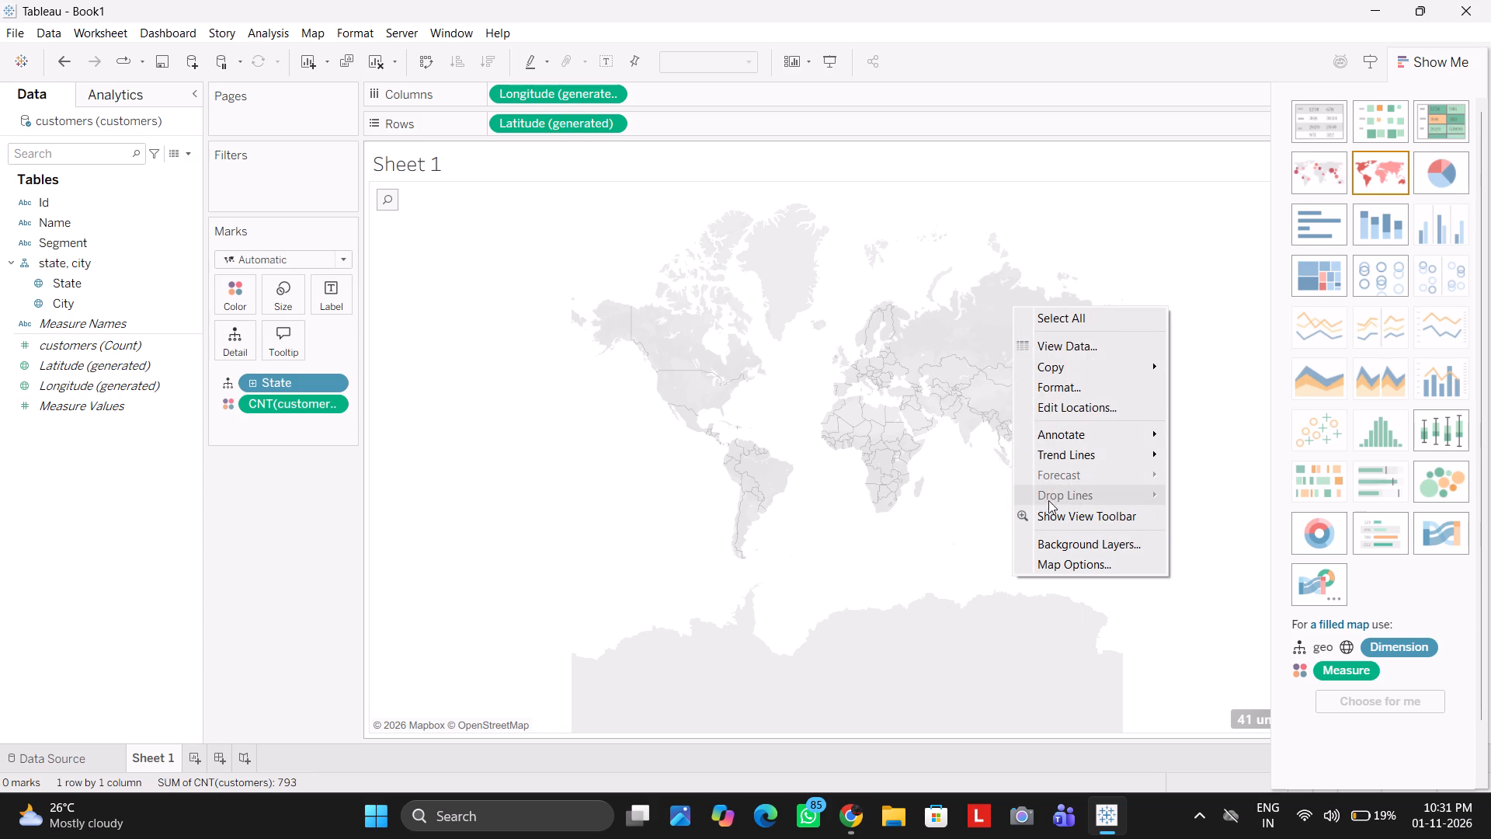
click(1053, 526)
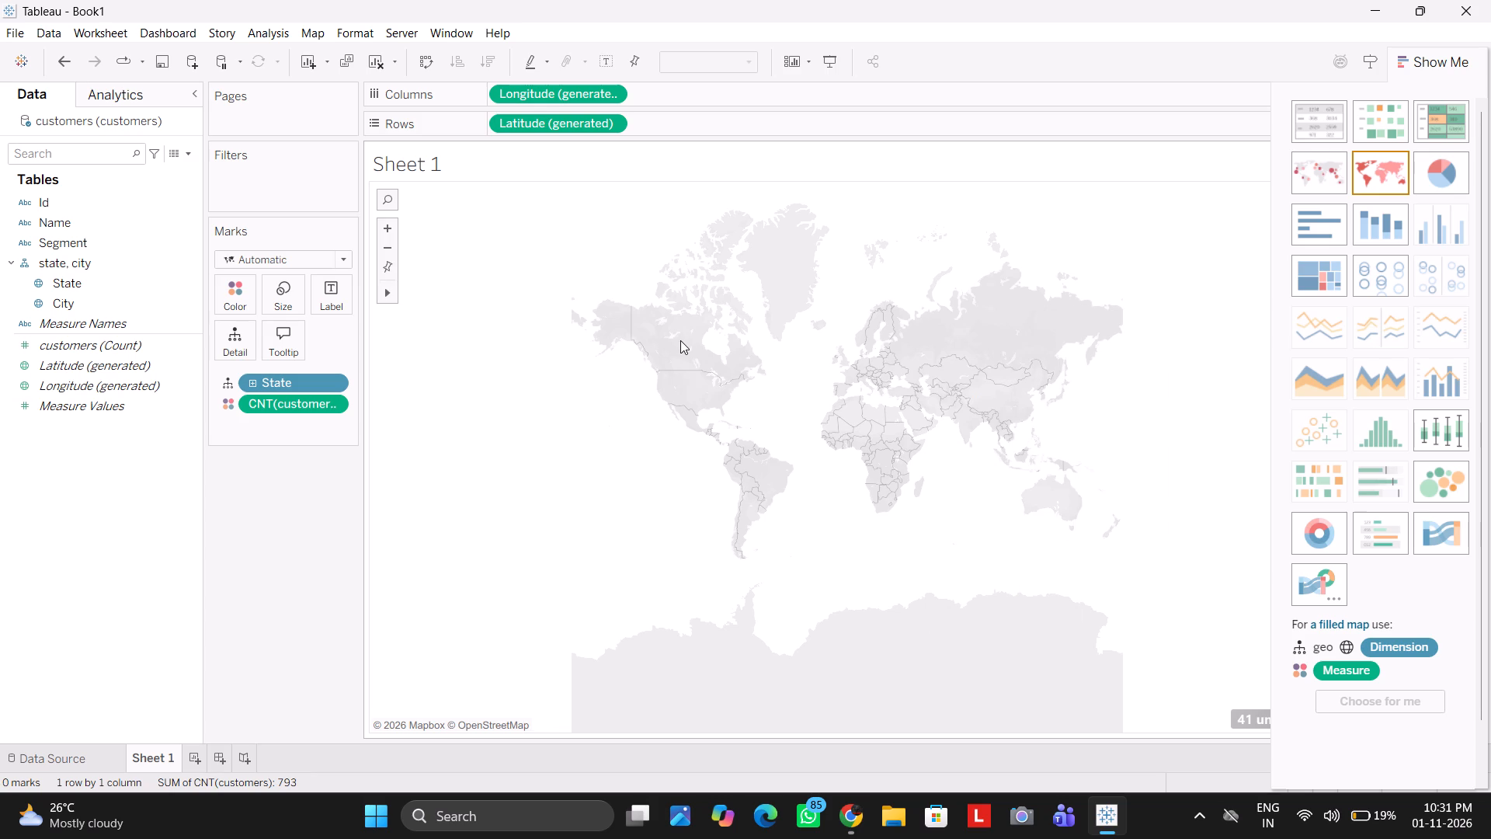
Review how the state values match to locations in Edit Locations, and close it without changes.
right_click(679, 339)
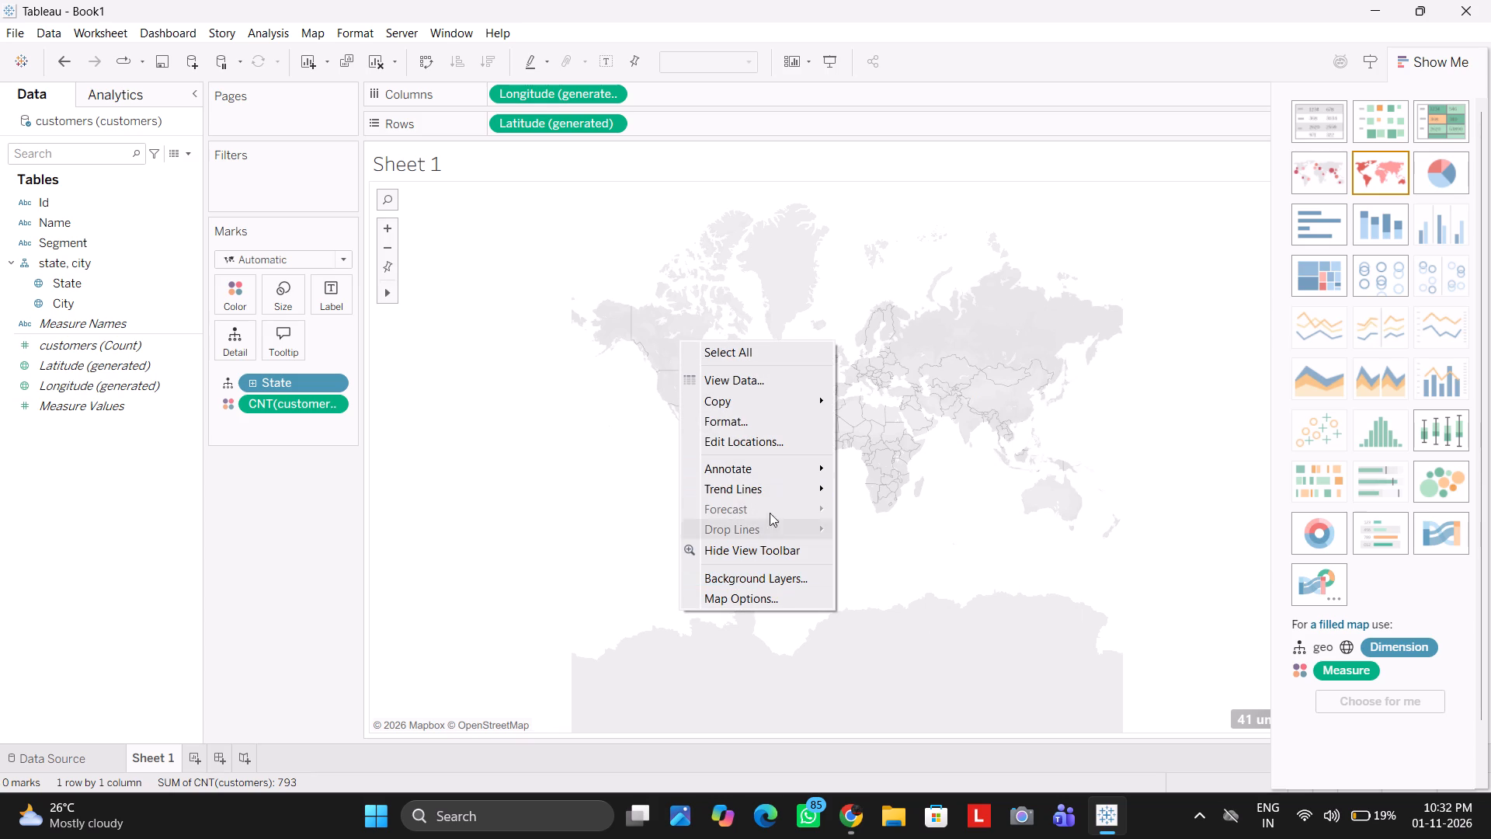
click(749, 443)
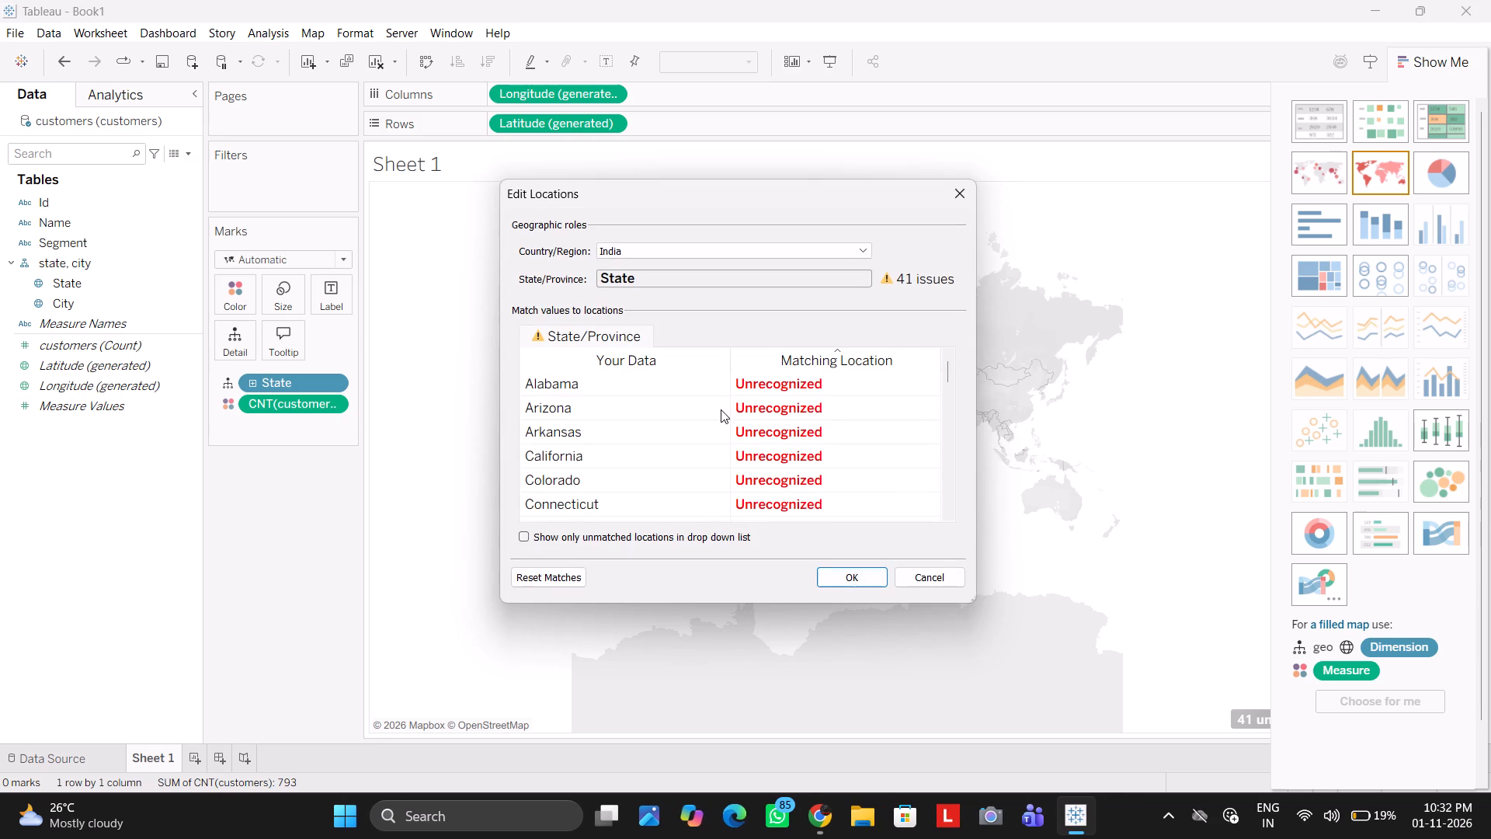
scroll(721, 409, down, 2)
scroll(721, 409, up, 1)
click(961, 201)
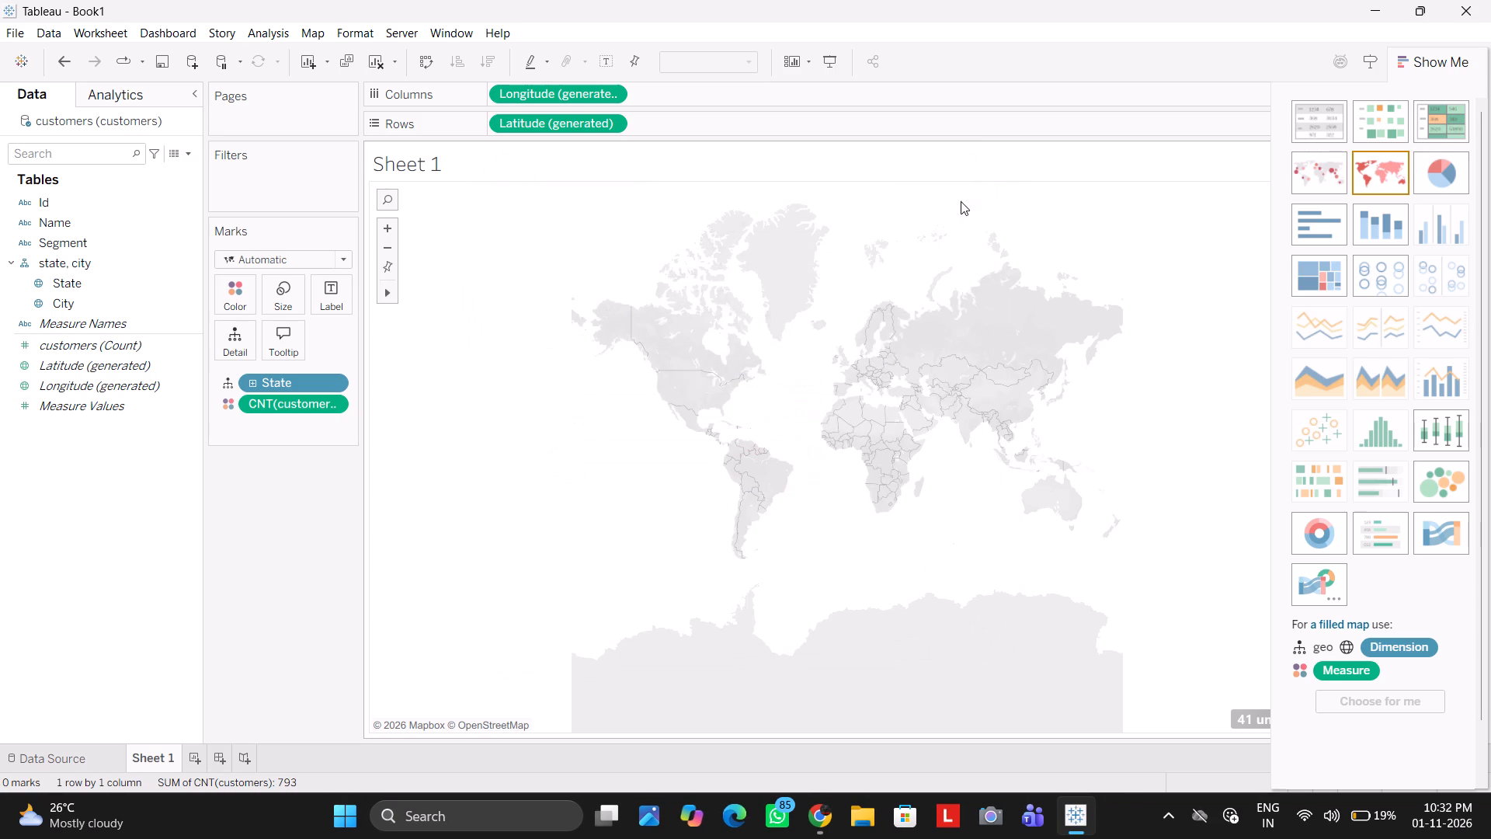
Examine the map around India and its neighbouring countries for plotted customer data.
ctrl+scroll(961, 421, up, 14)
ctrl+scroll(961, 421, up, 15)
scroll(961, 421, left, 1)
drag(794, 596, 685, 615)
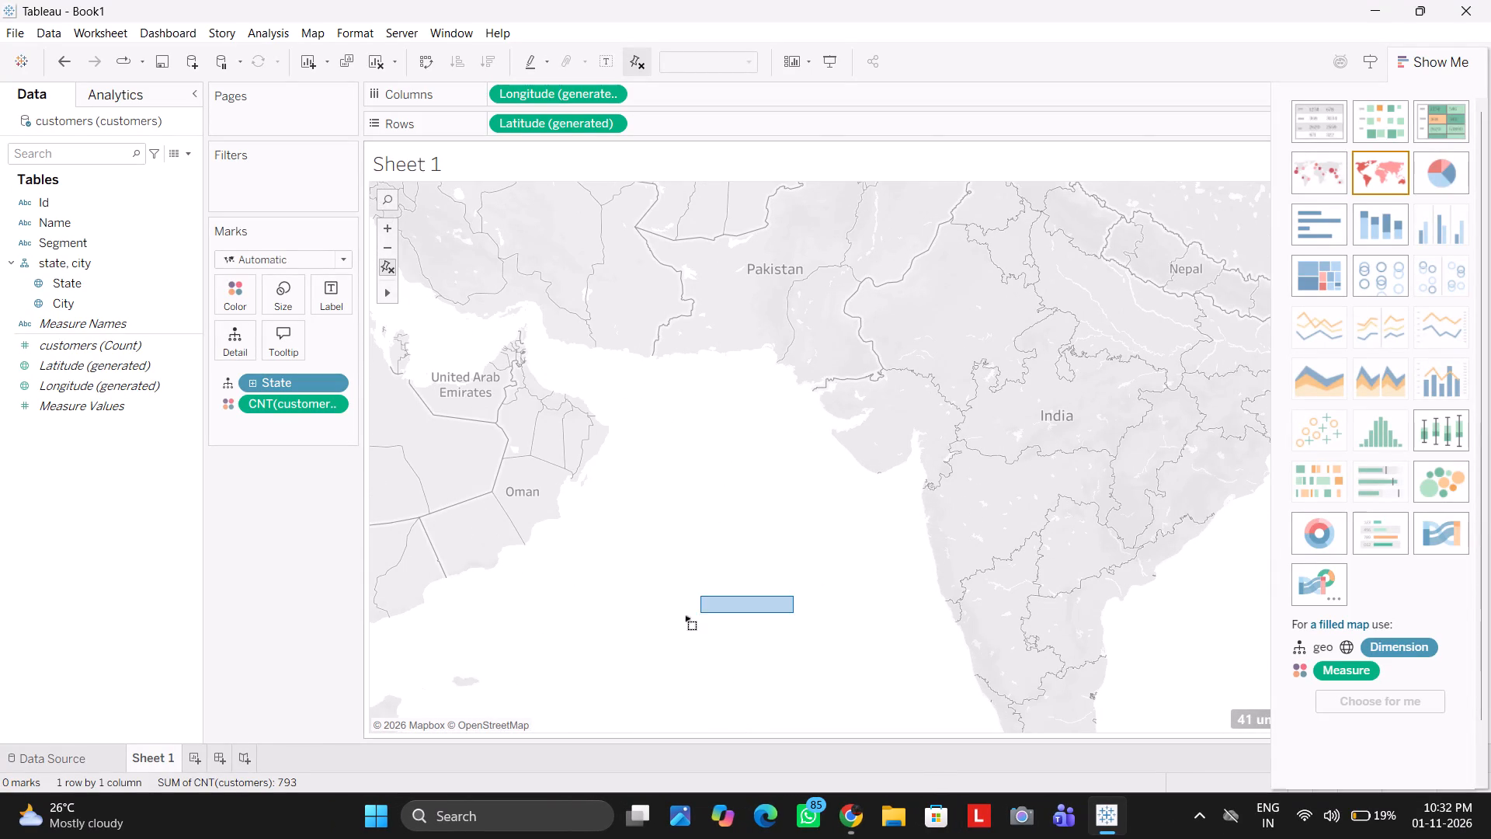
drag(685, 615, 639, 621)
ctrl+scroll(843, 557, down, 2)
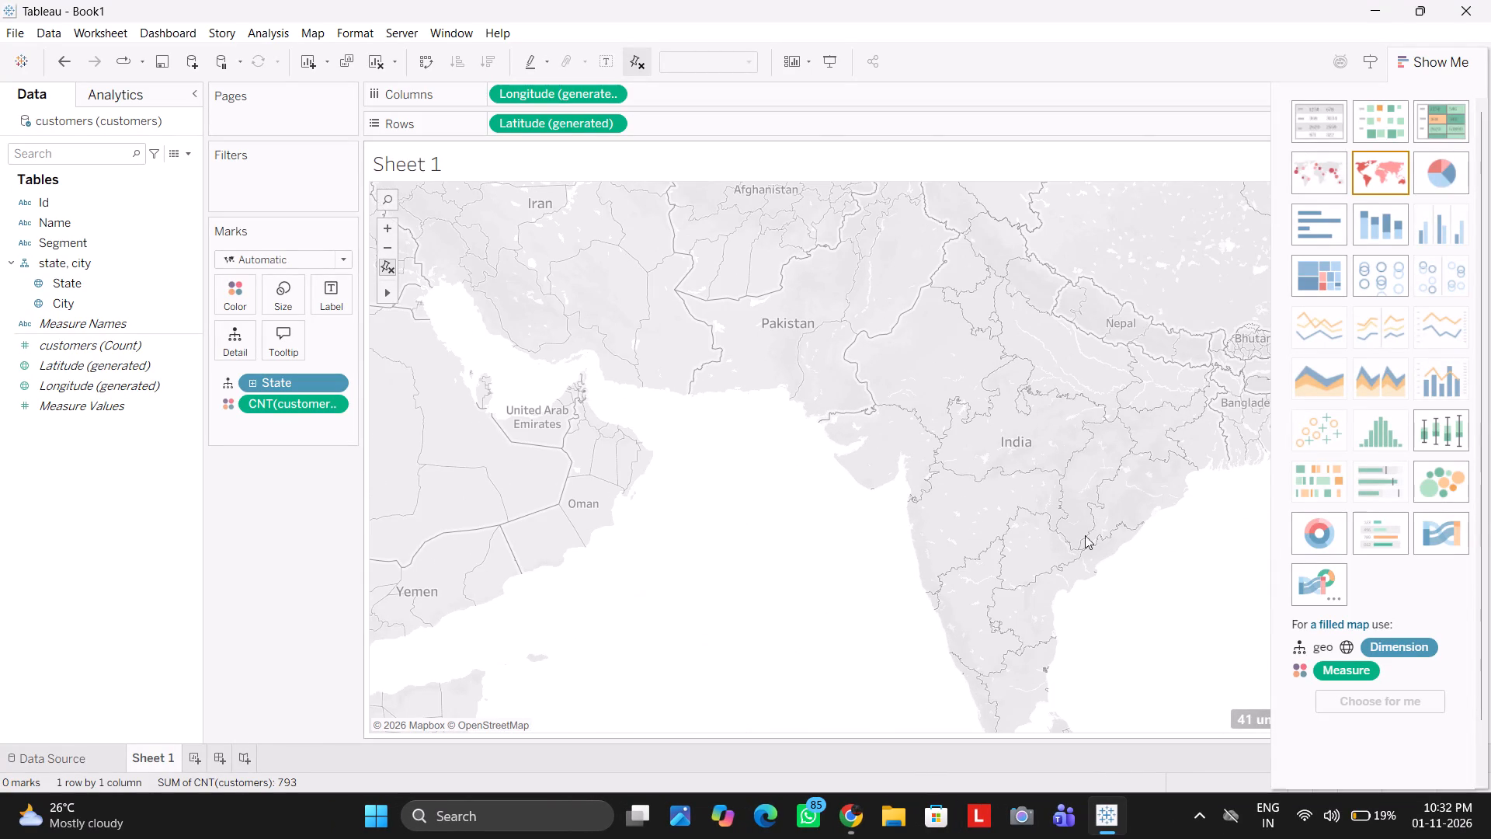
drag(1111, 580, 1029, 601)
drag(1201, 553, 1063, 567)
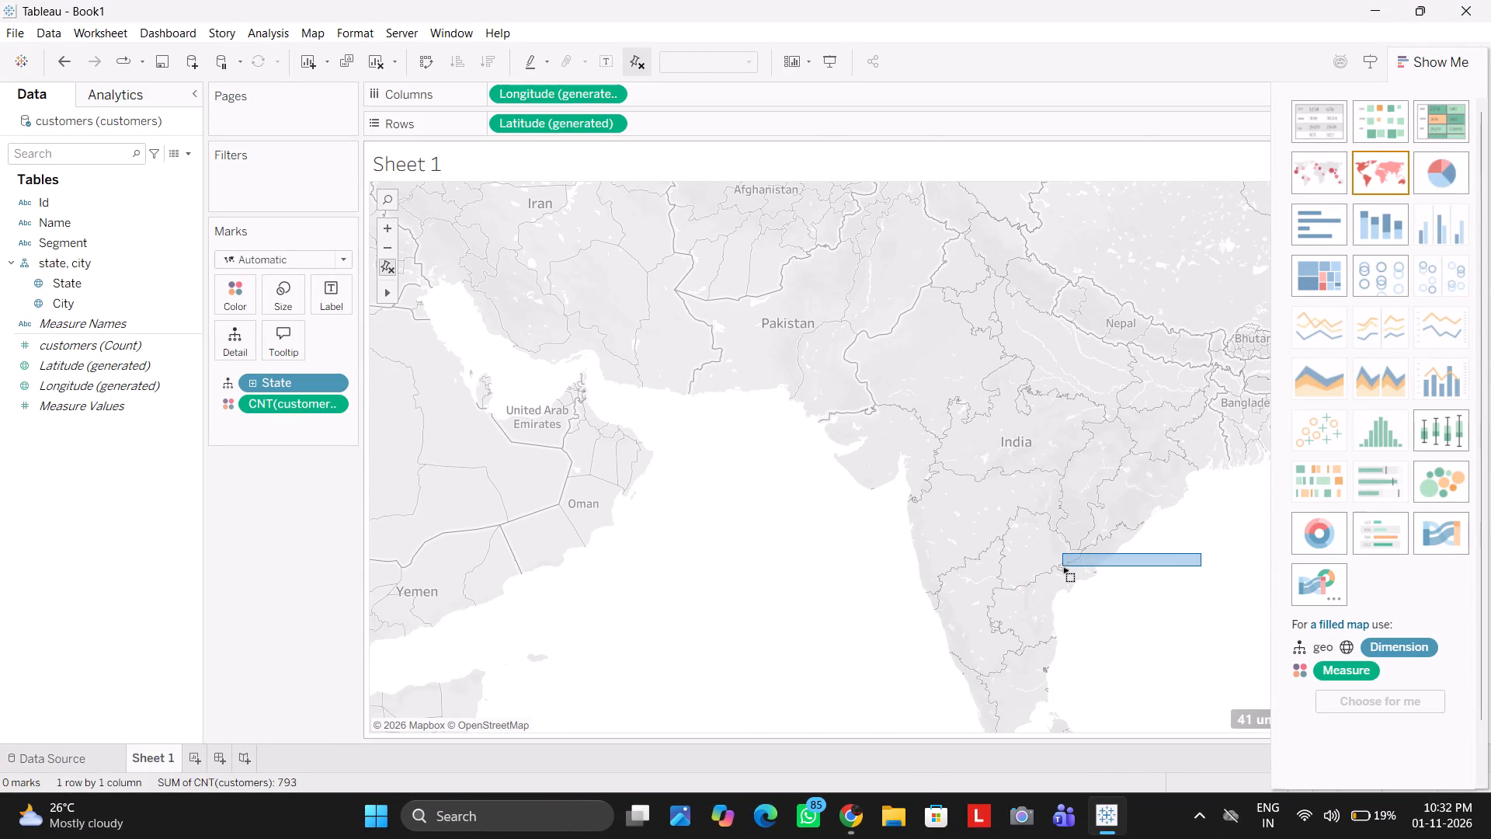
drag(1063, 567, 1065, 569)
drag(1180, 555, 1107, 559)
click(1107, 559)
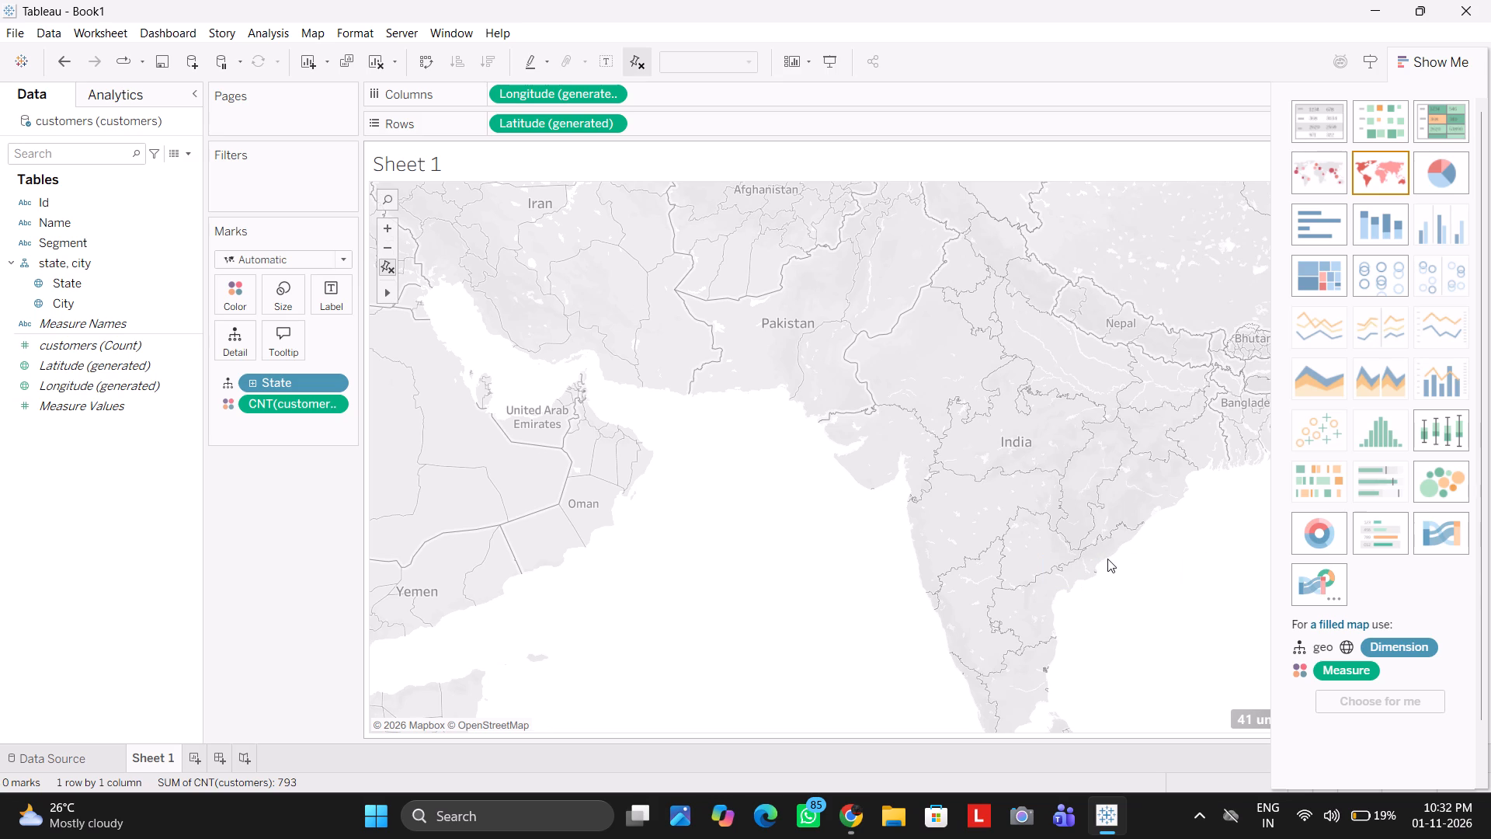
scroll(1107, 559, left, 3)
ctrl+scroll(1028, 527, down, 2)
ctrl+scroll(1235, 420, up, 4)
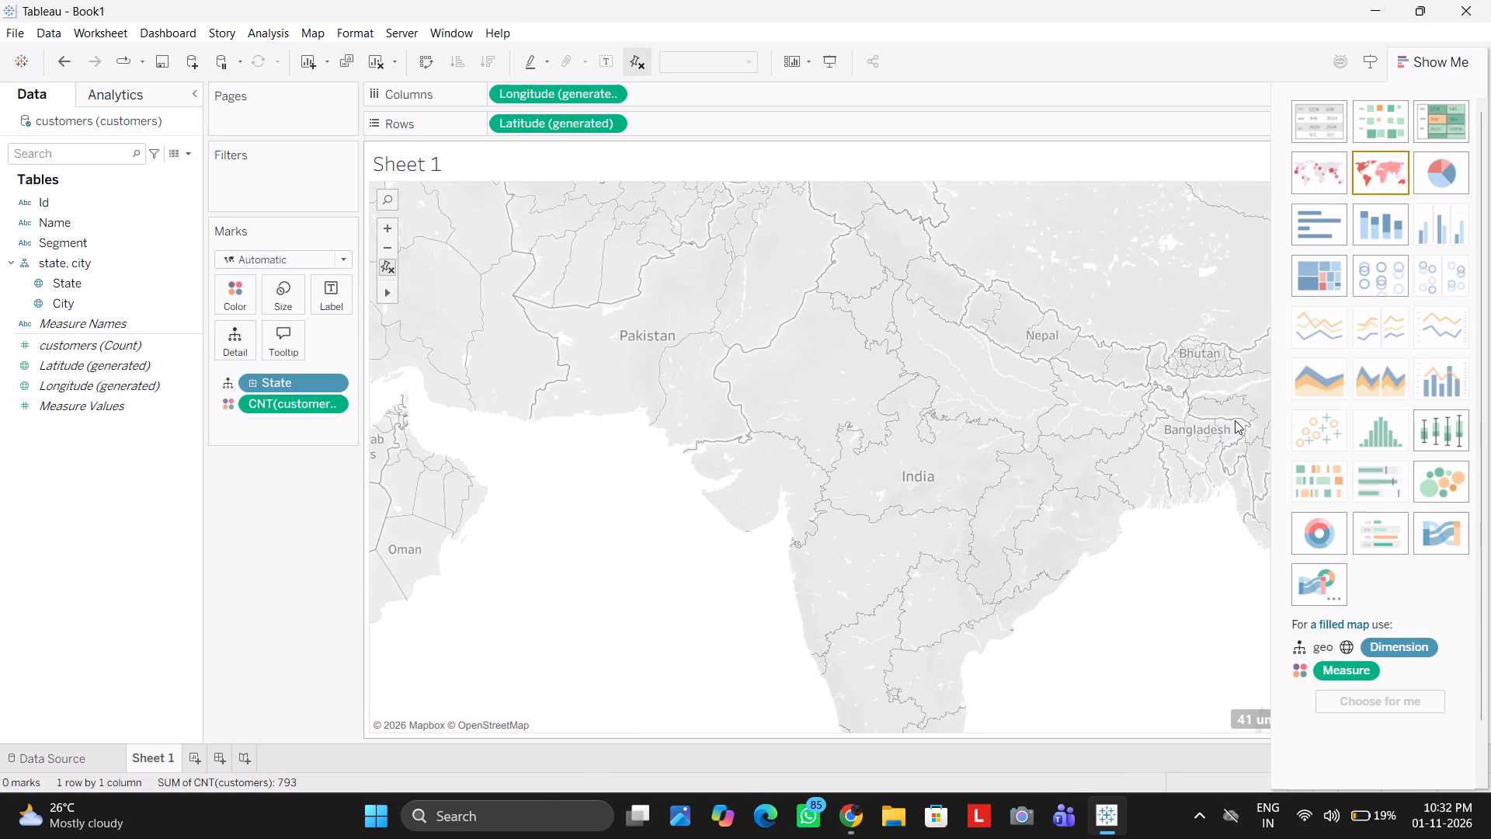
ctrl+scroll(1235, 420, up, 1)
ctrl+scroll(1235, 420, down, 4)
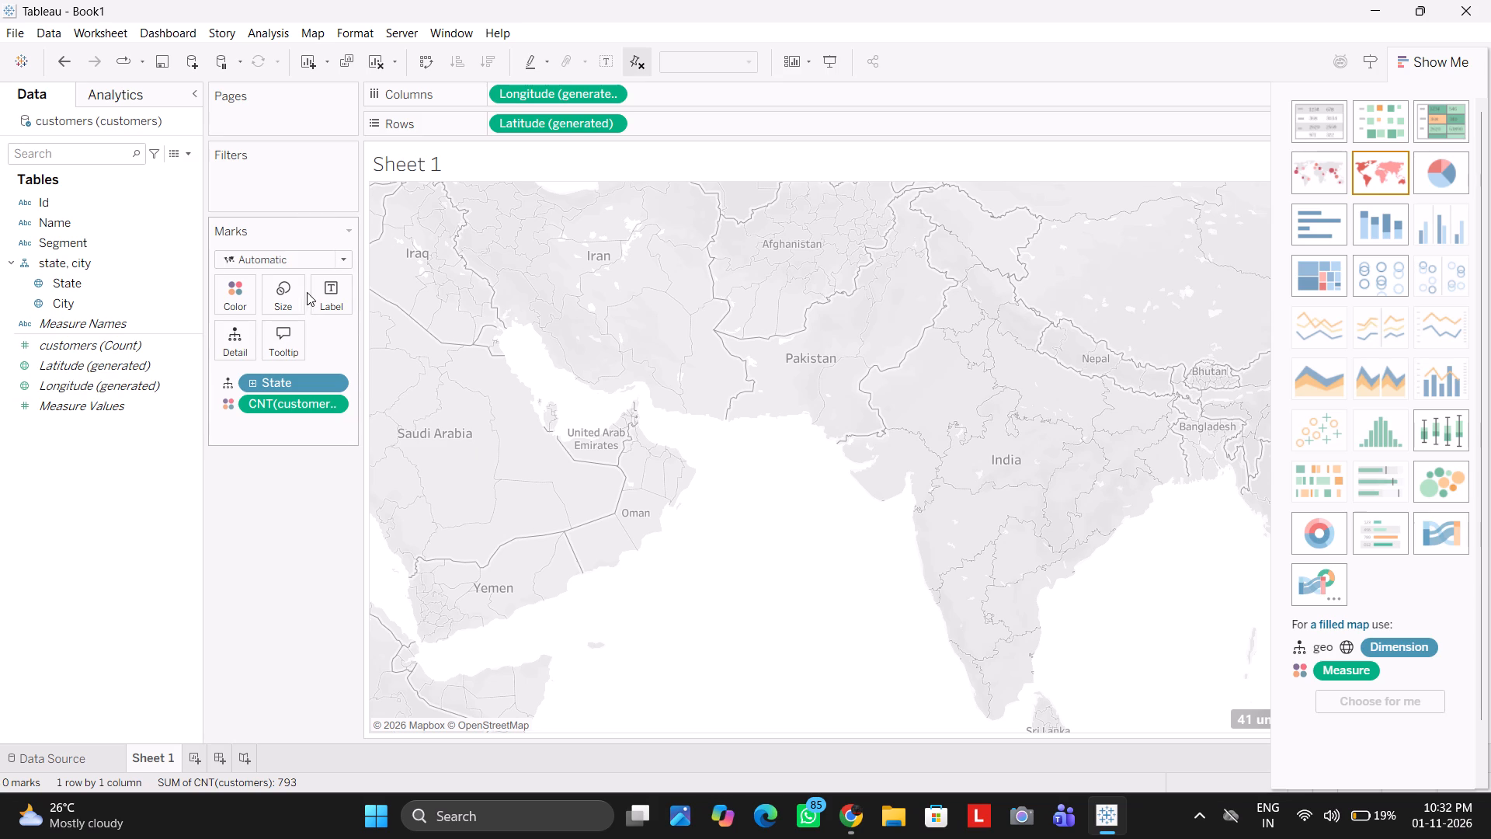
Increase the size of the map's marks to the middle of the size range.
click(285, 298)
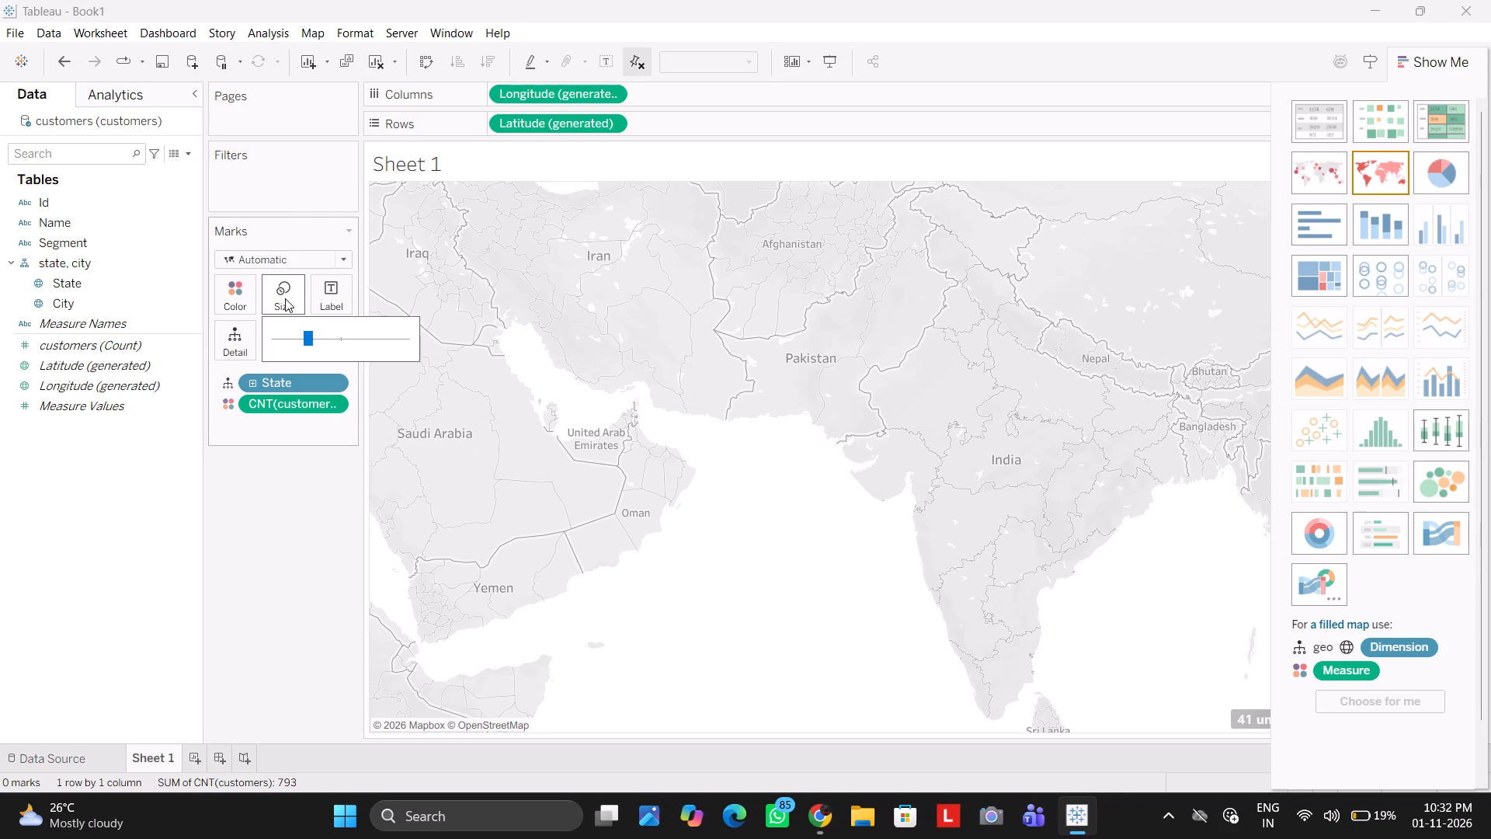
drag(309, 338, 342, 332)
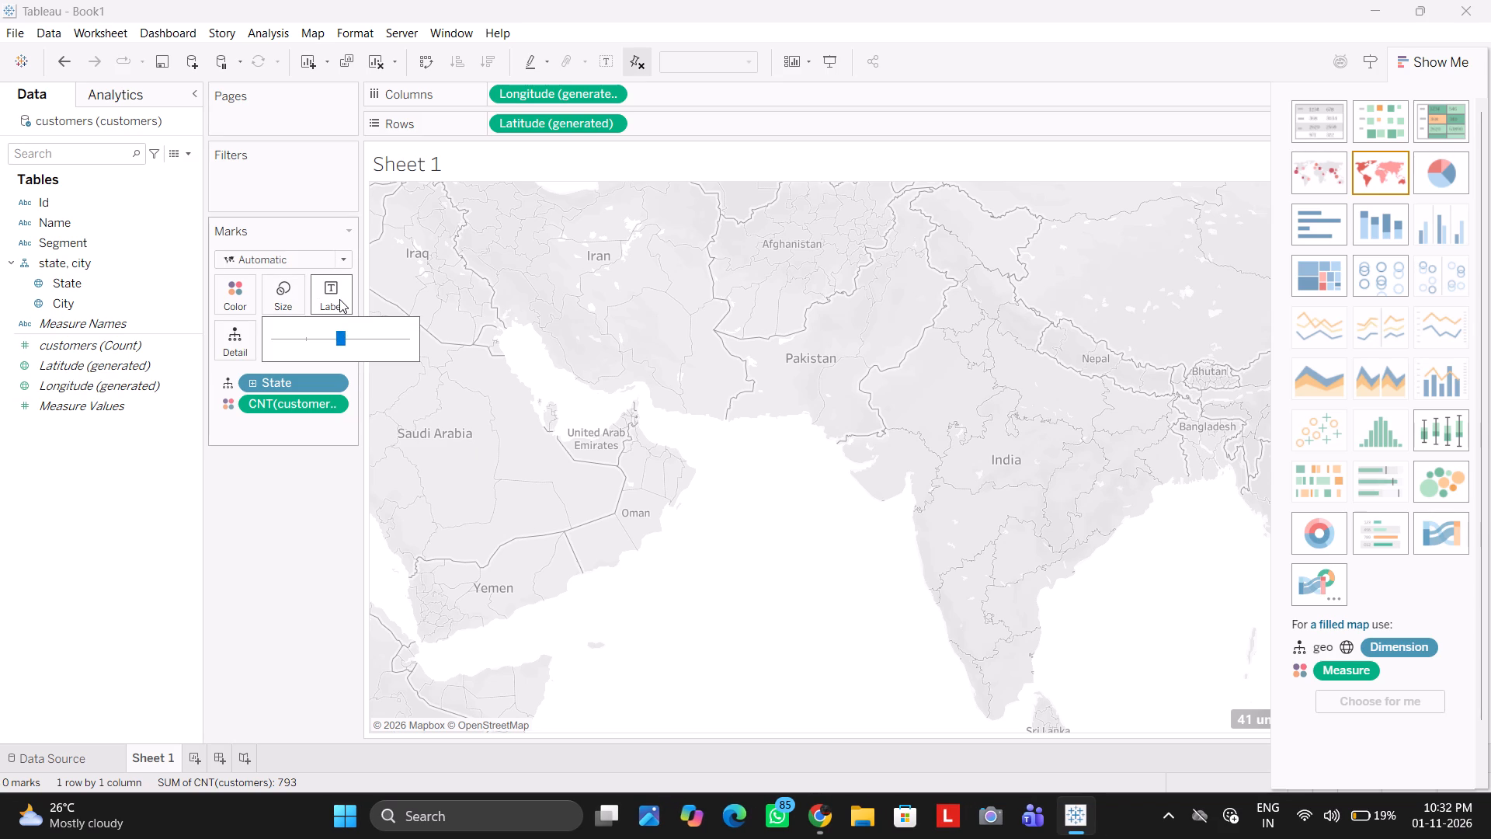
click(339, 299)
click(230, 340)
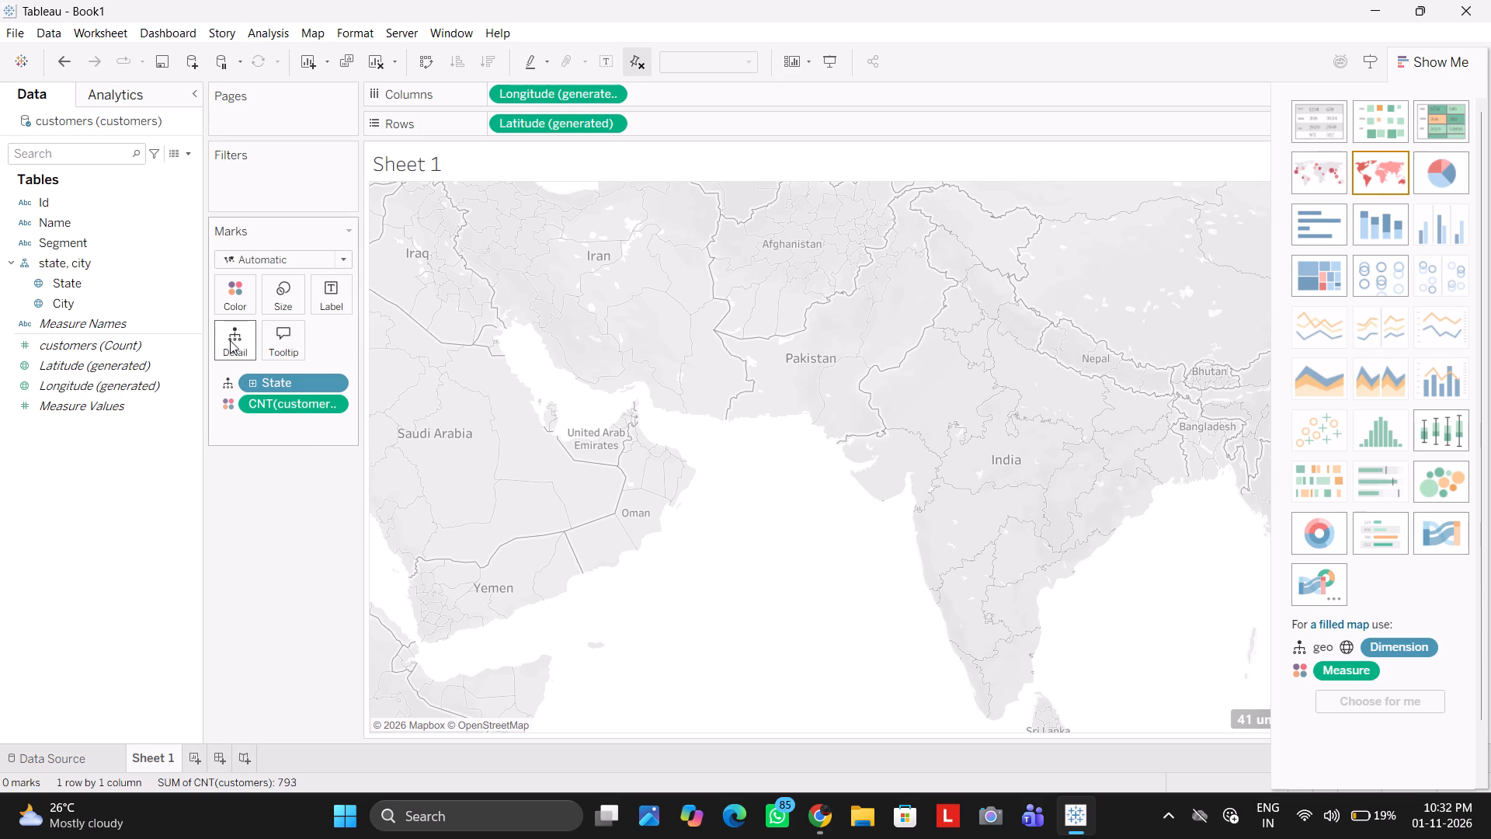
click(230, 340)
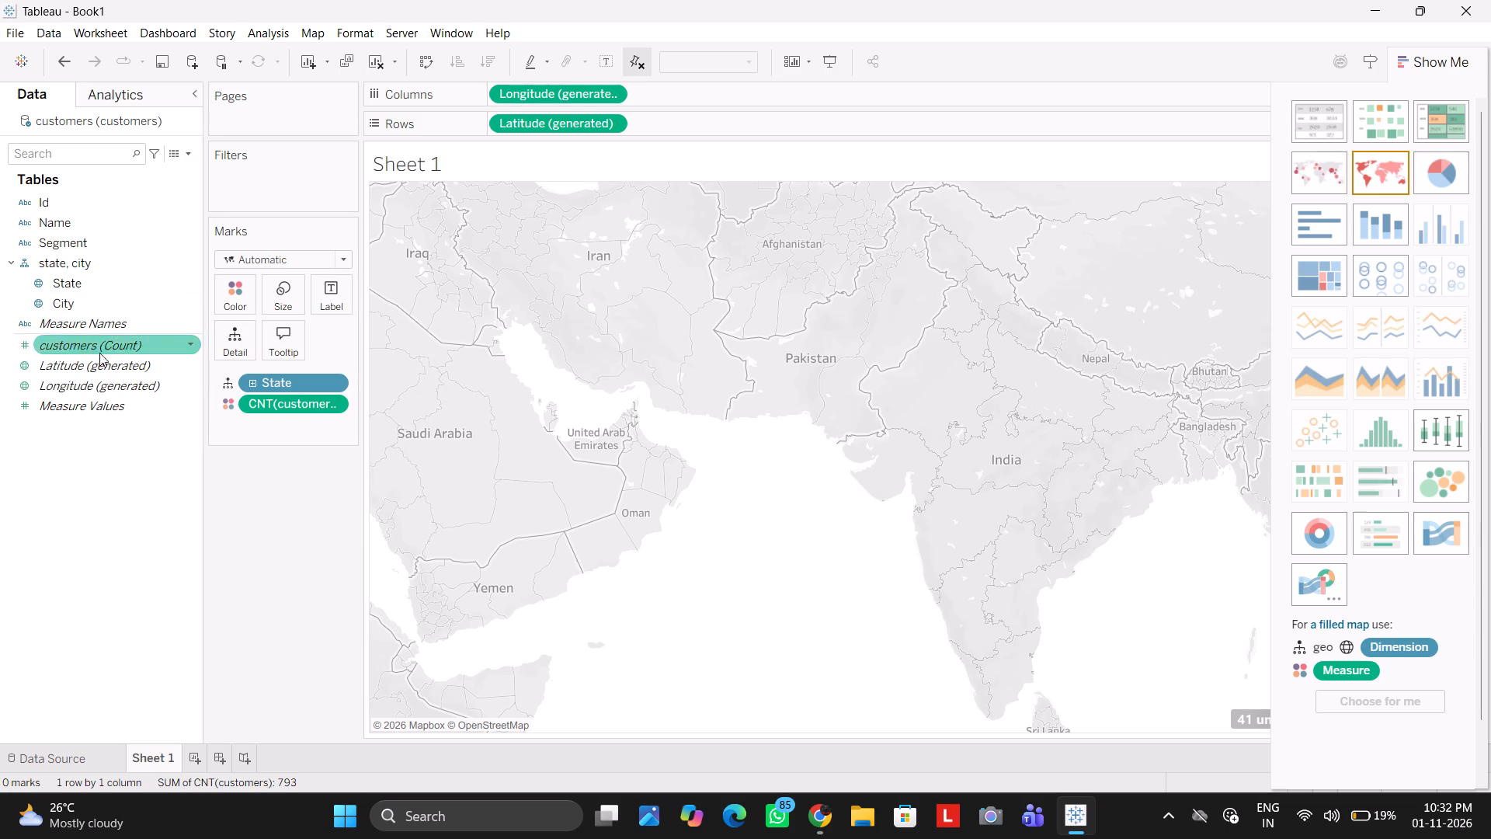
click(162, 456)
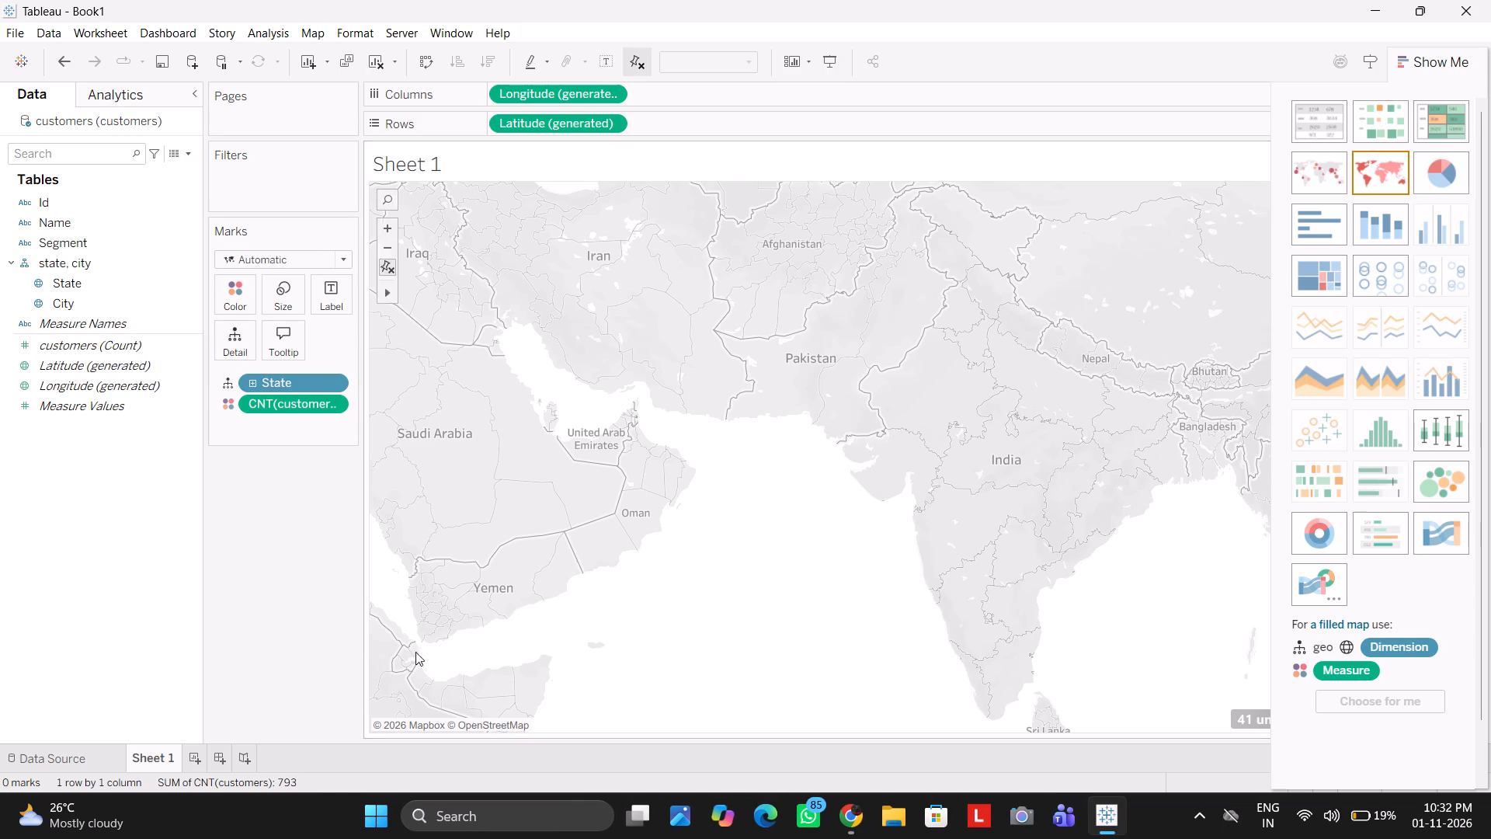
Add a new blank worksheet to the workbook.
click(189, 771)
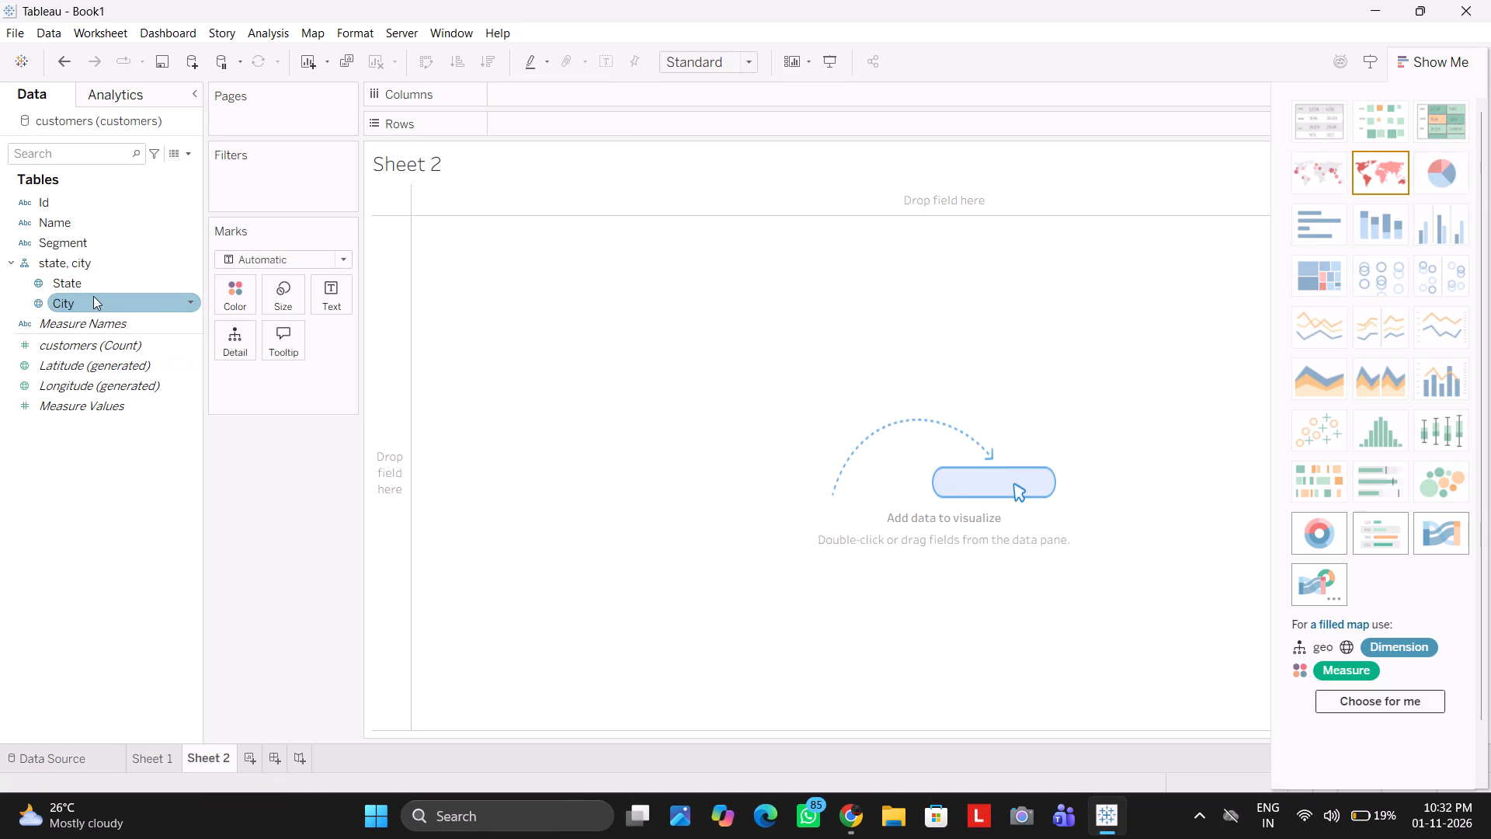
Chart the customer count by city, with City on Columns and customers (Count) on Rows.
drag(92, 298, 542, 114)
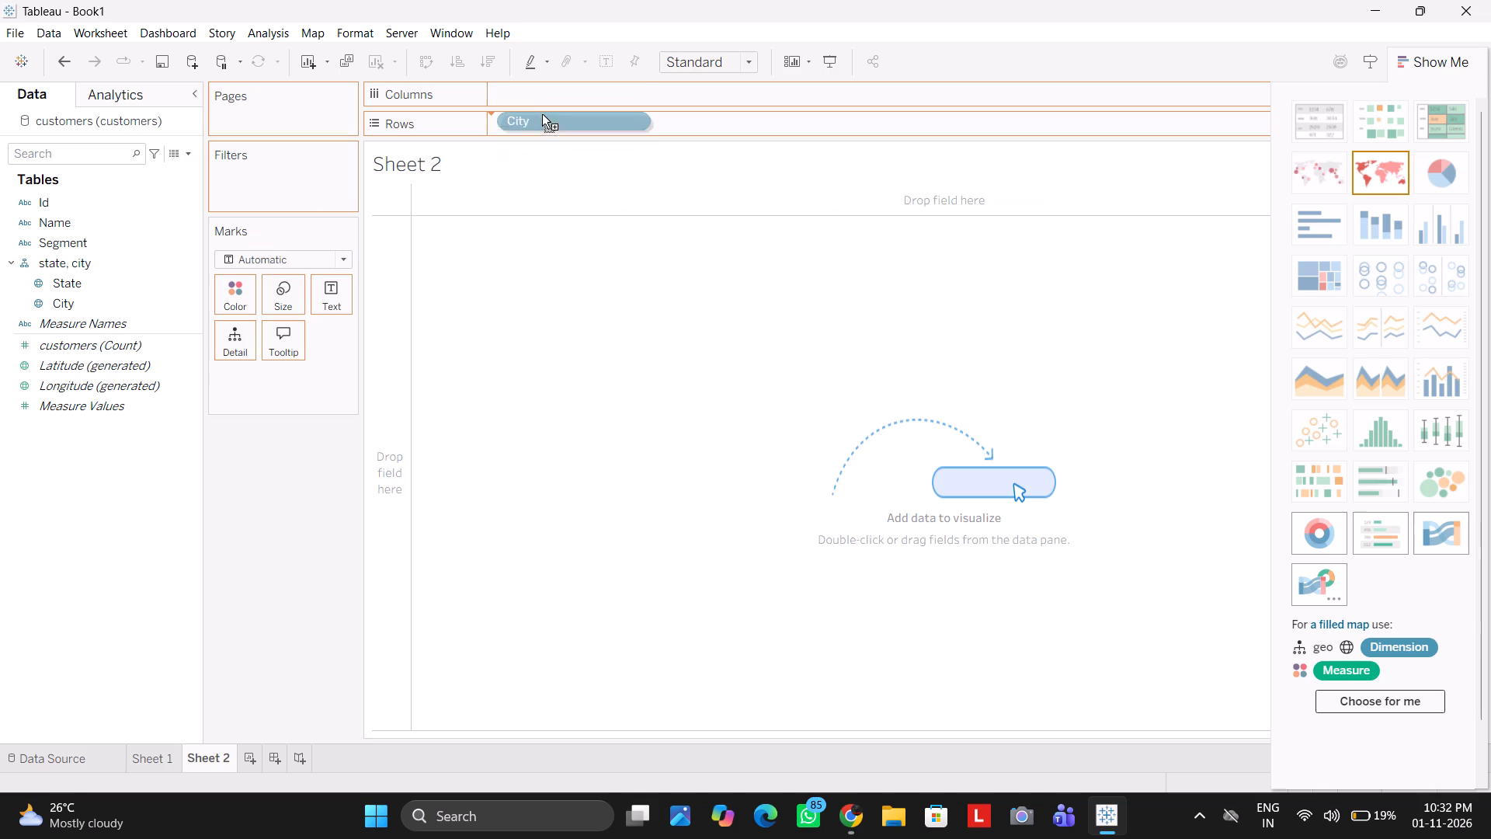
drag(542, 114, 542, 88)
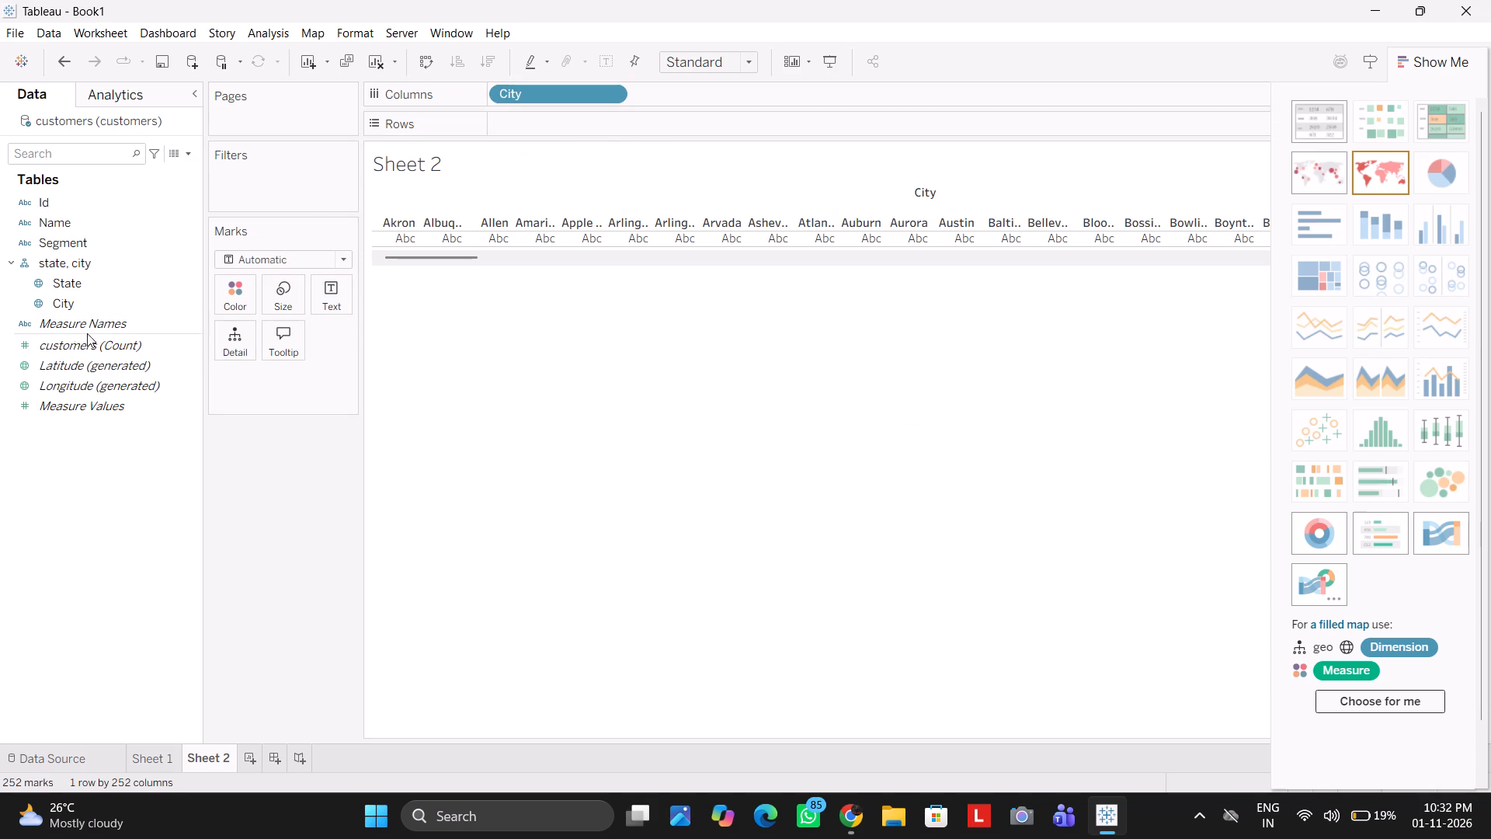
drag(89, 340, 530, 124)
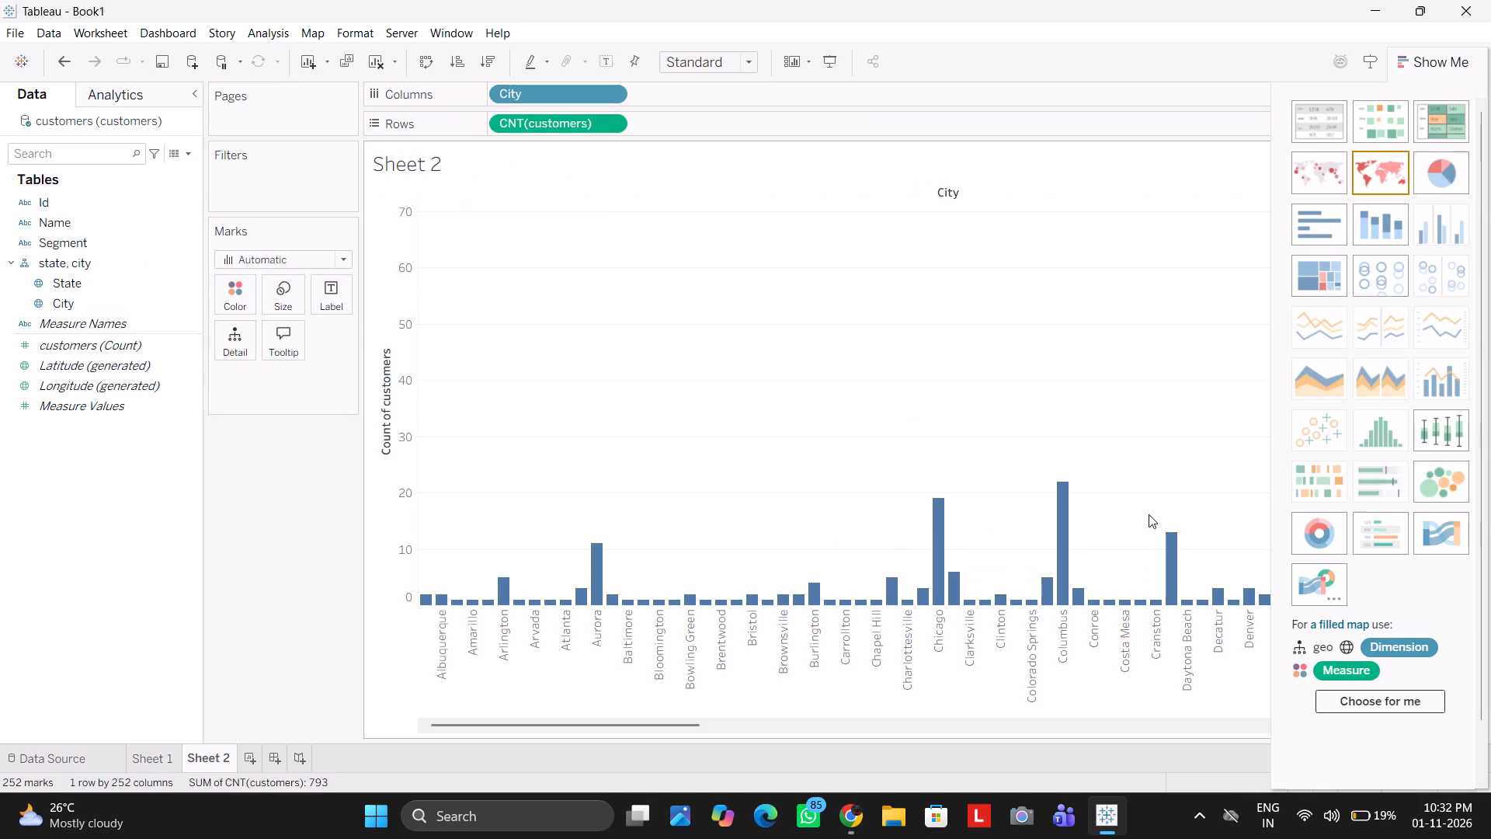
Convert the chart of customer count by city into a filled map.
click(1372, 167)
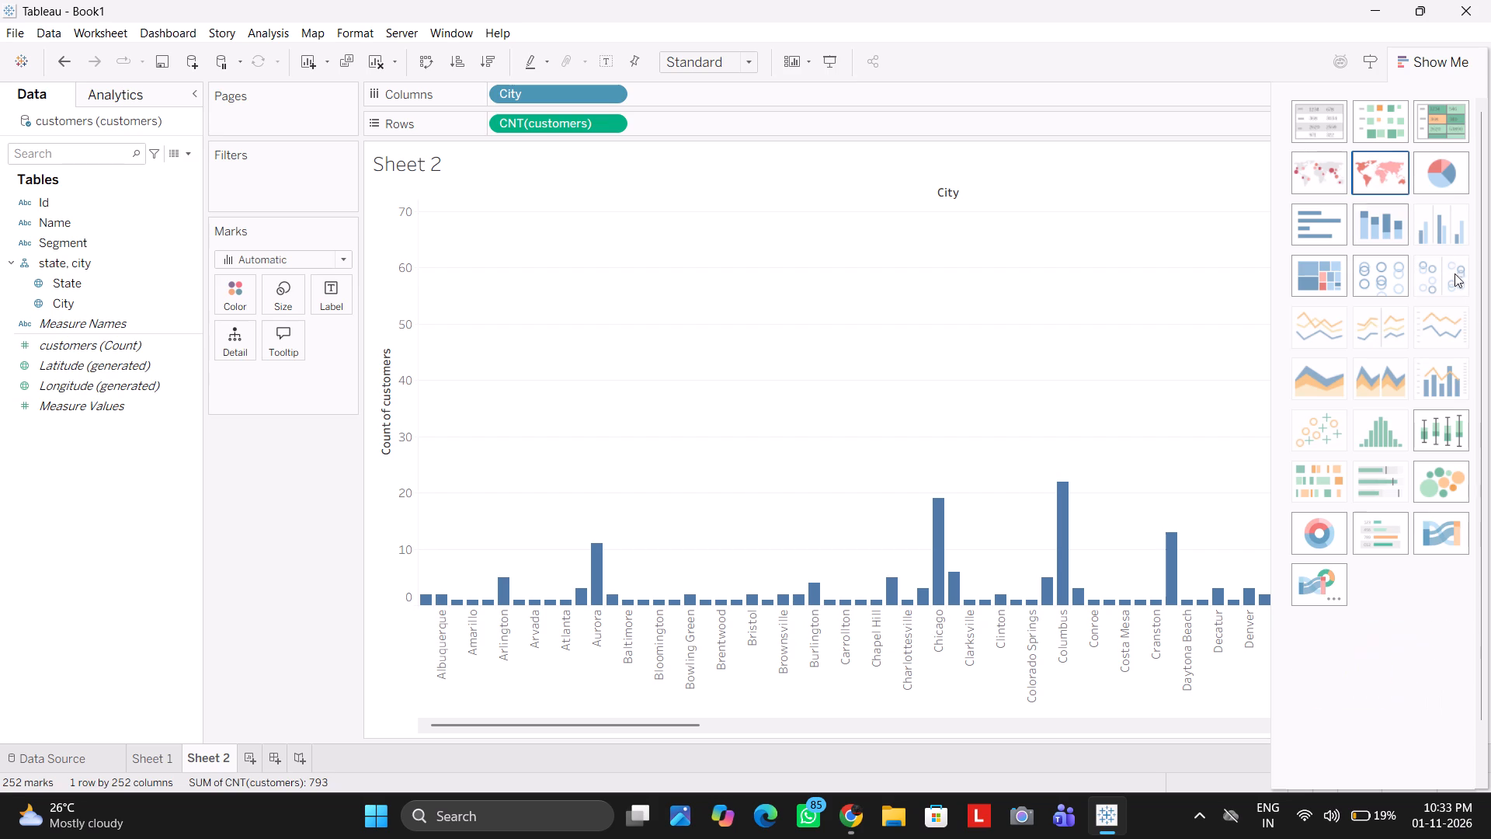
click(1331, 181)
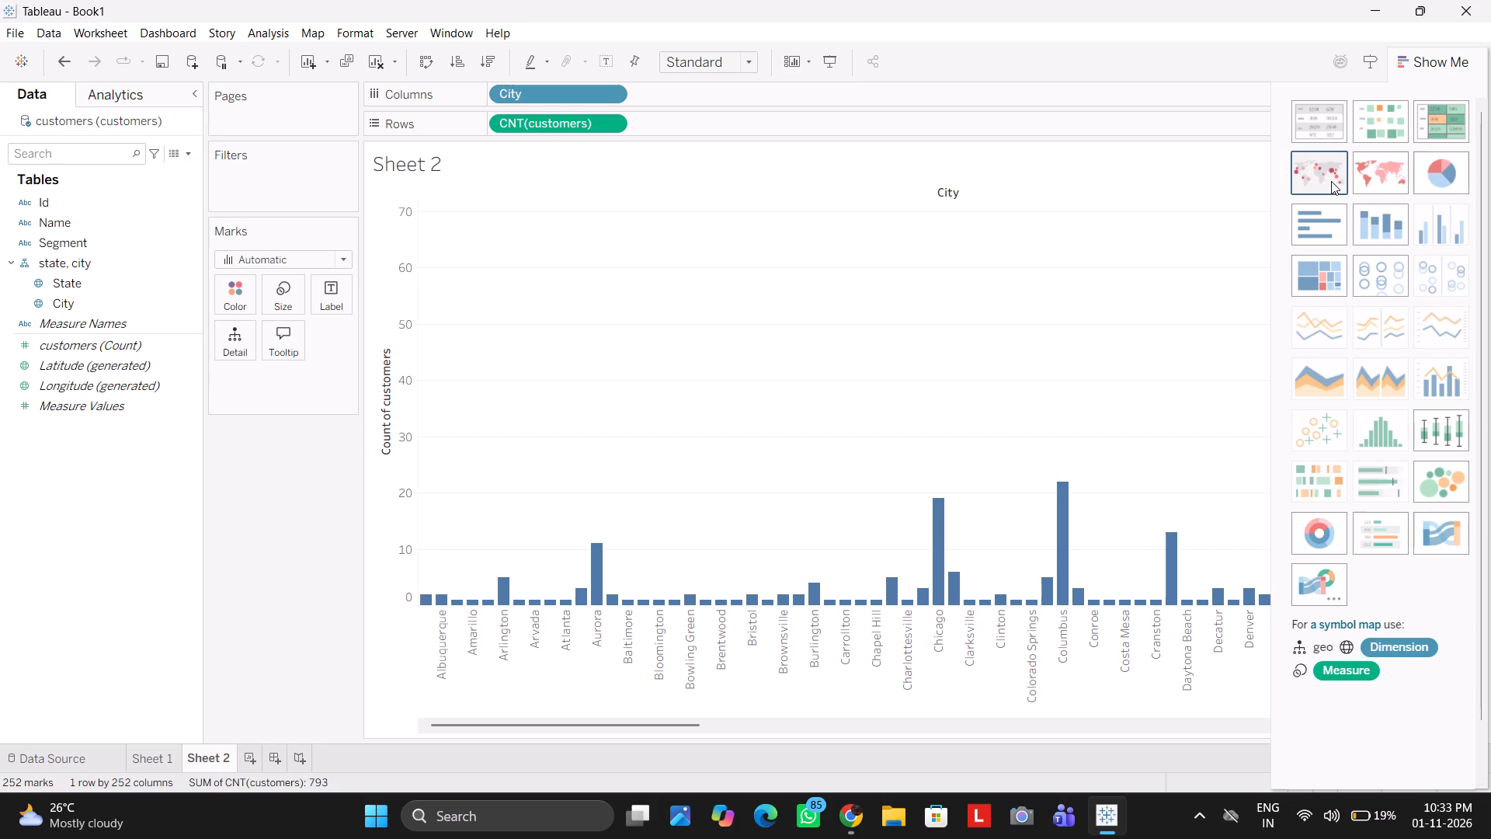
click(1380, 180)
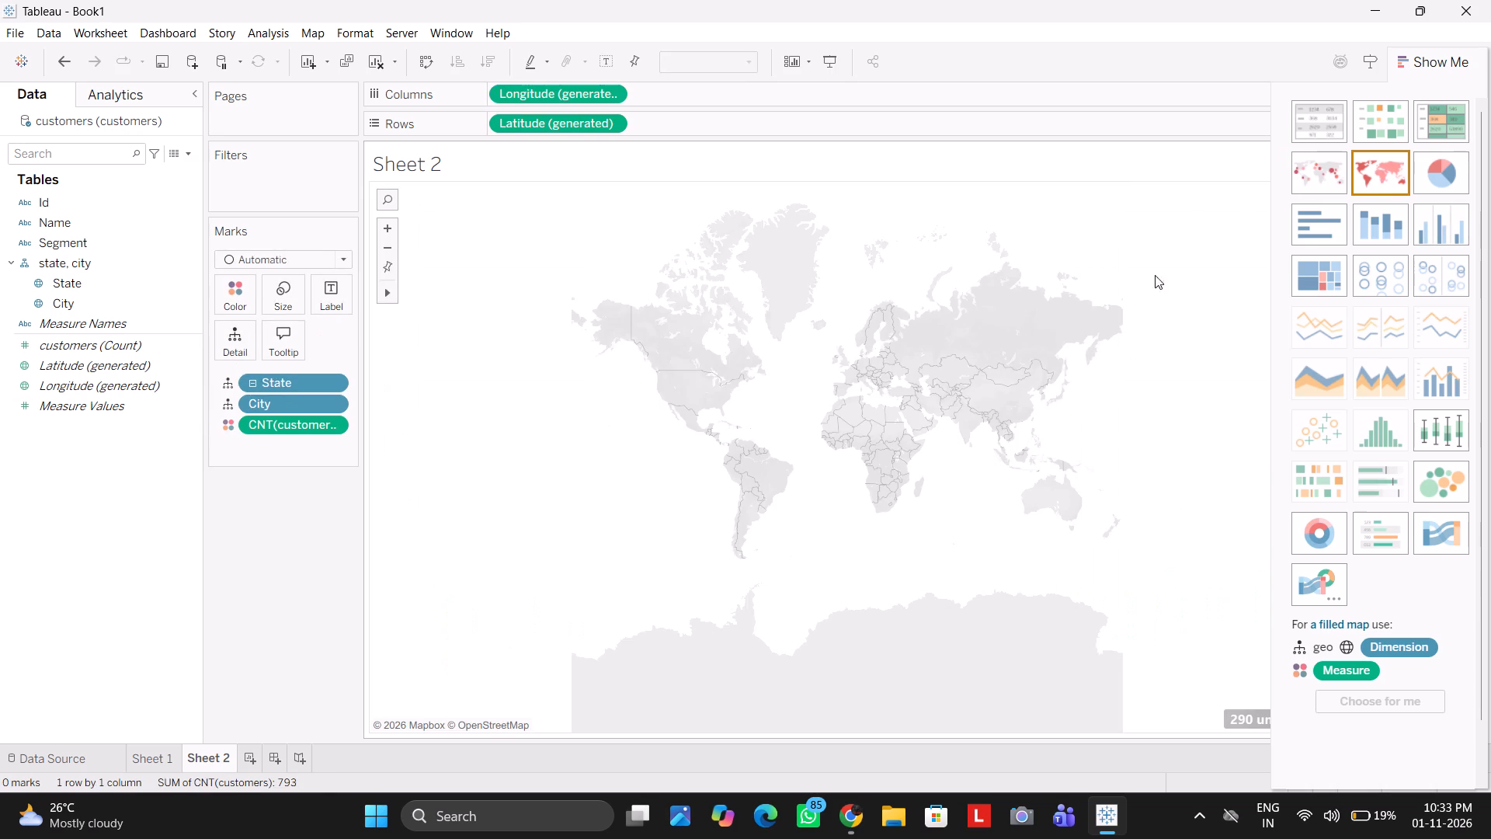
Switch to Chrome and briefly resume the Tableau beginner tutorial video, pausing it again after a short look.
click(845, 812)
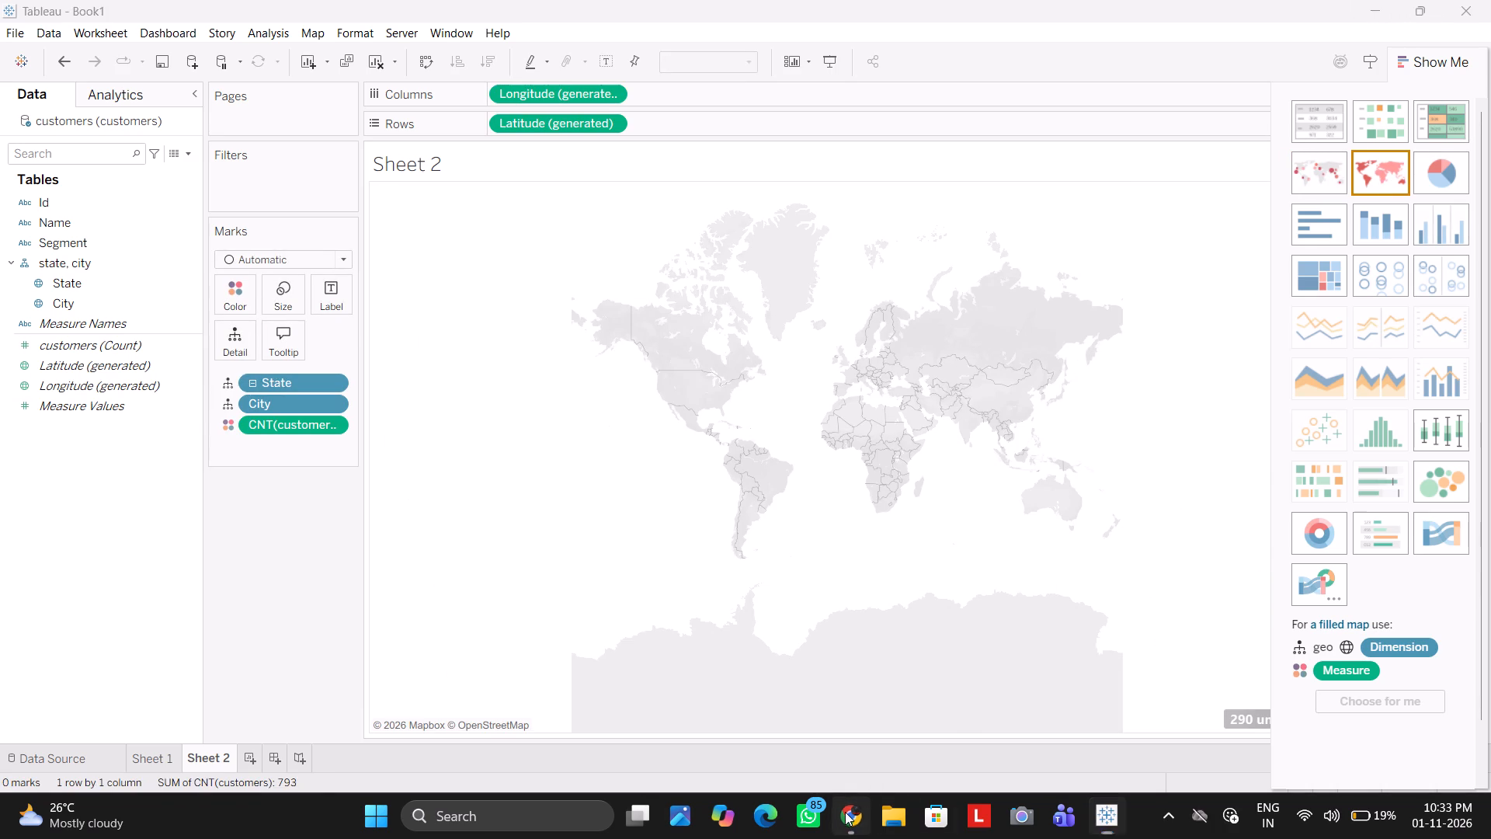
click(711, 388)
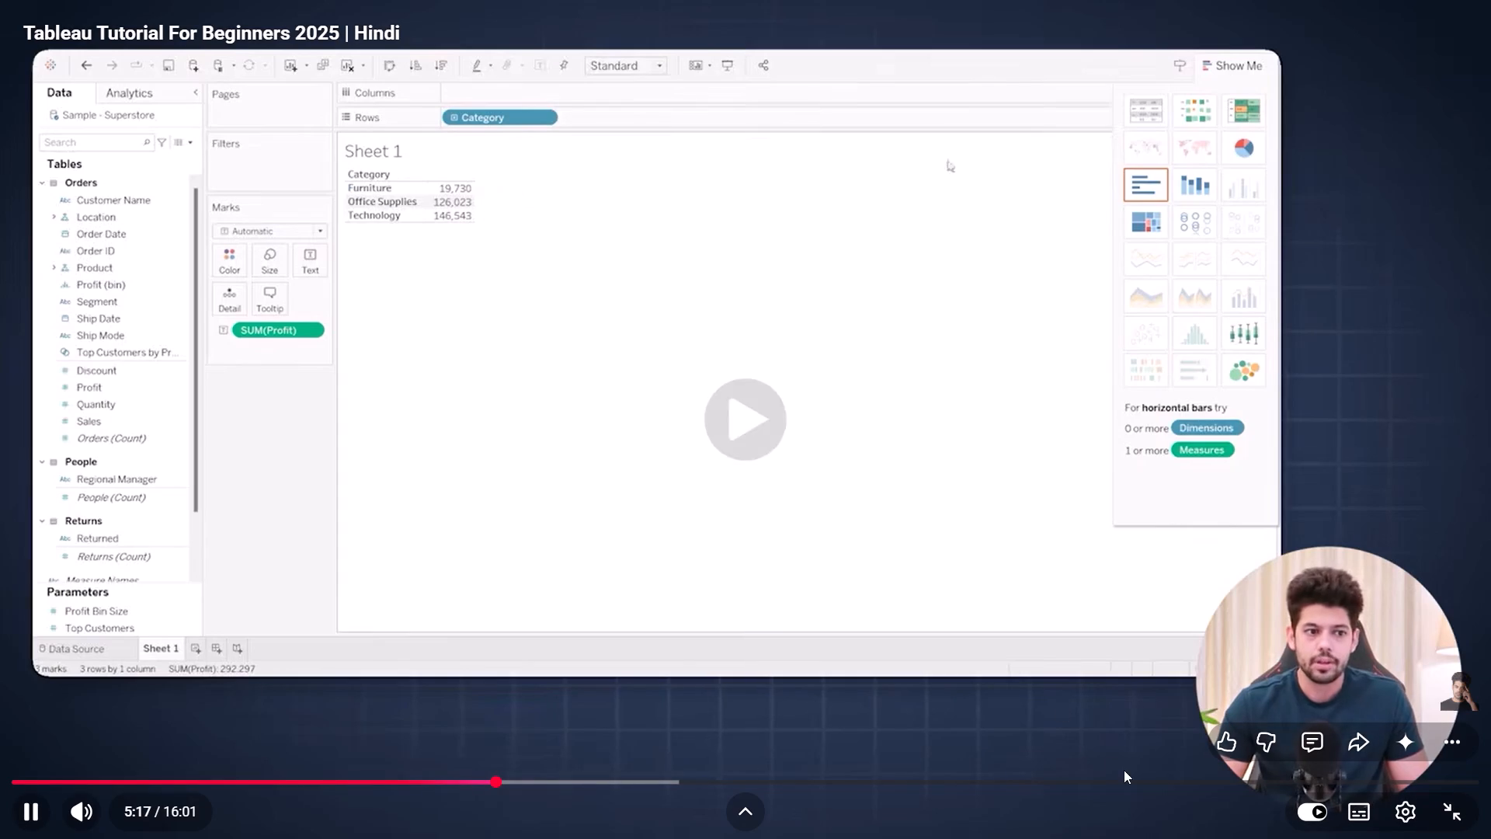
click(836, 545)
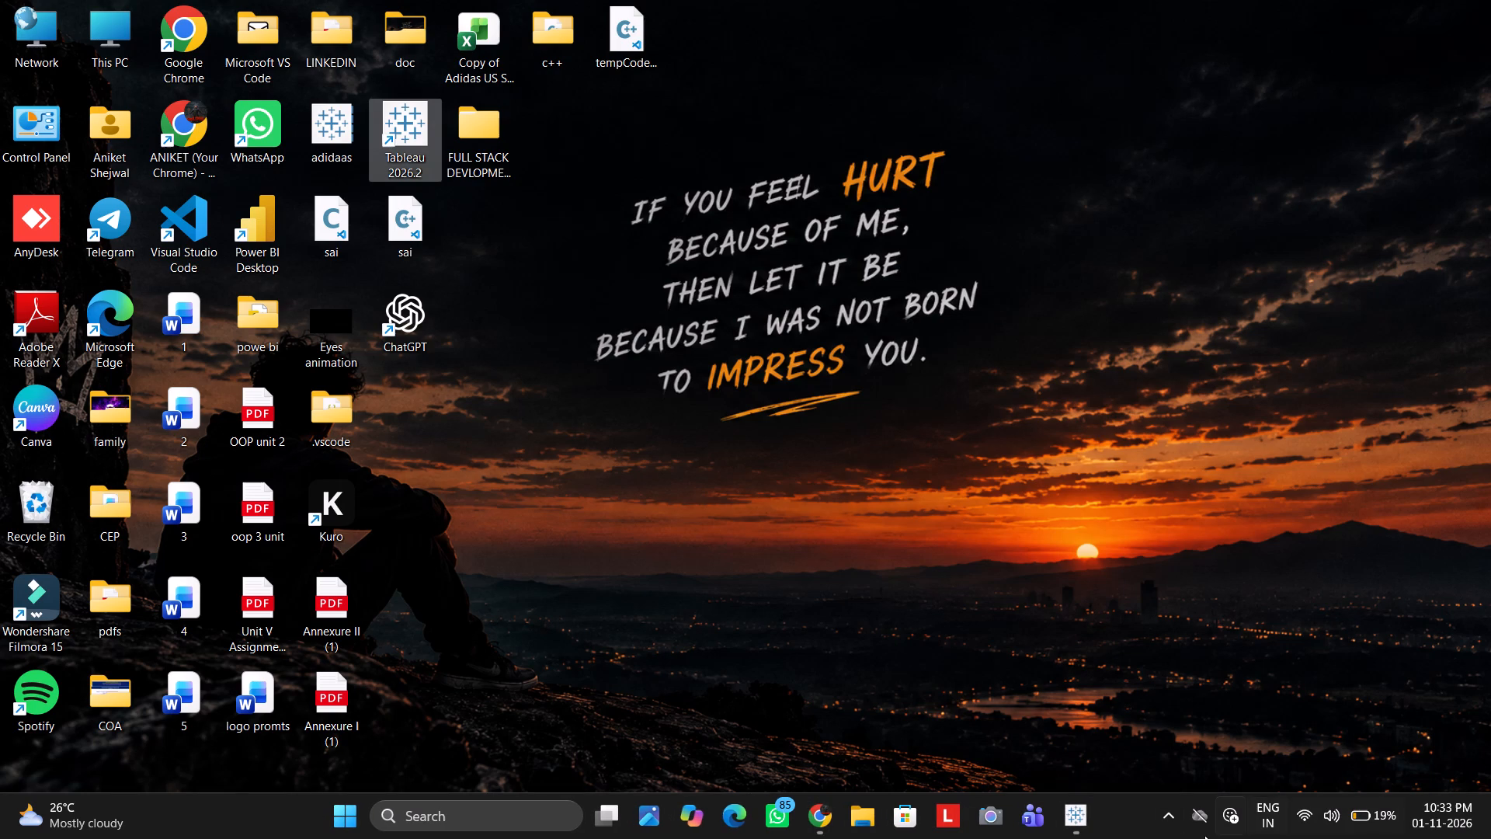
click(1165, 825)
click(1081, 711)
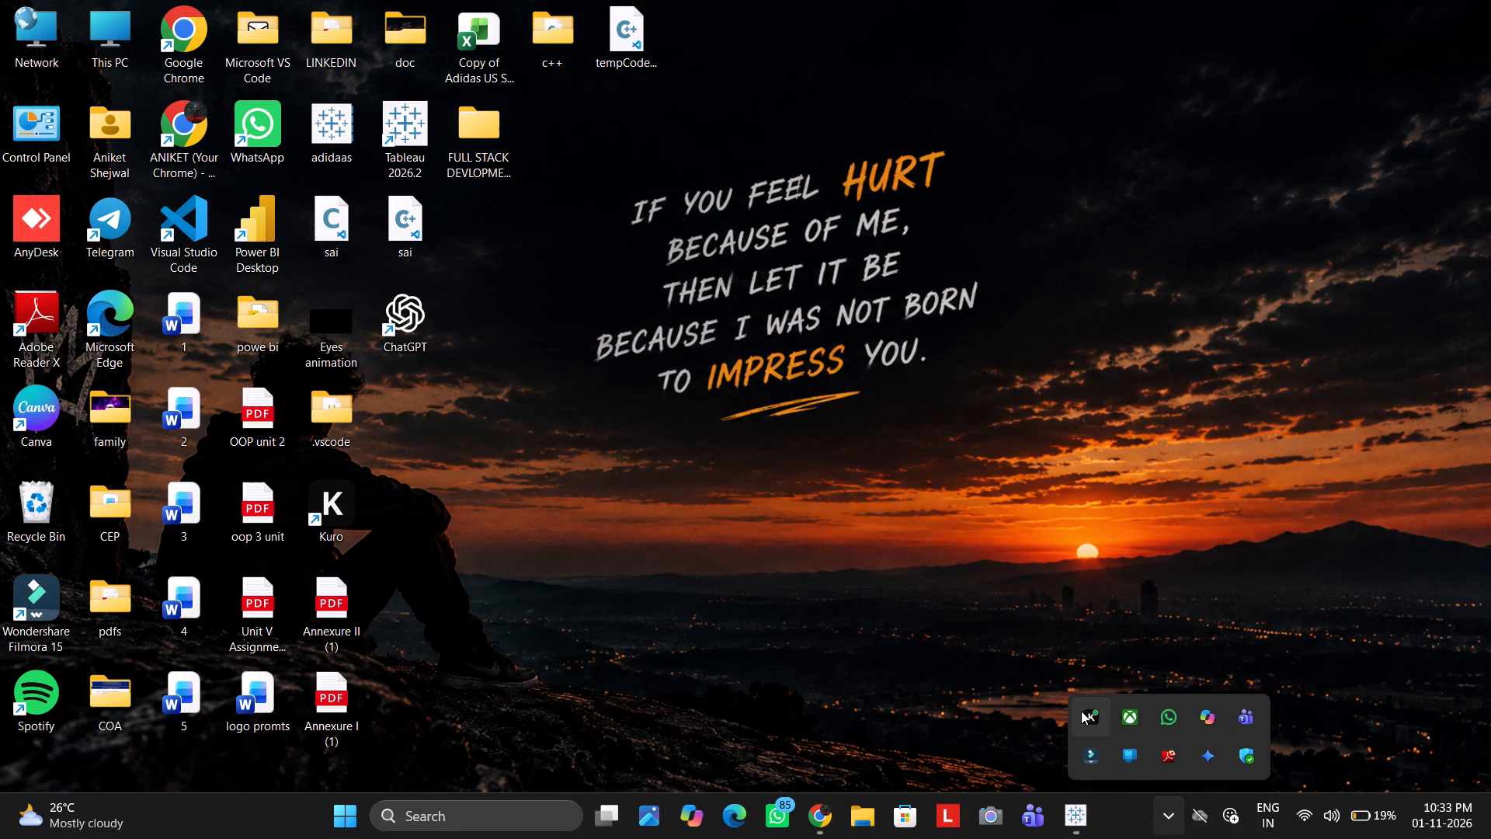
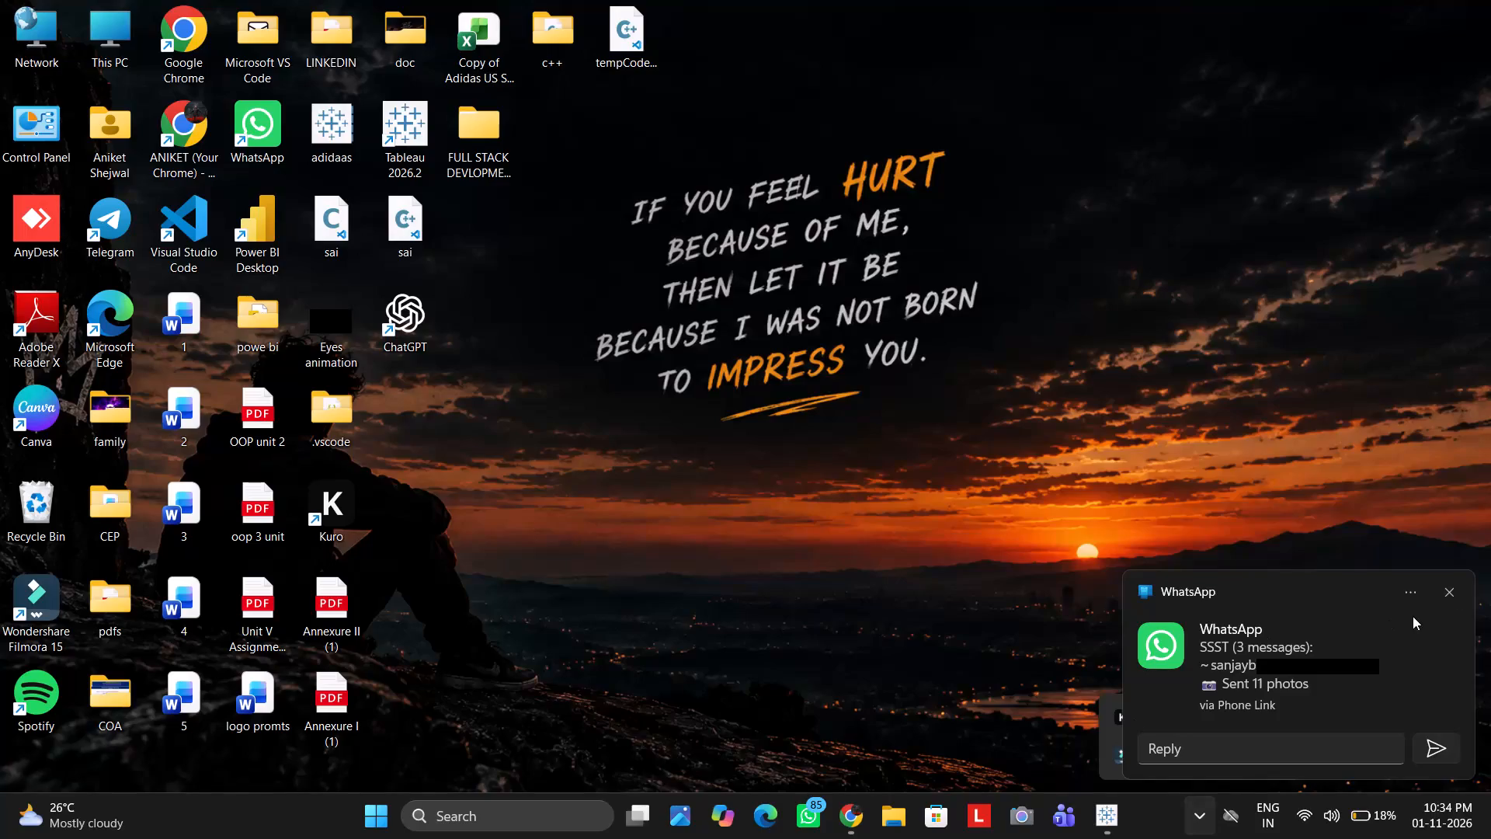
Dismiss the WhatsApp notification and switch to the Tableau tutorial video in Google Chrome.
click(1454, 594)
click(822, 833)
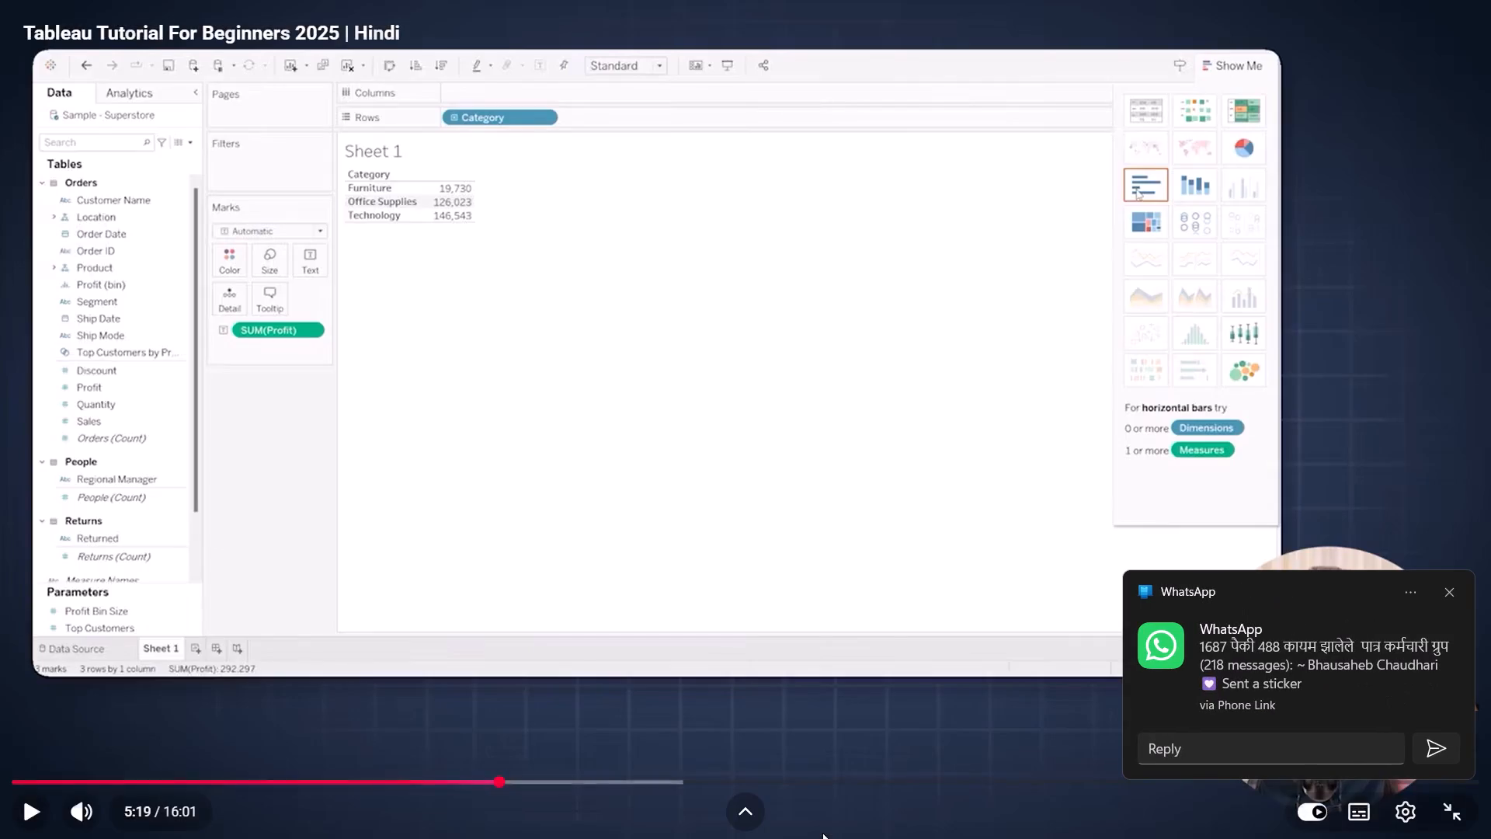
Mute the WhatsApp notifications for 8 hours.
click(1403, 594)
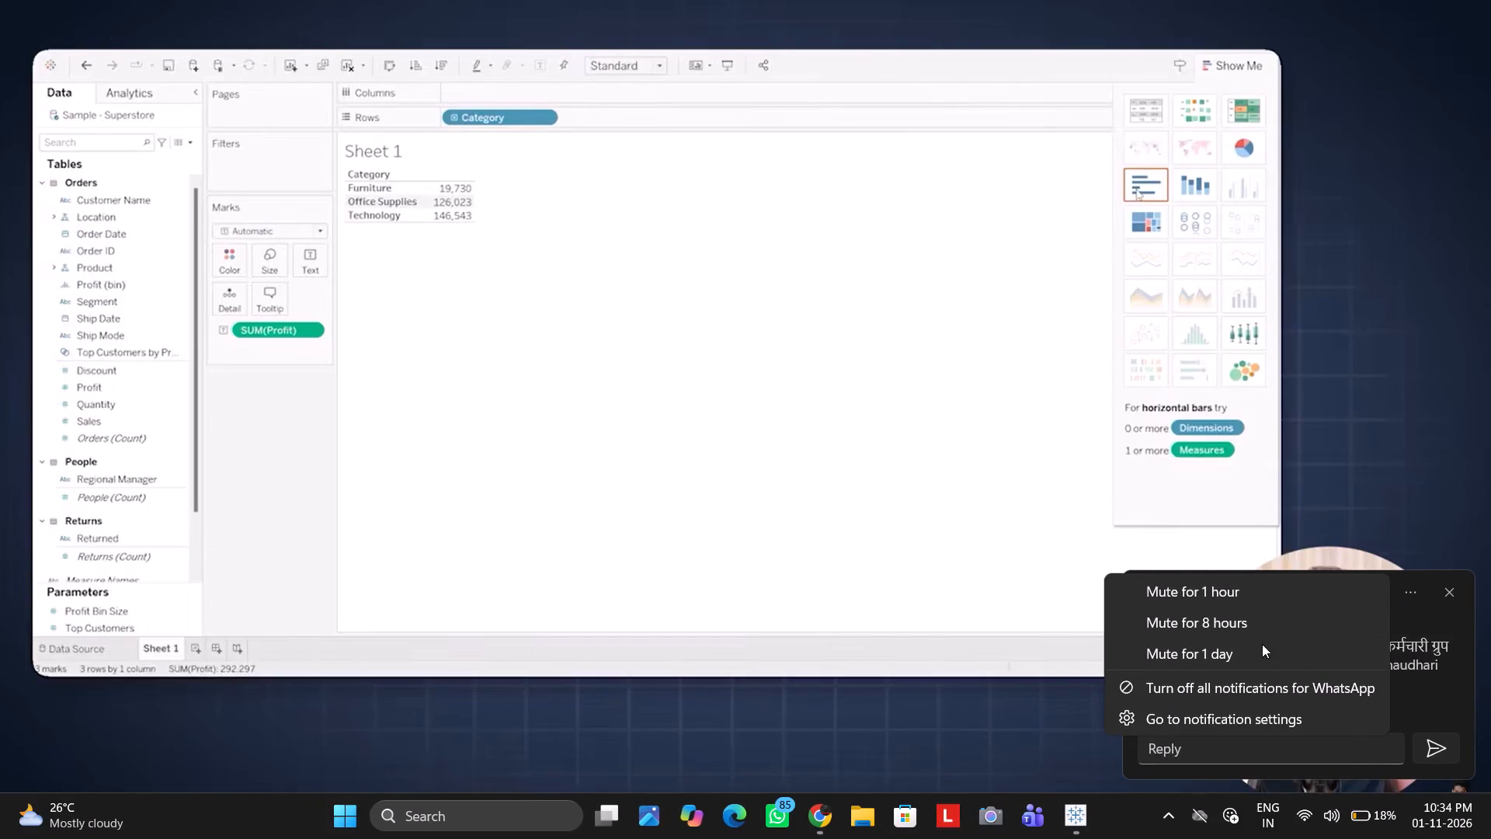
click(1233, 622)
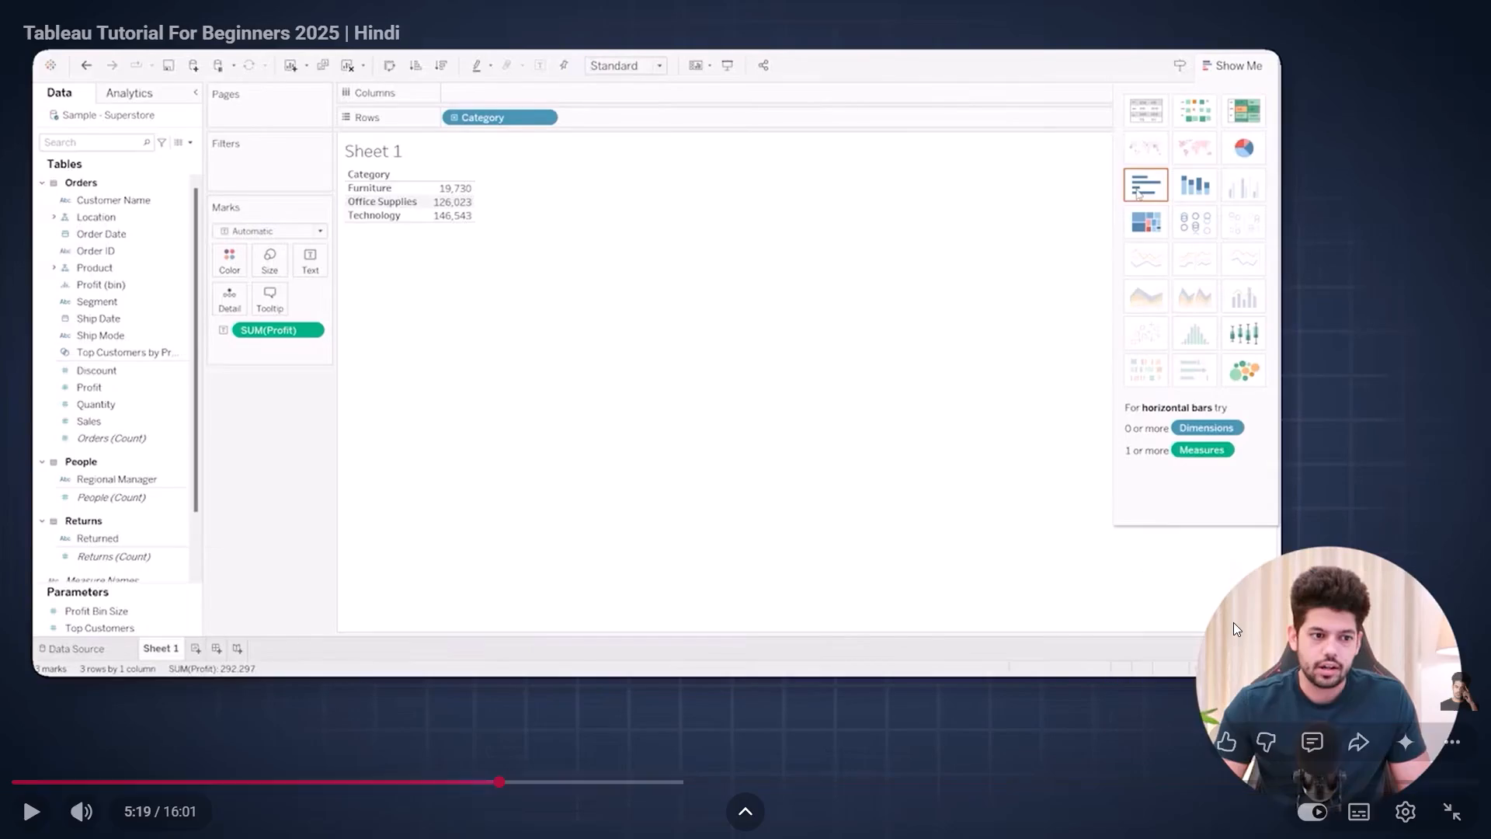
Resume the Tableau tutorial video and skip ahead through the chart type, colour and label demonstrations to about 7:02.
click(544, 367)
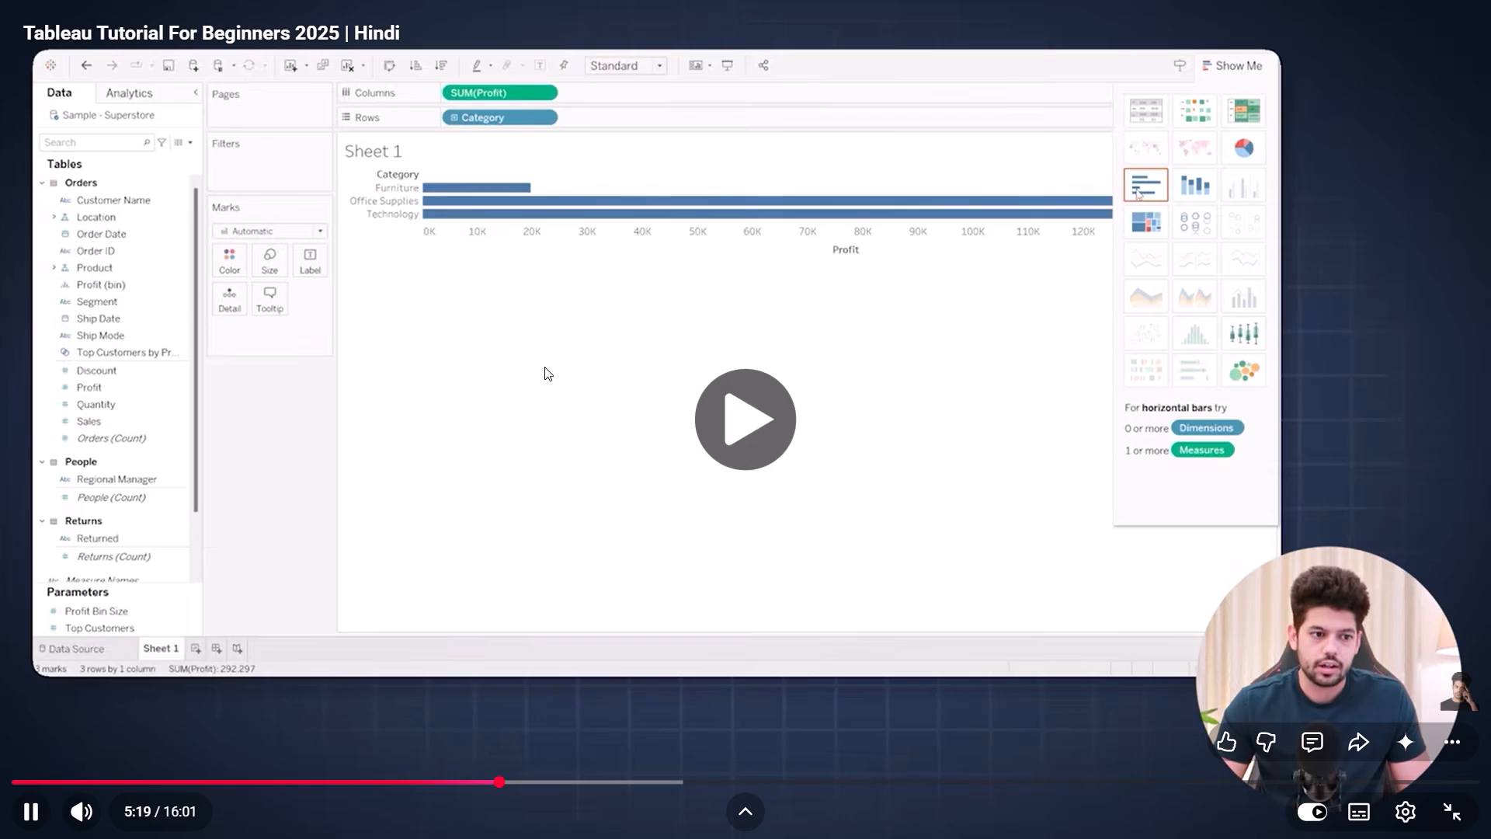
key(Right)
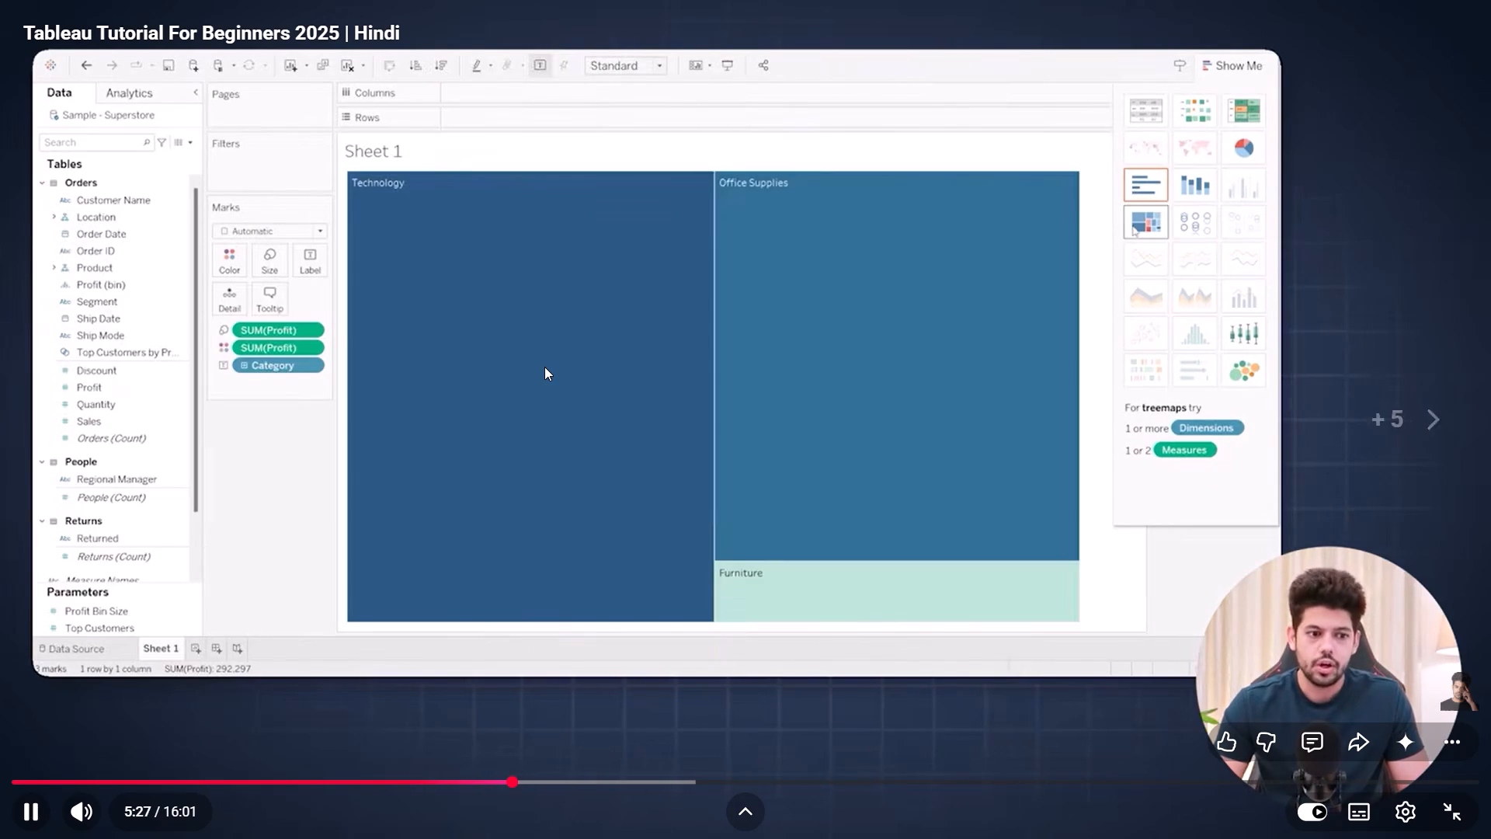
key(Right)
key(Right)
key(Right)
key(Right)
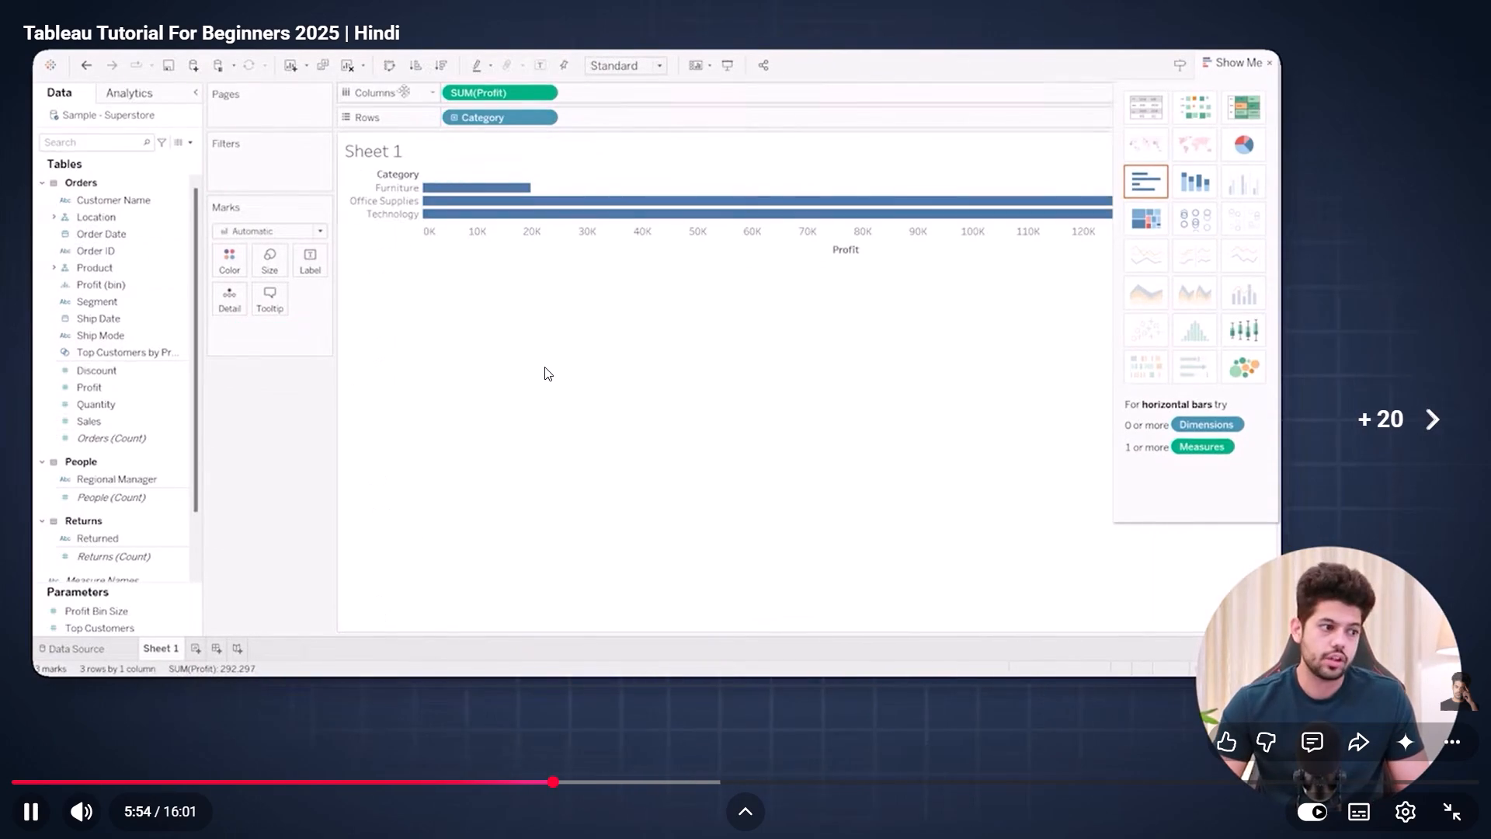
key(Right)
key(Right)
key(Right)
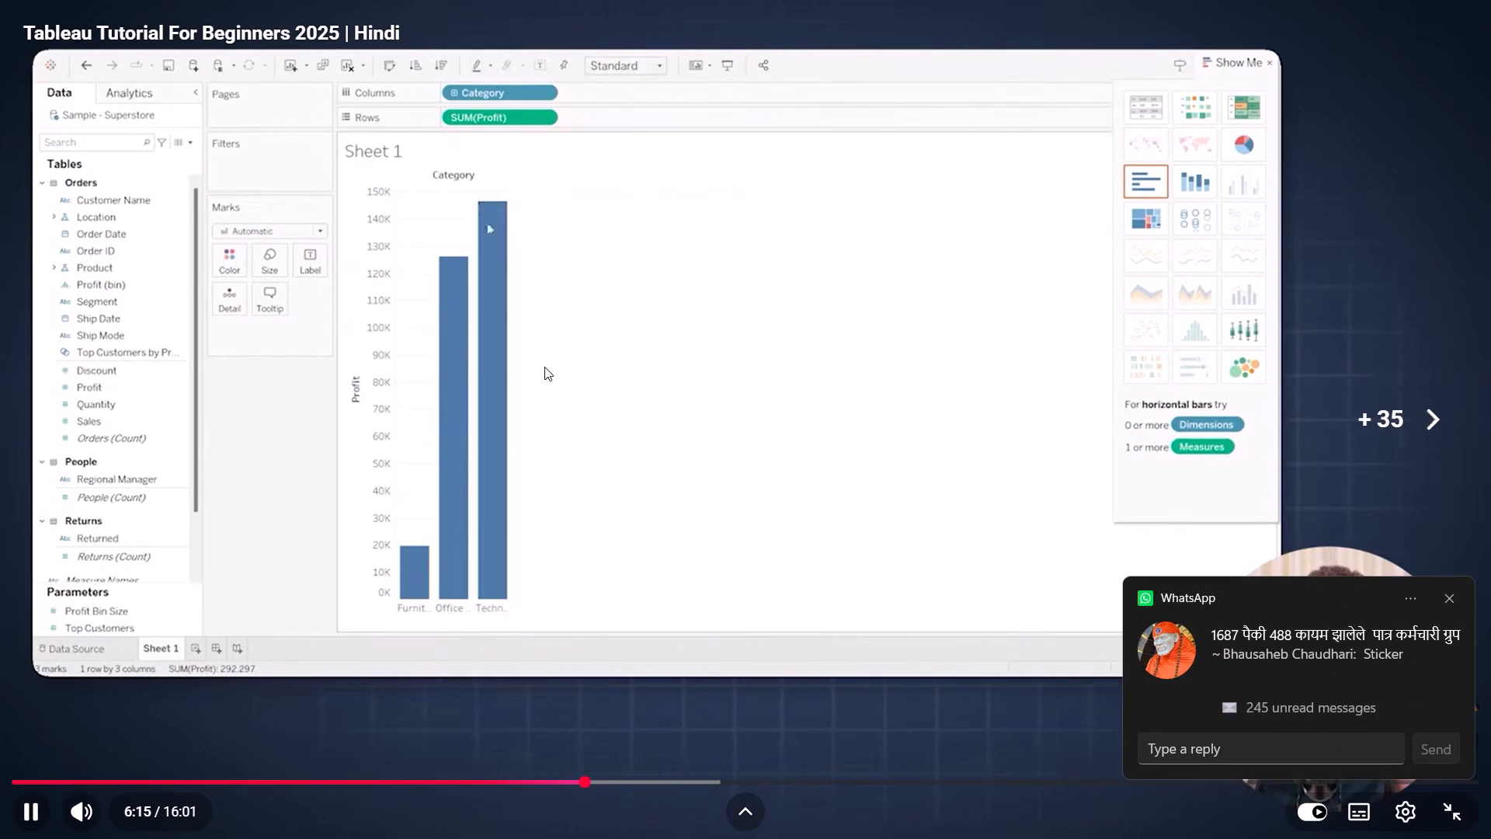
key(Right)
key(Right)
key(Right)
key(Right)
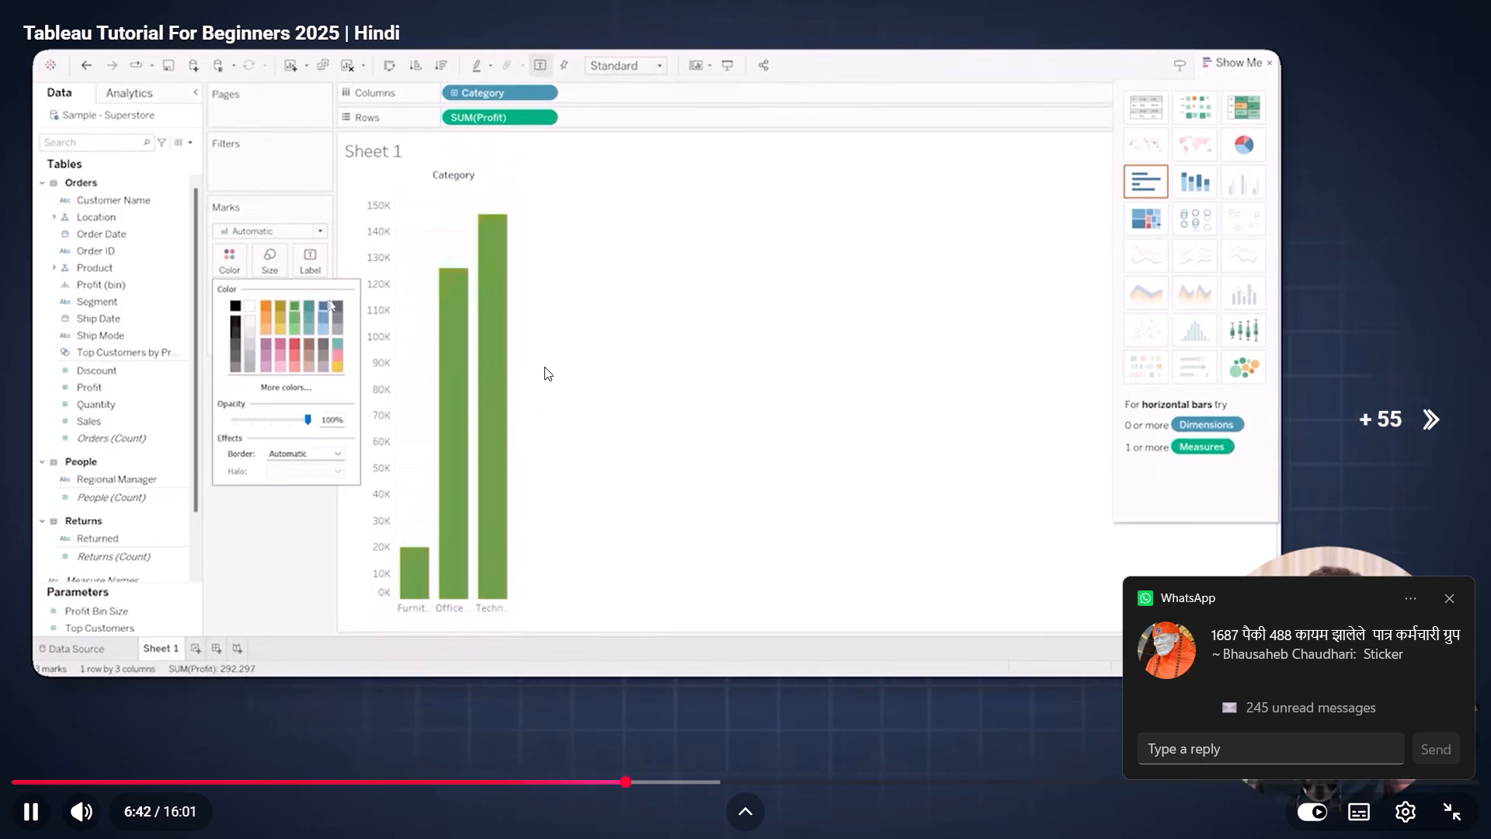
key(Right)
key(Right)
key(Right)
key(Right)
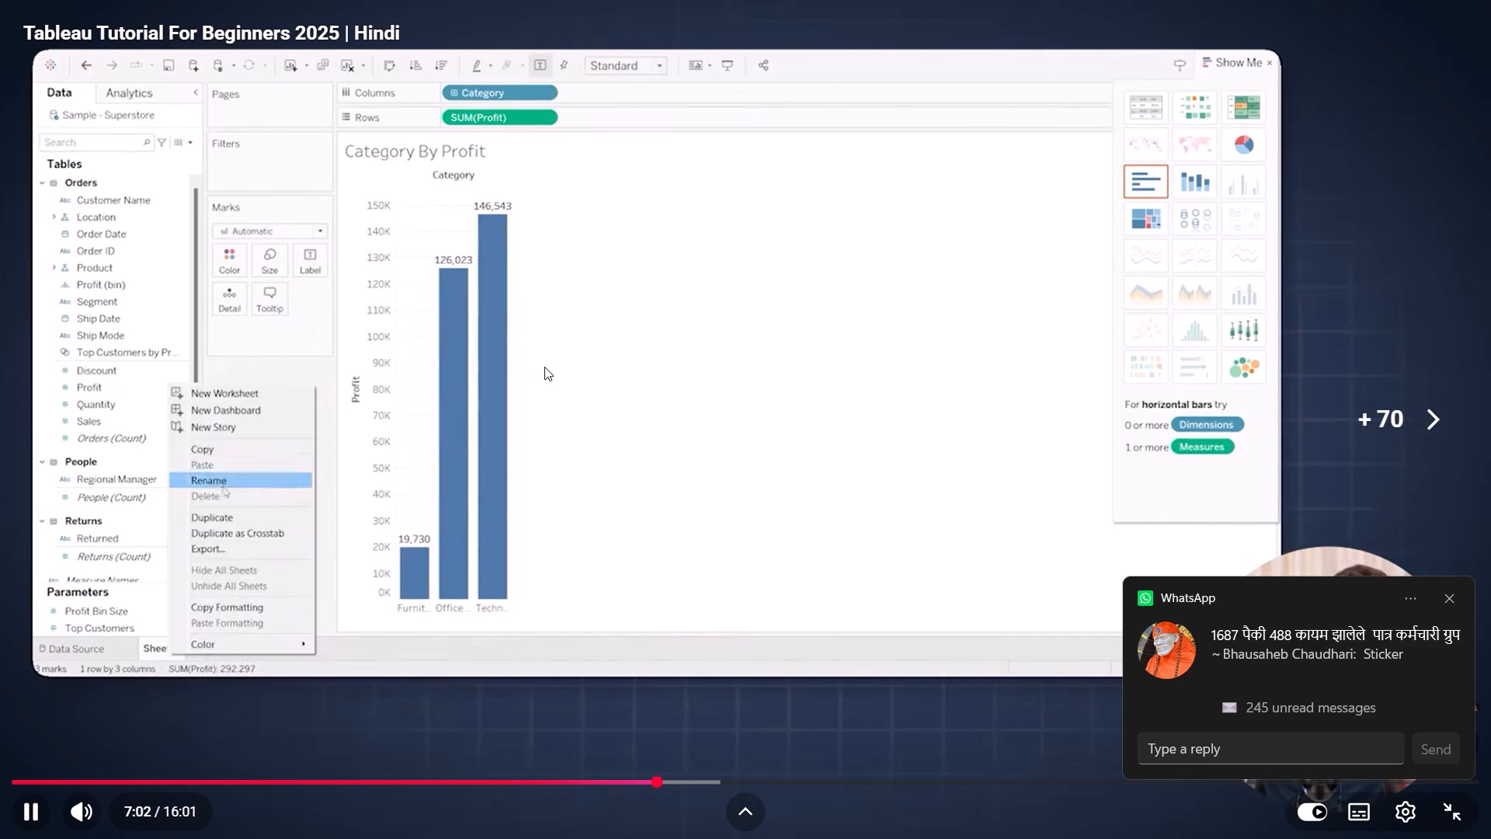
Skip ahead in the tutorial video to the Sheet 2 part using the Location fields, and switch back to the Tableau workbook.
key(Right)
key(Right)
key(Right)
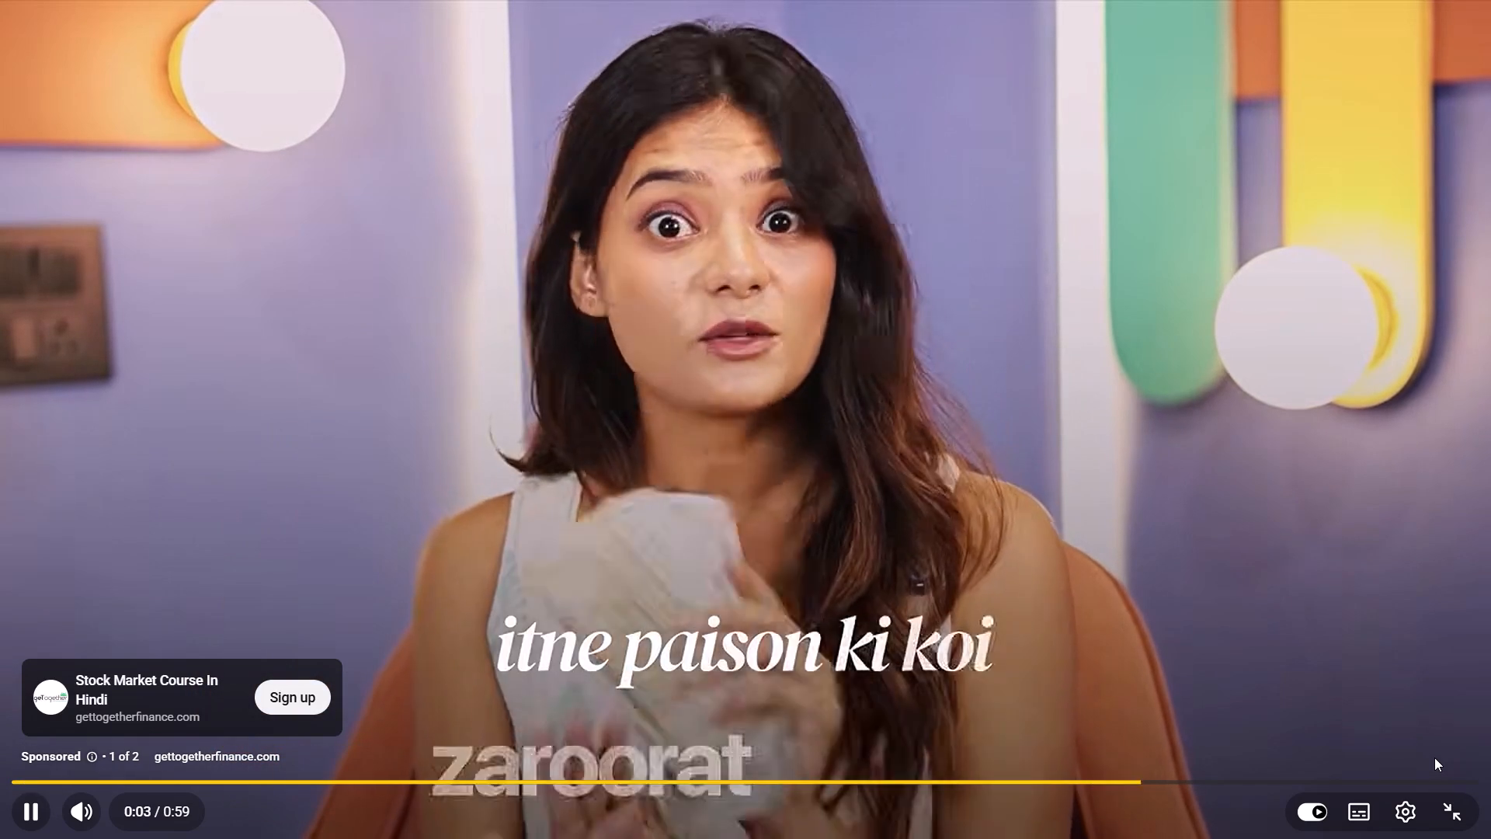
click(1437, 752)
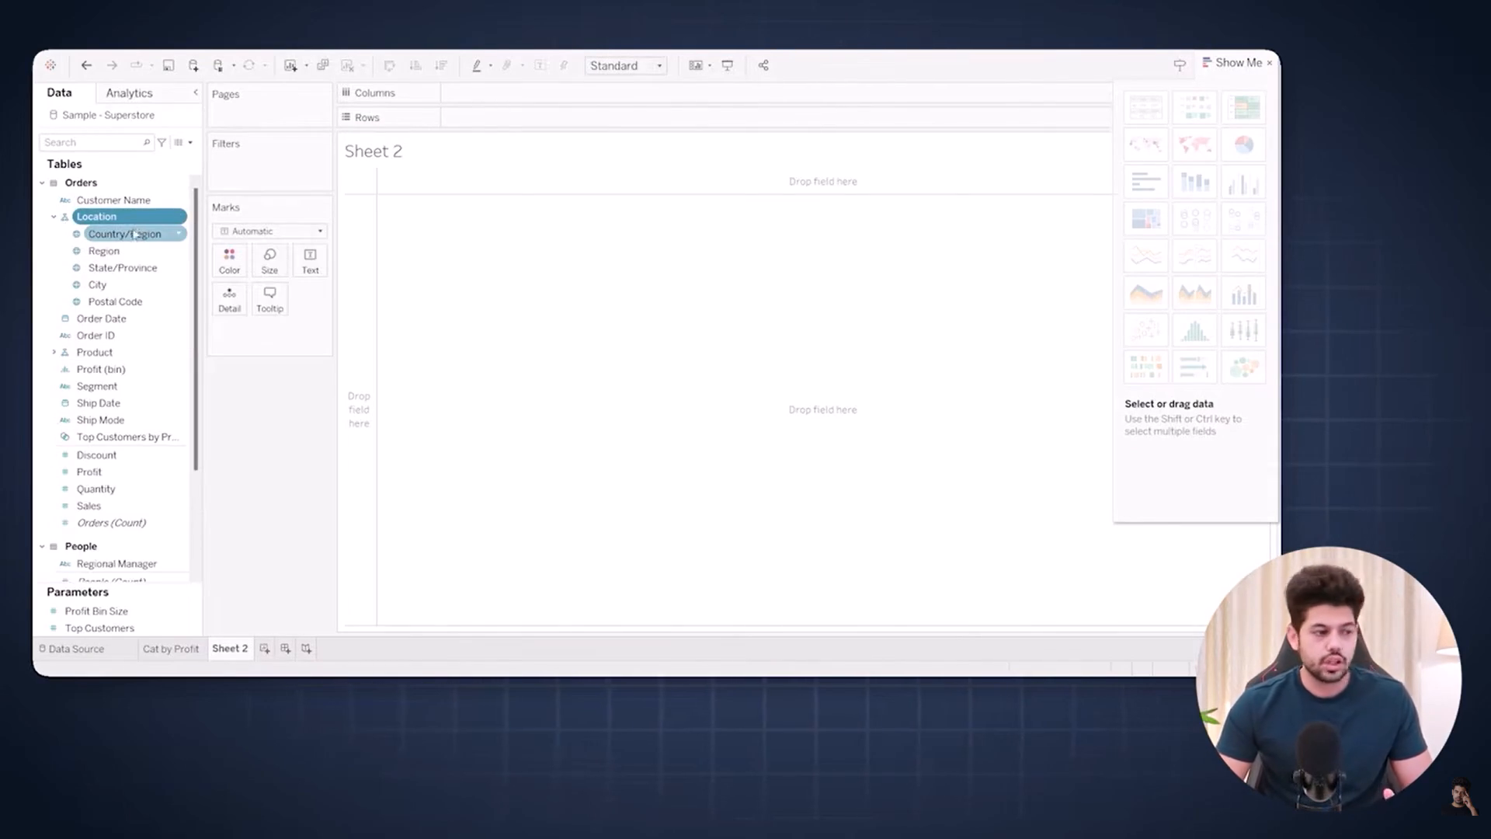
key(Right)
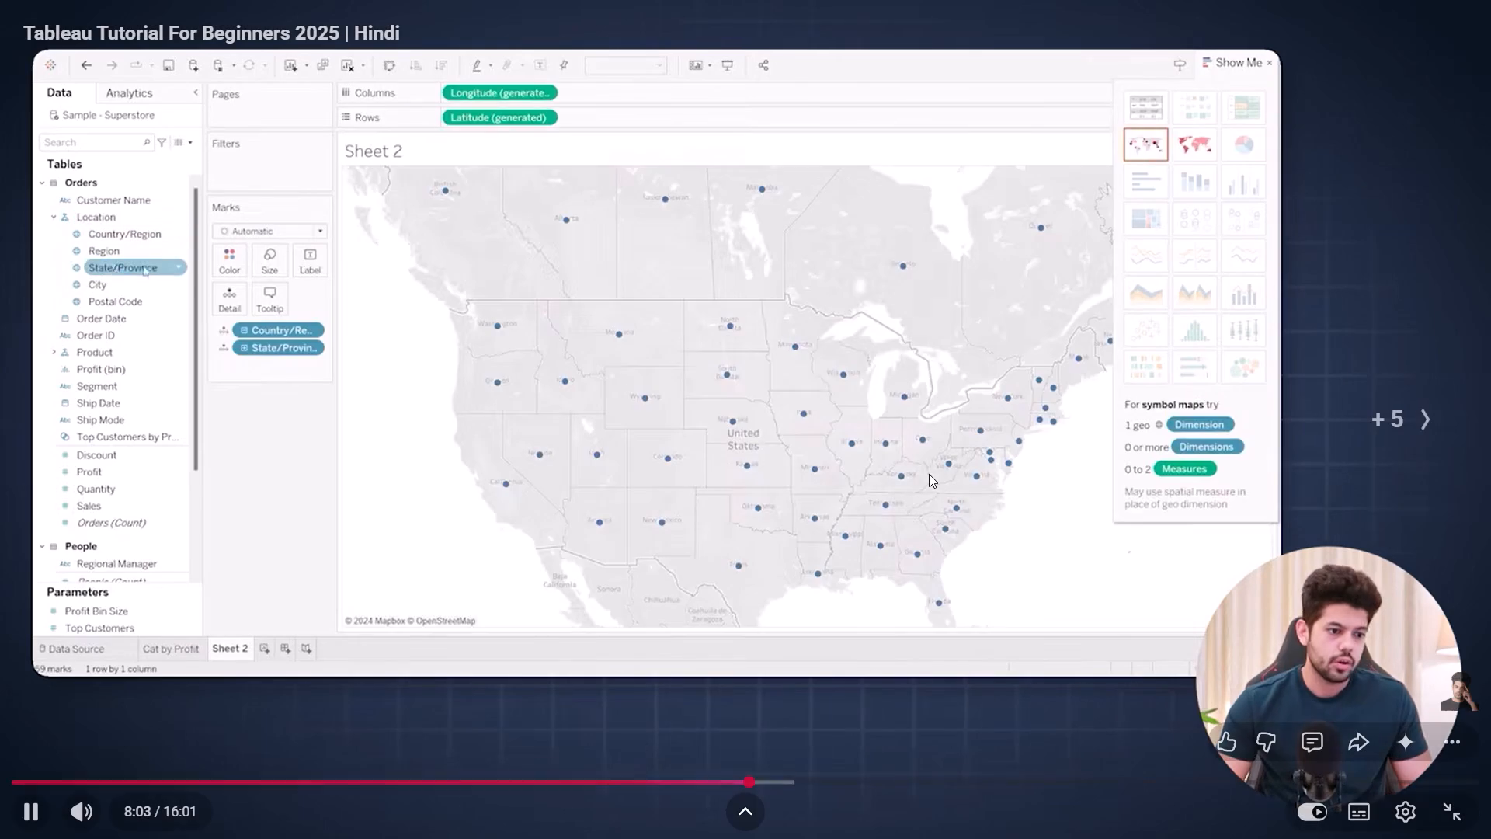
key(Left)
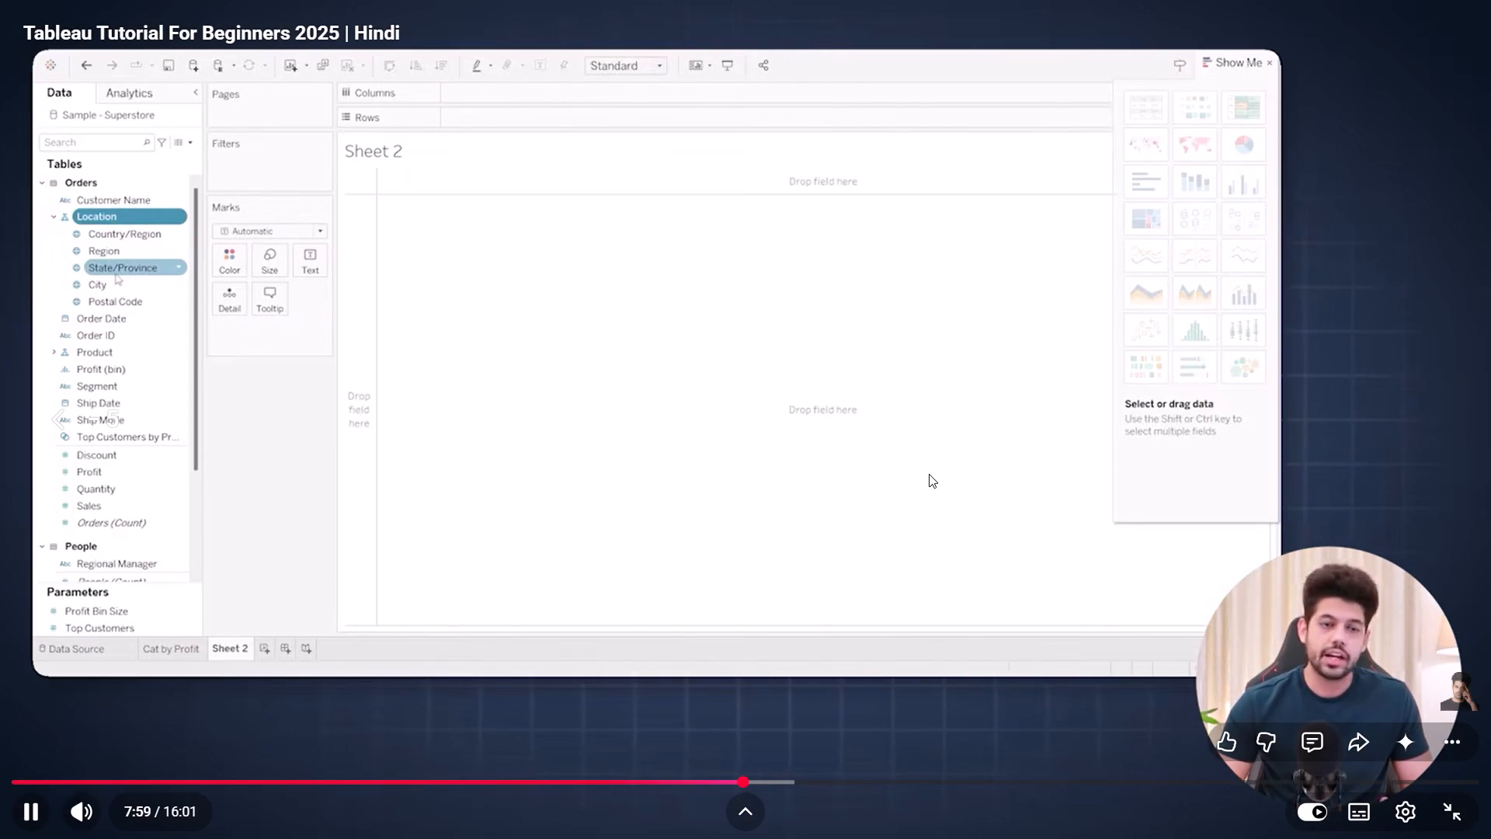
click(759, 545)
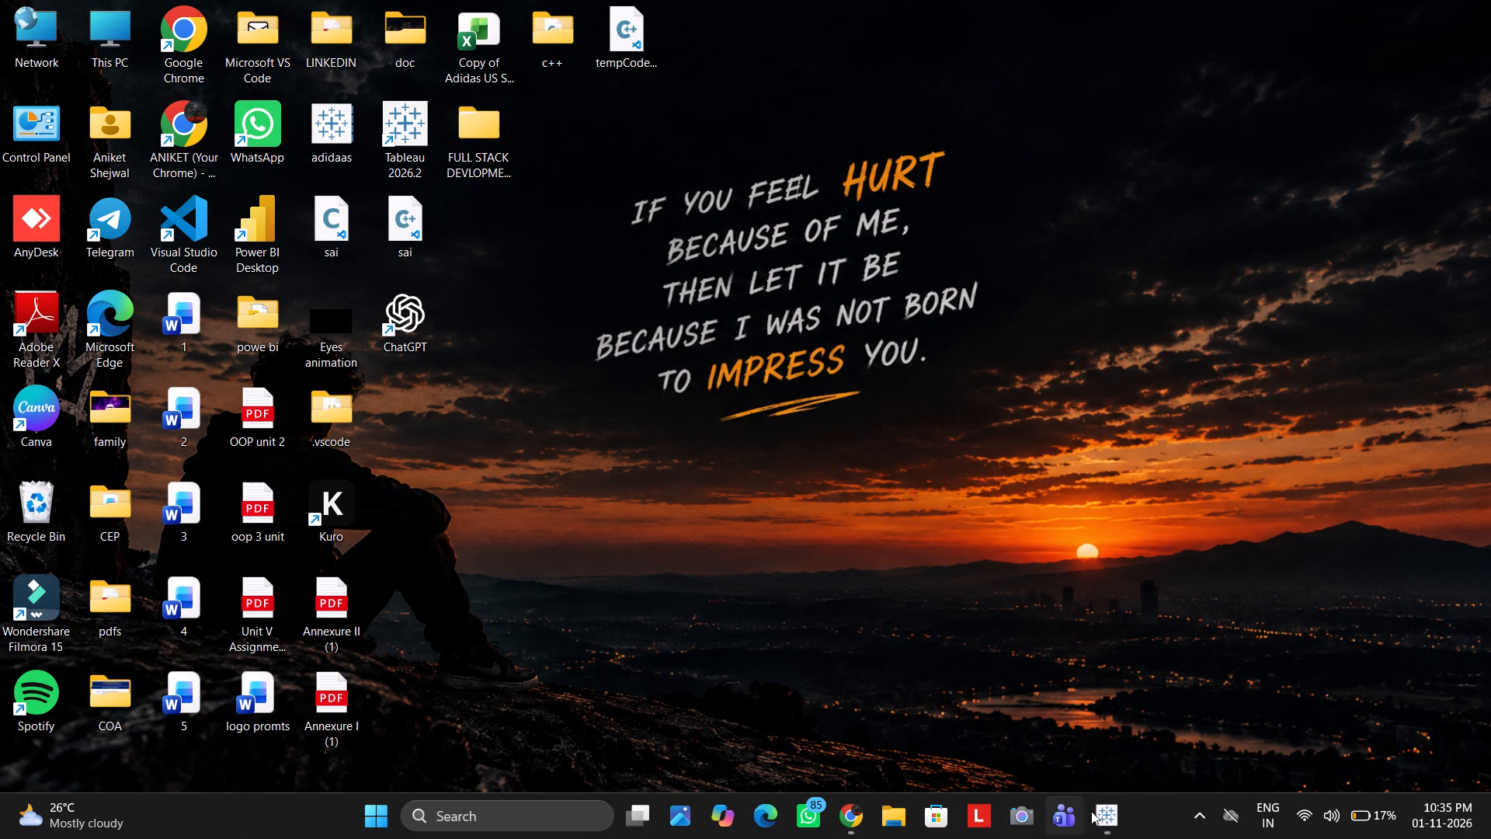
click(1095, 816)
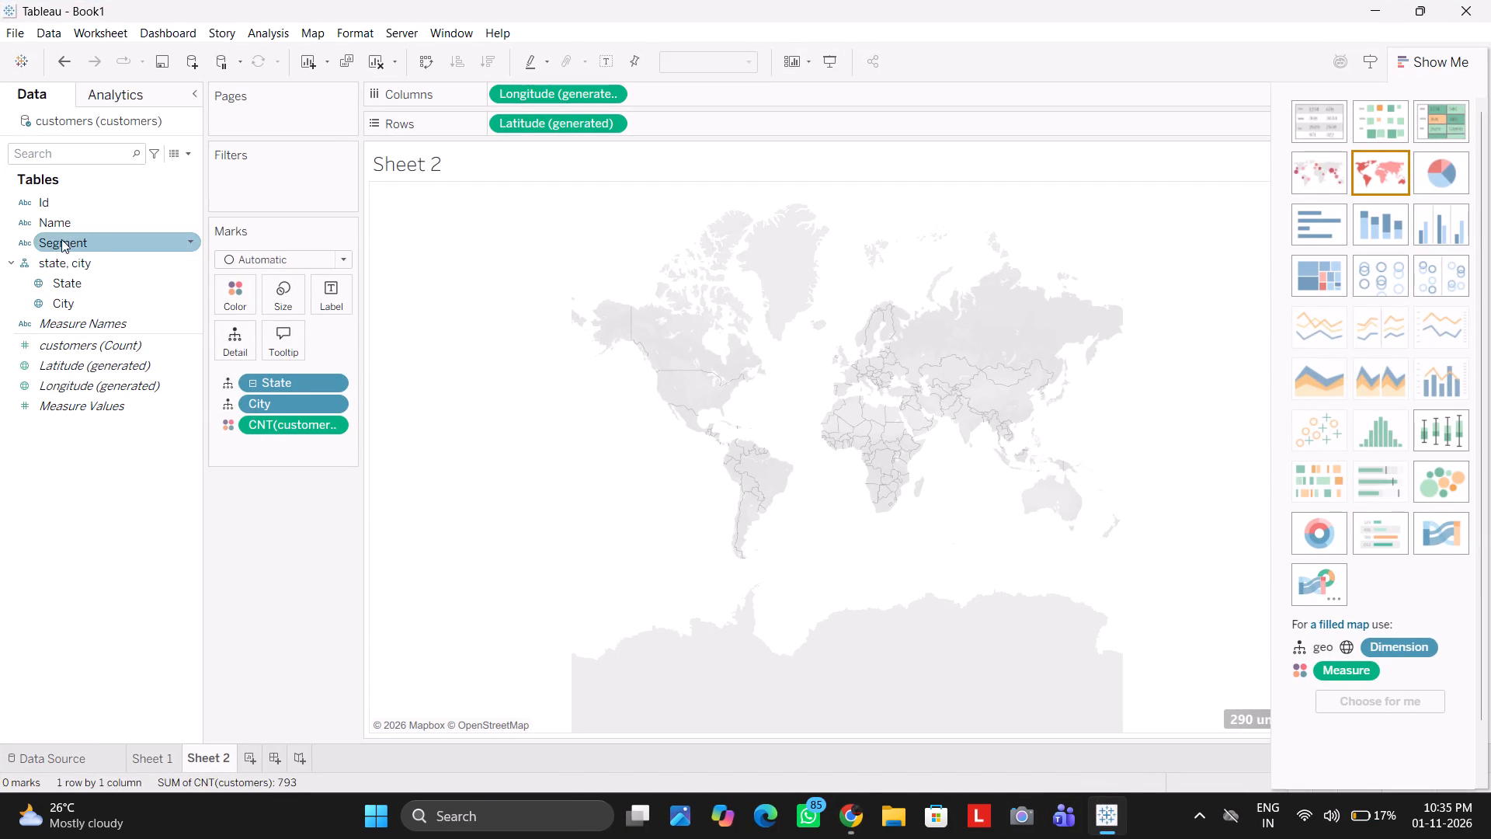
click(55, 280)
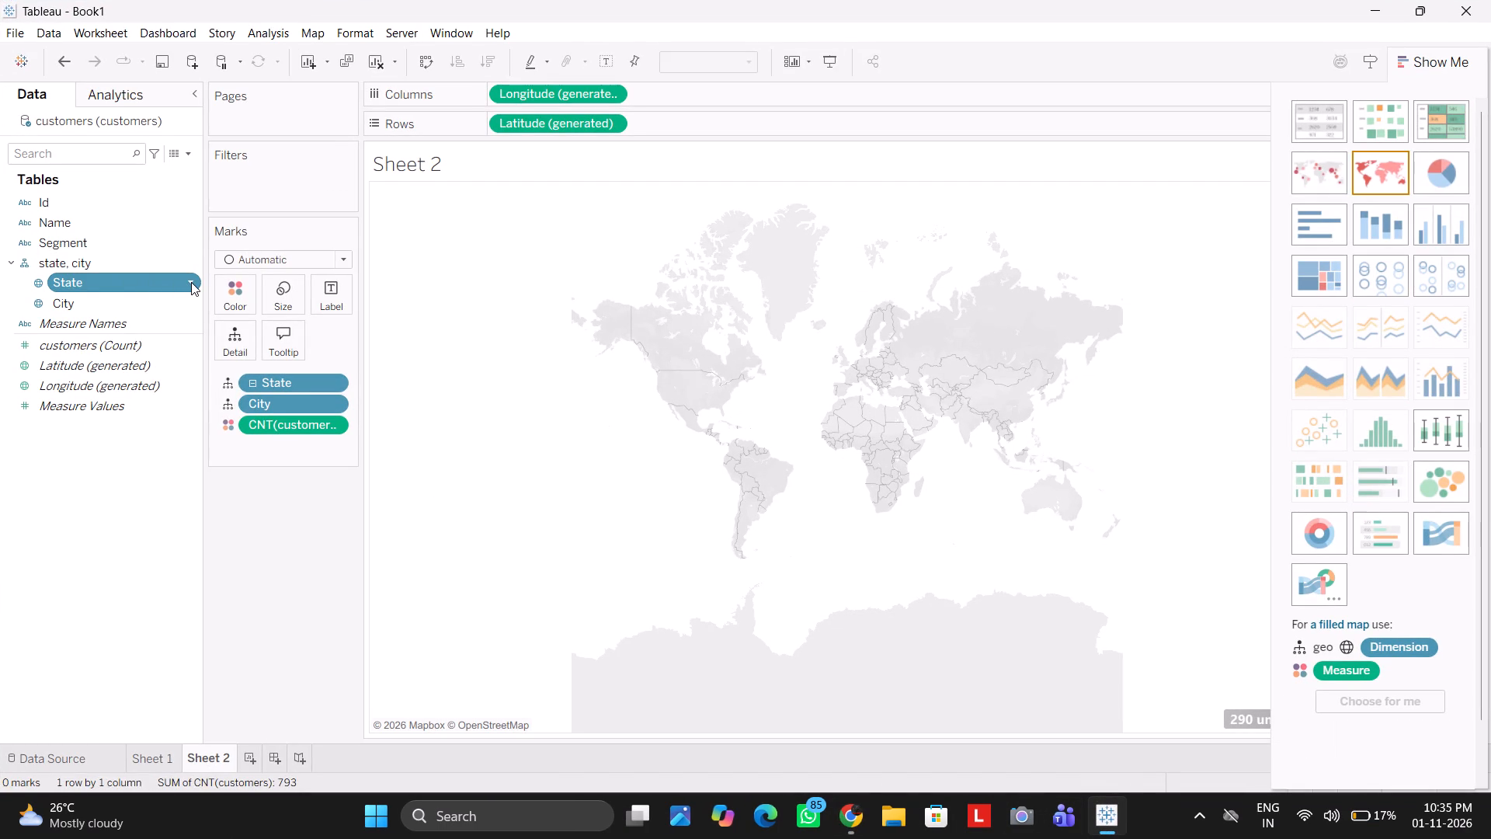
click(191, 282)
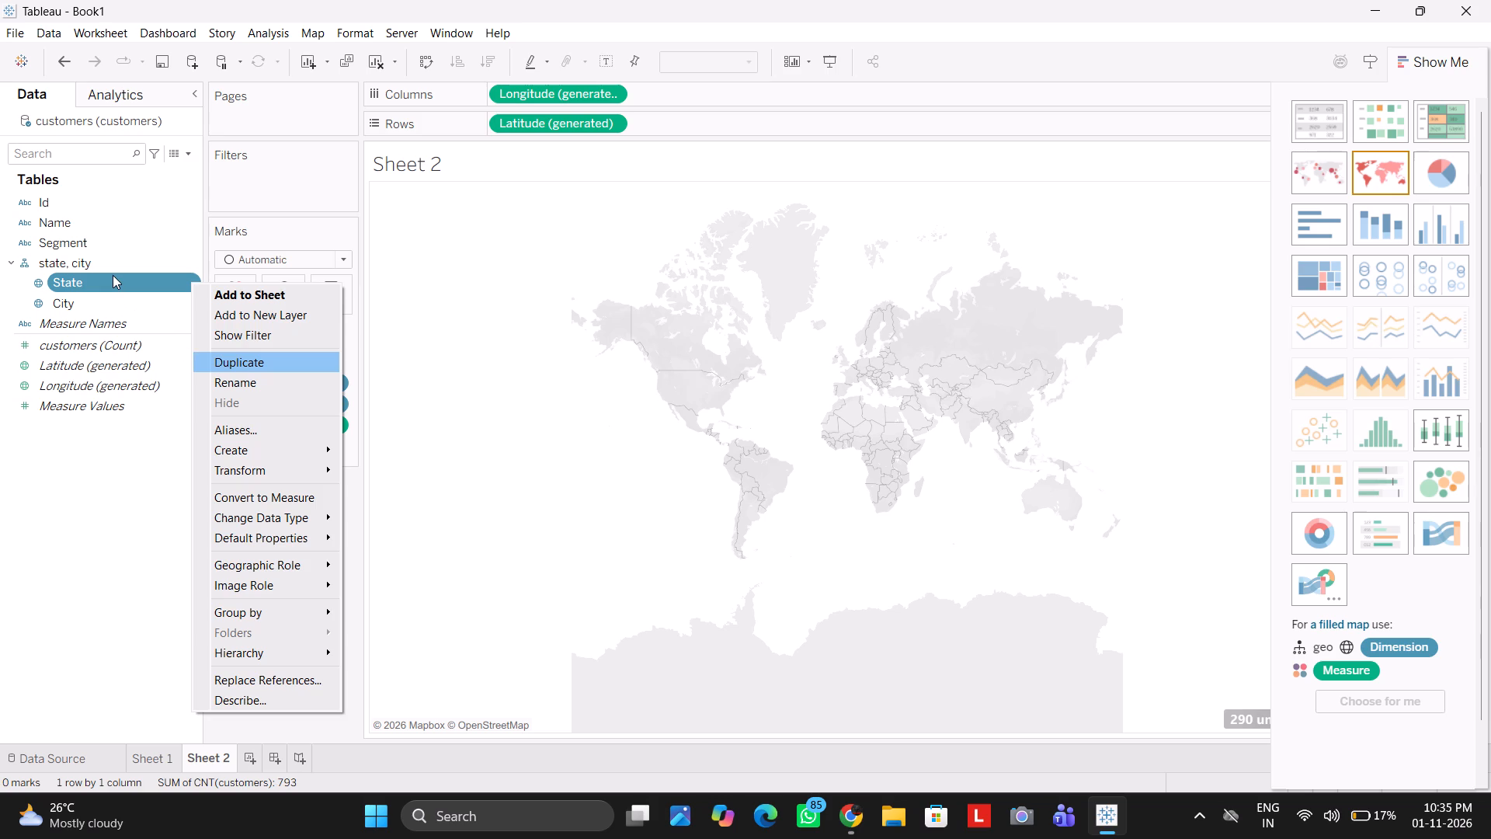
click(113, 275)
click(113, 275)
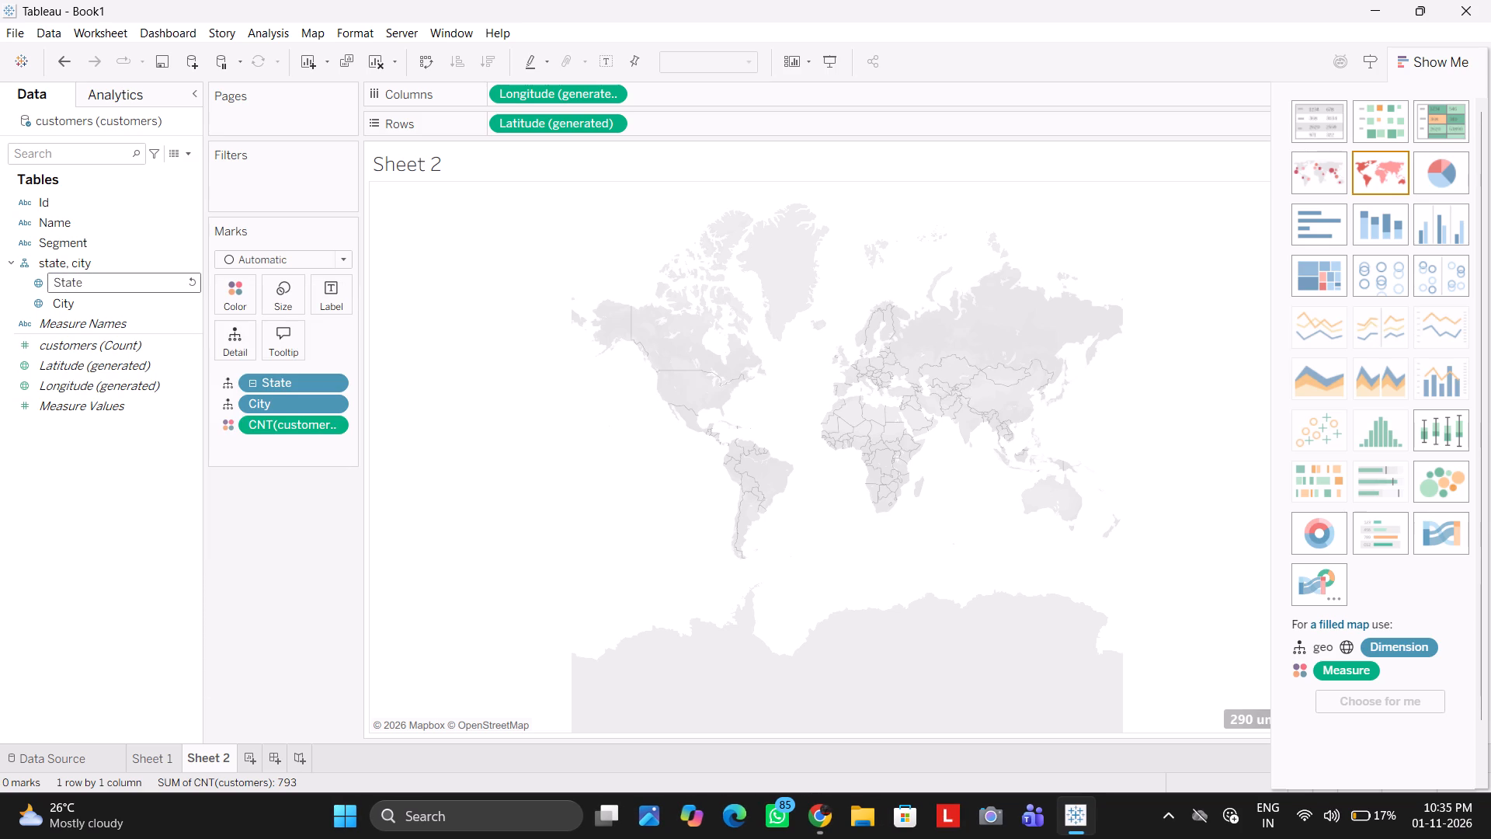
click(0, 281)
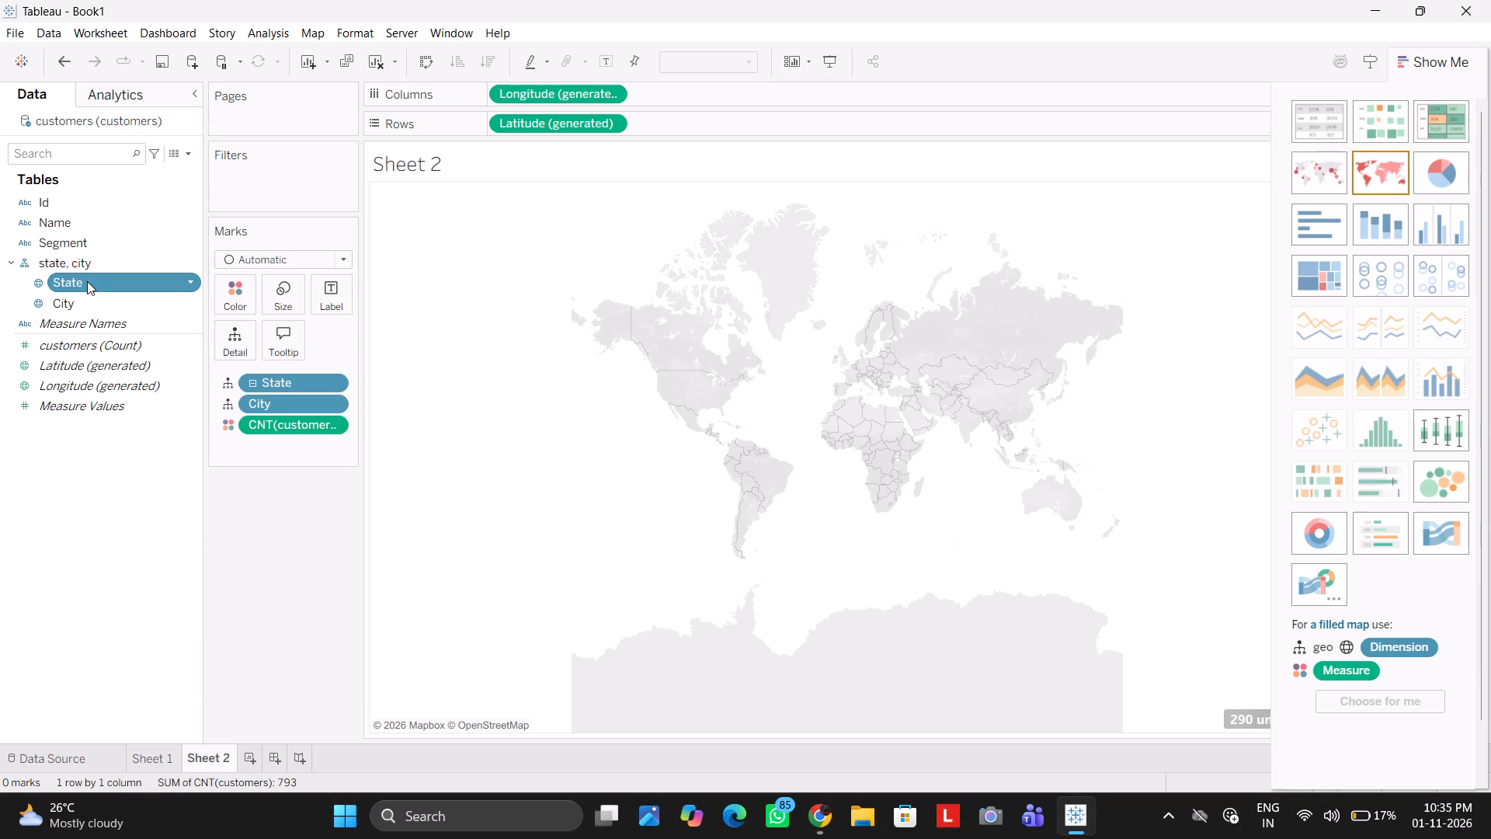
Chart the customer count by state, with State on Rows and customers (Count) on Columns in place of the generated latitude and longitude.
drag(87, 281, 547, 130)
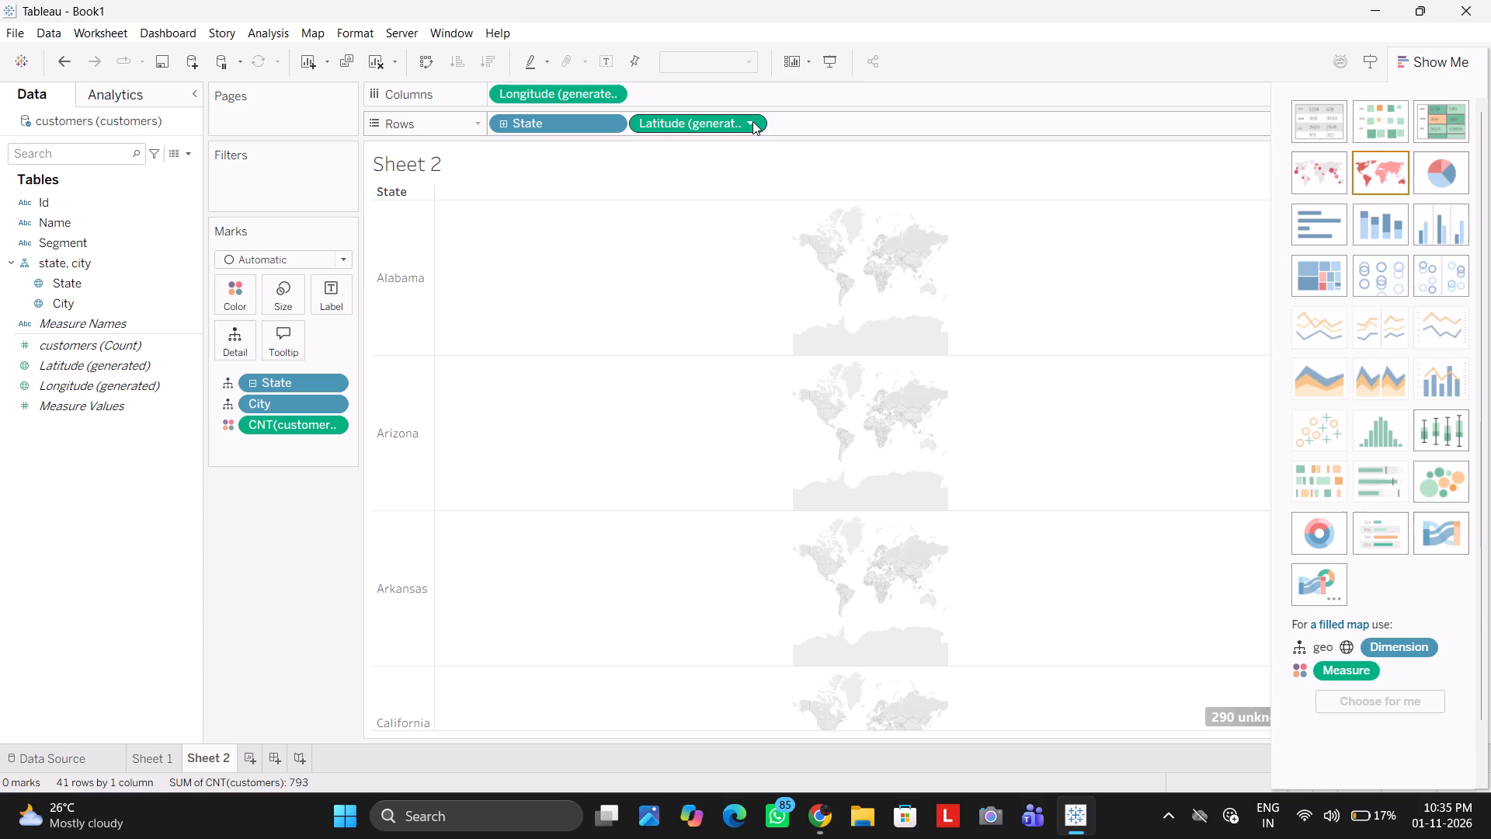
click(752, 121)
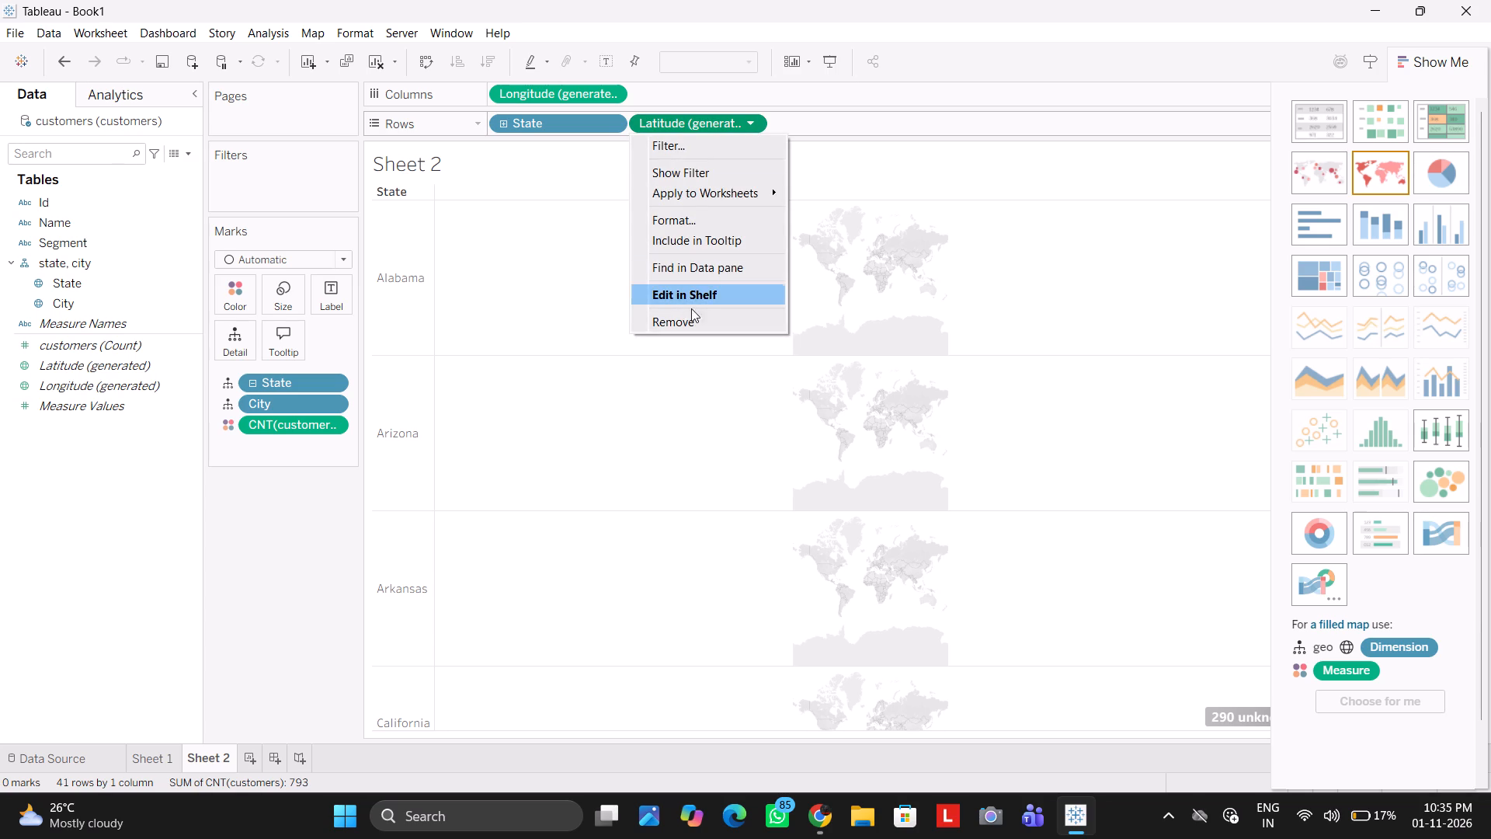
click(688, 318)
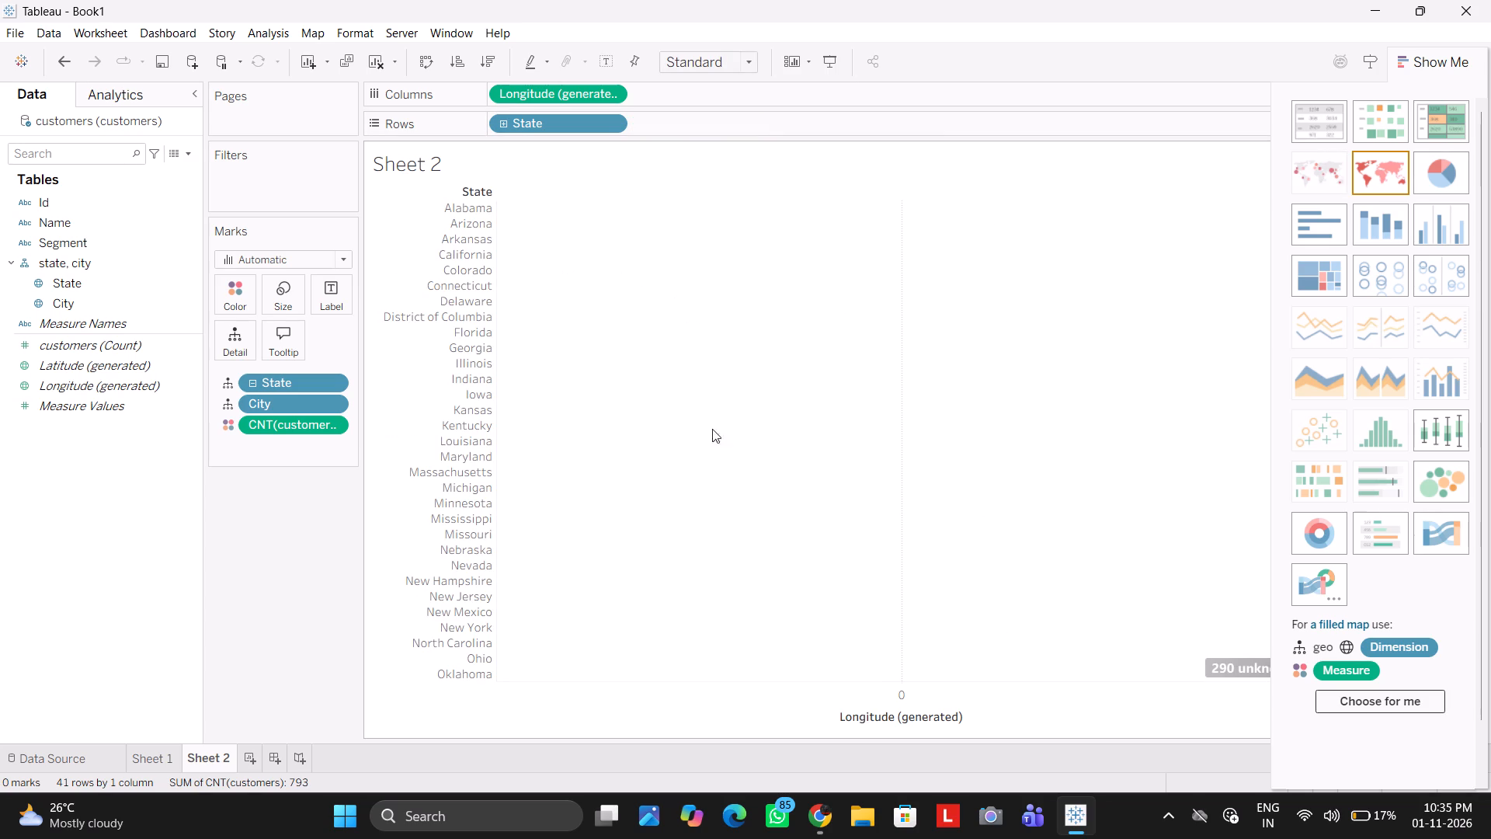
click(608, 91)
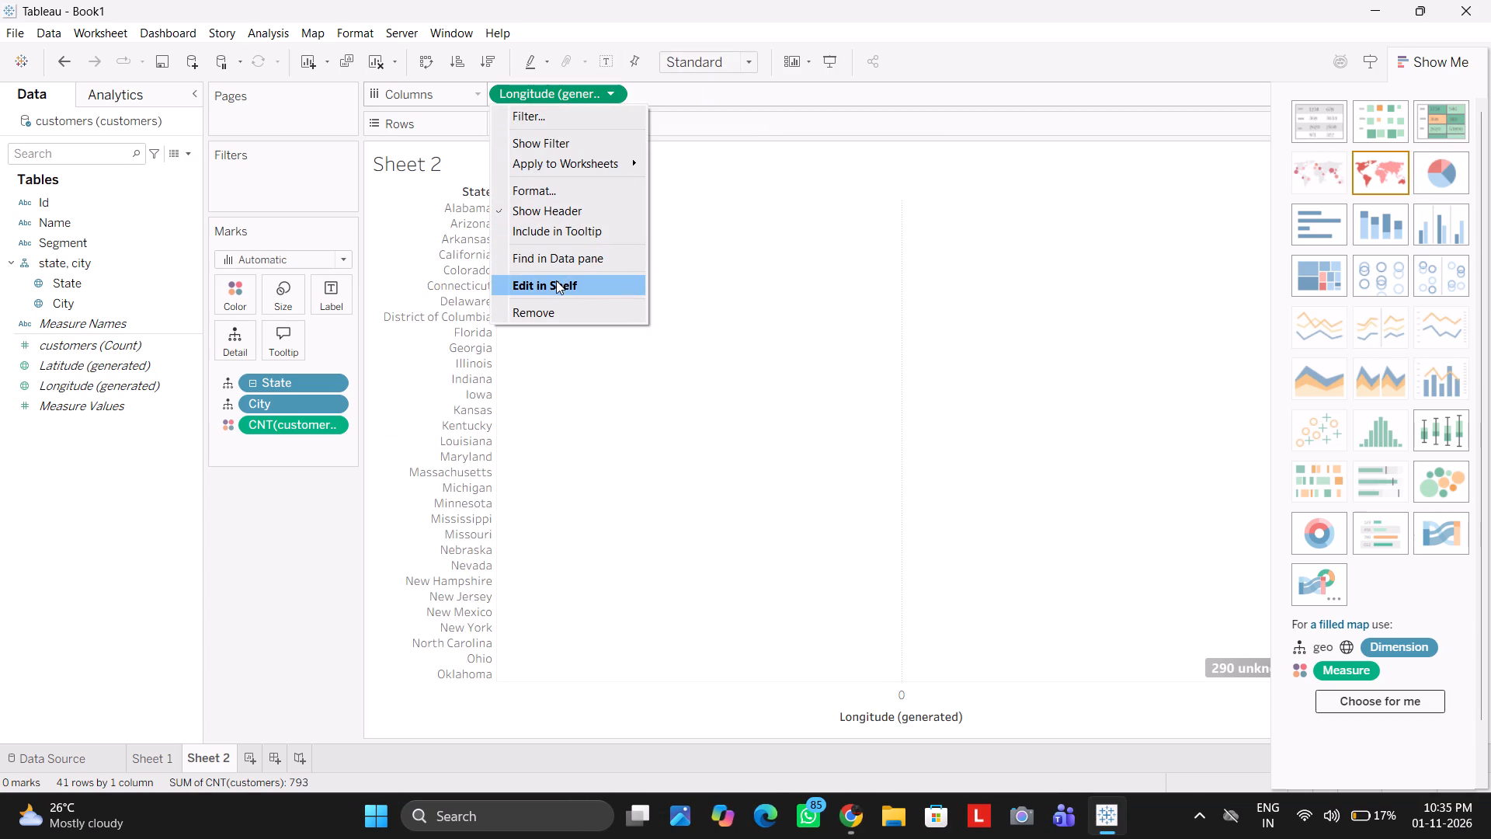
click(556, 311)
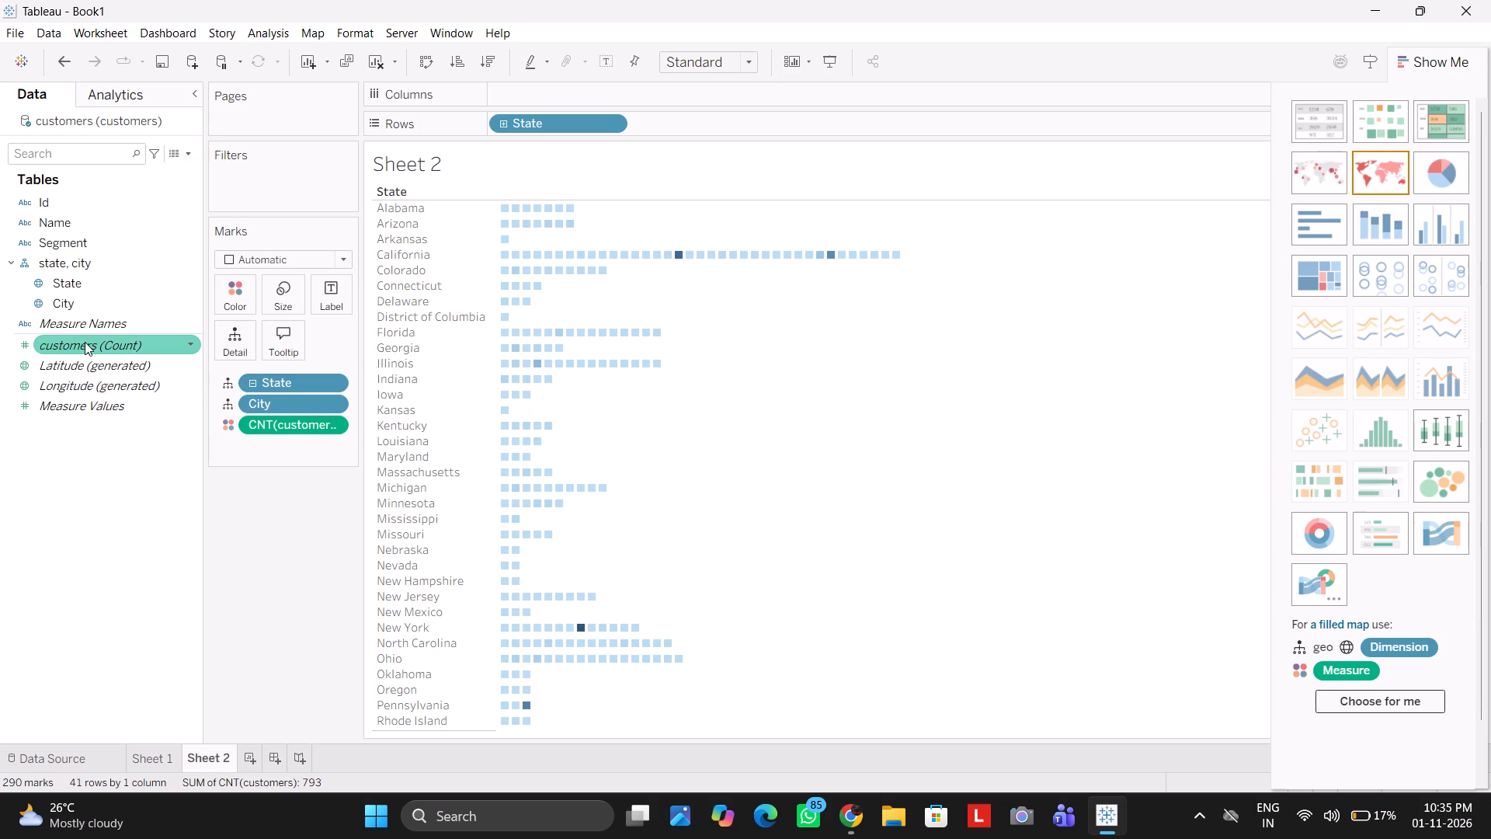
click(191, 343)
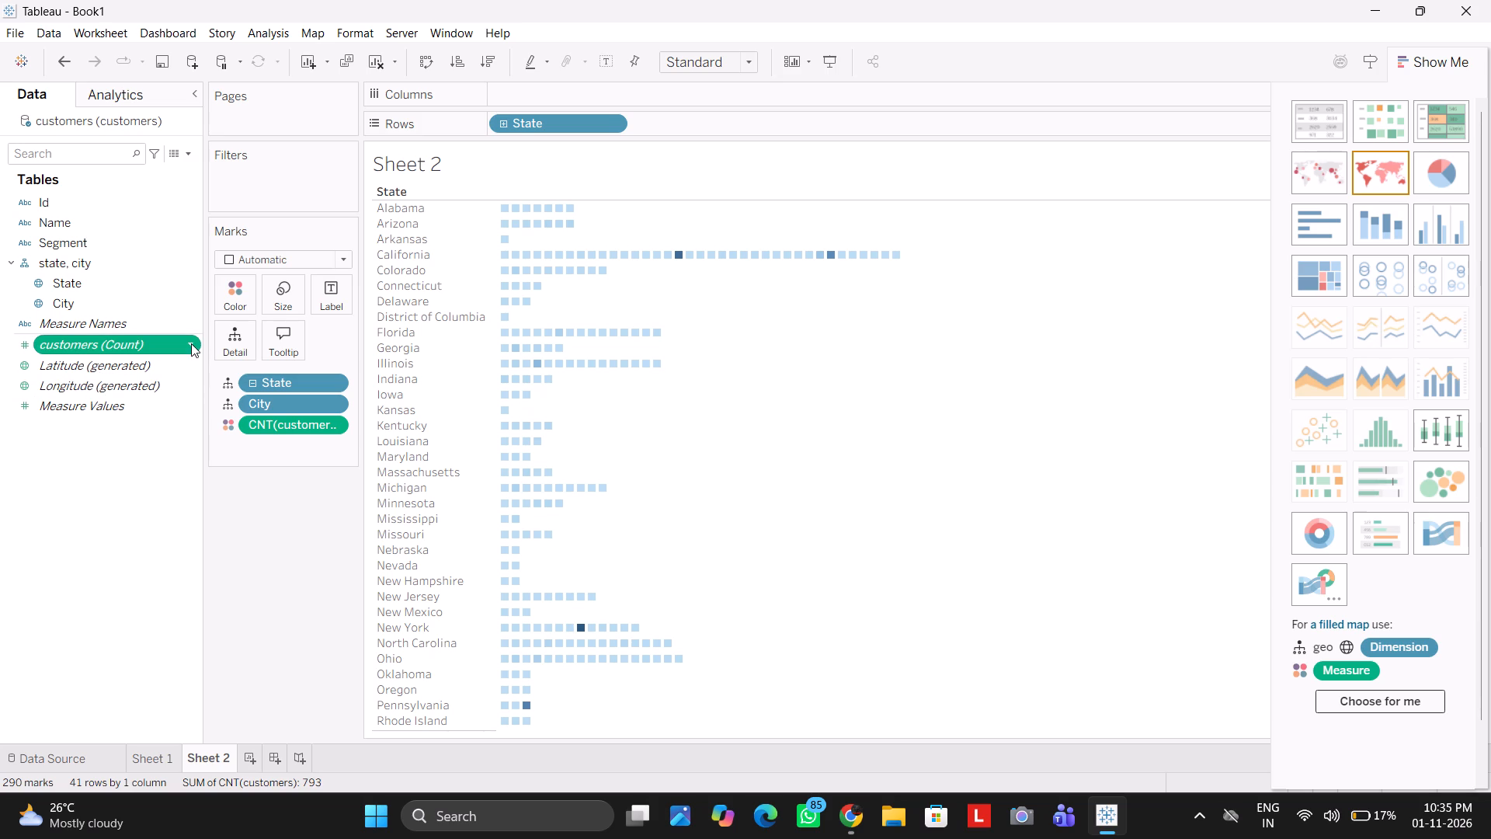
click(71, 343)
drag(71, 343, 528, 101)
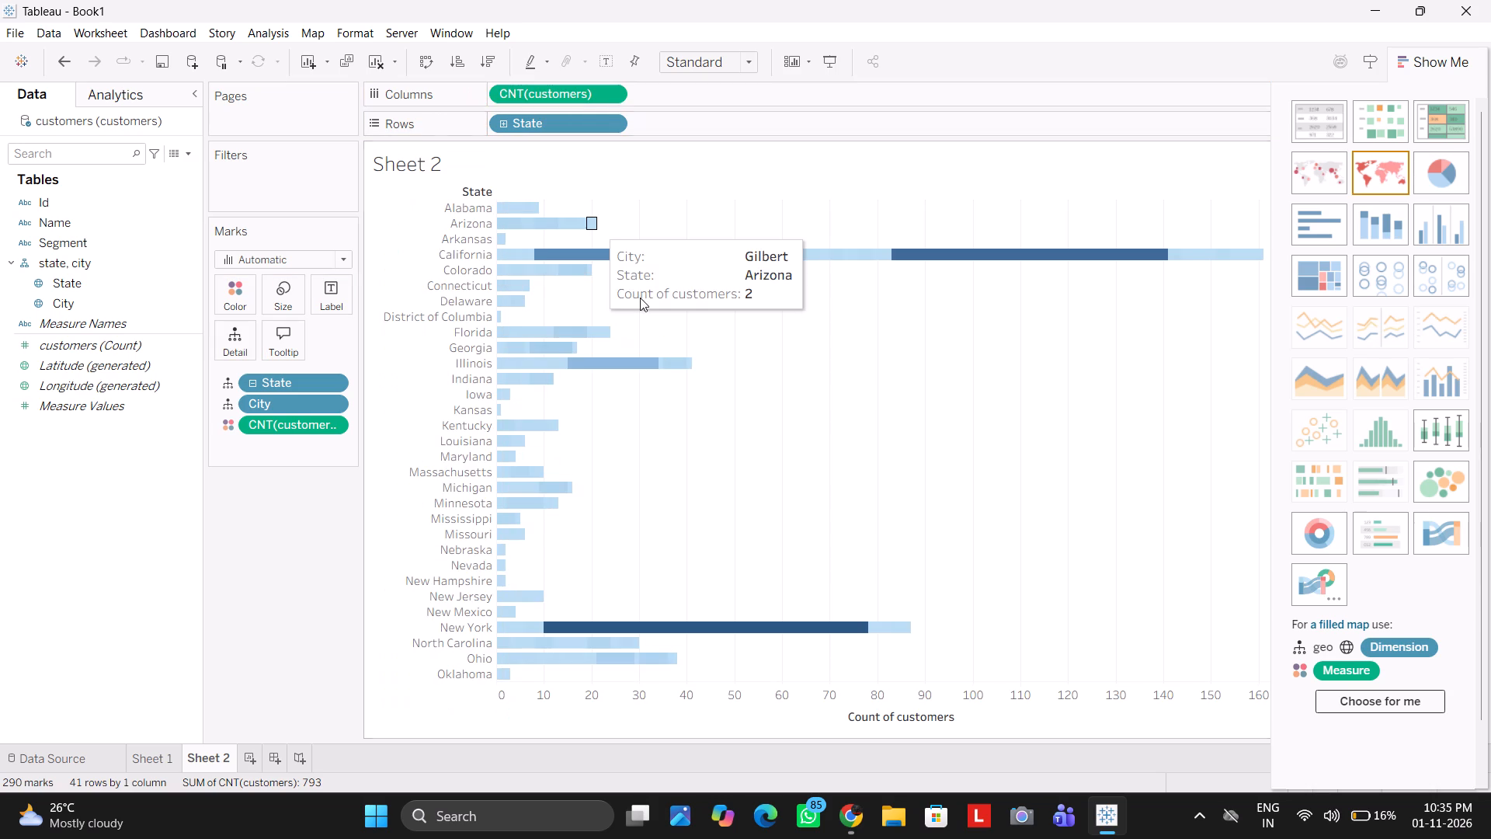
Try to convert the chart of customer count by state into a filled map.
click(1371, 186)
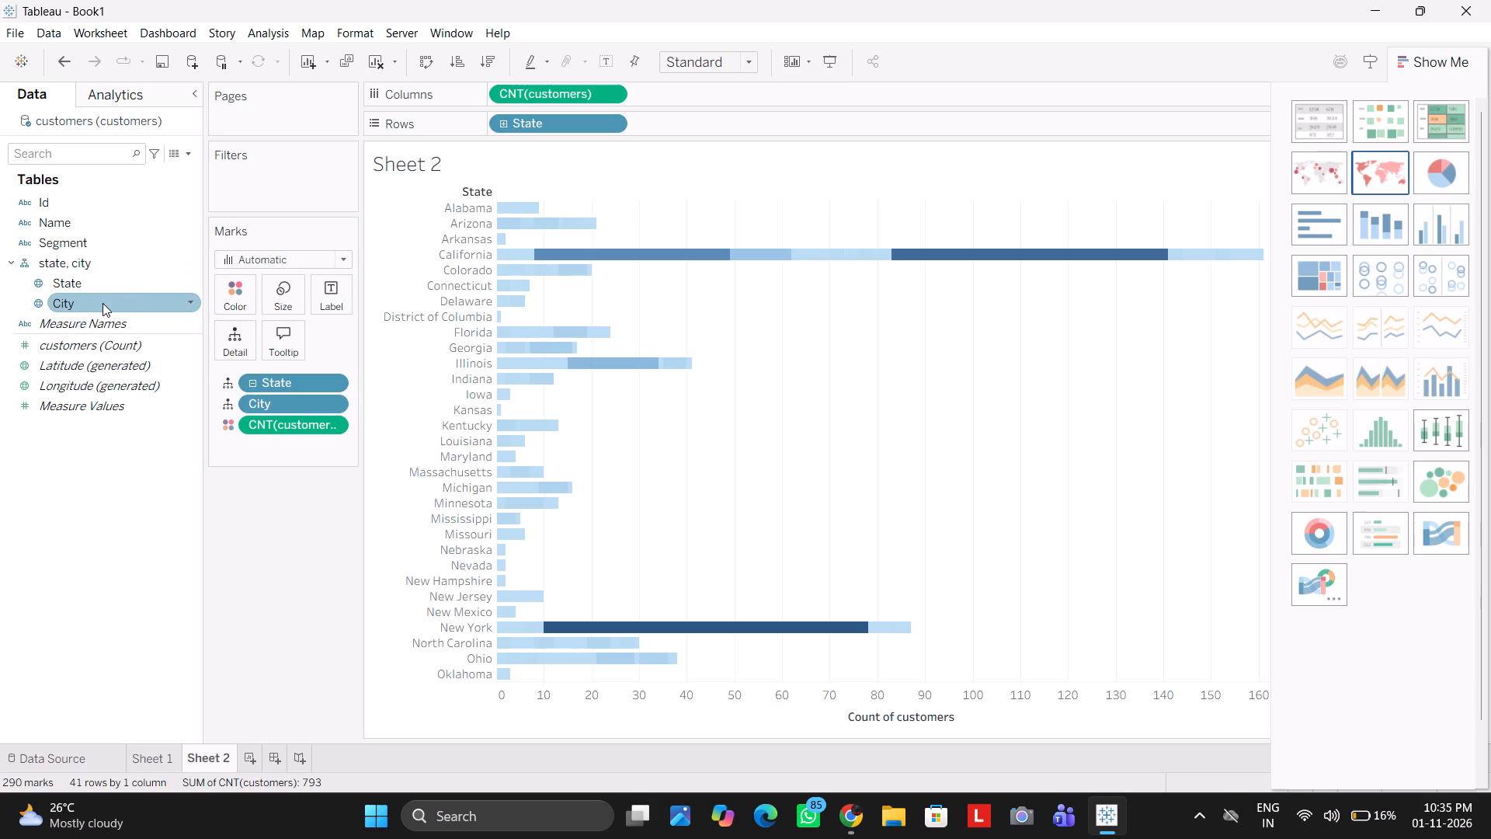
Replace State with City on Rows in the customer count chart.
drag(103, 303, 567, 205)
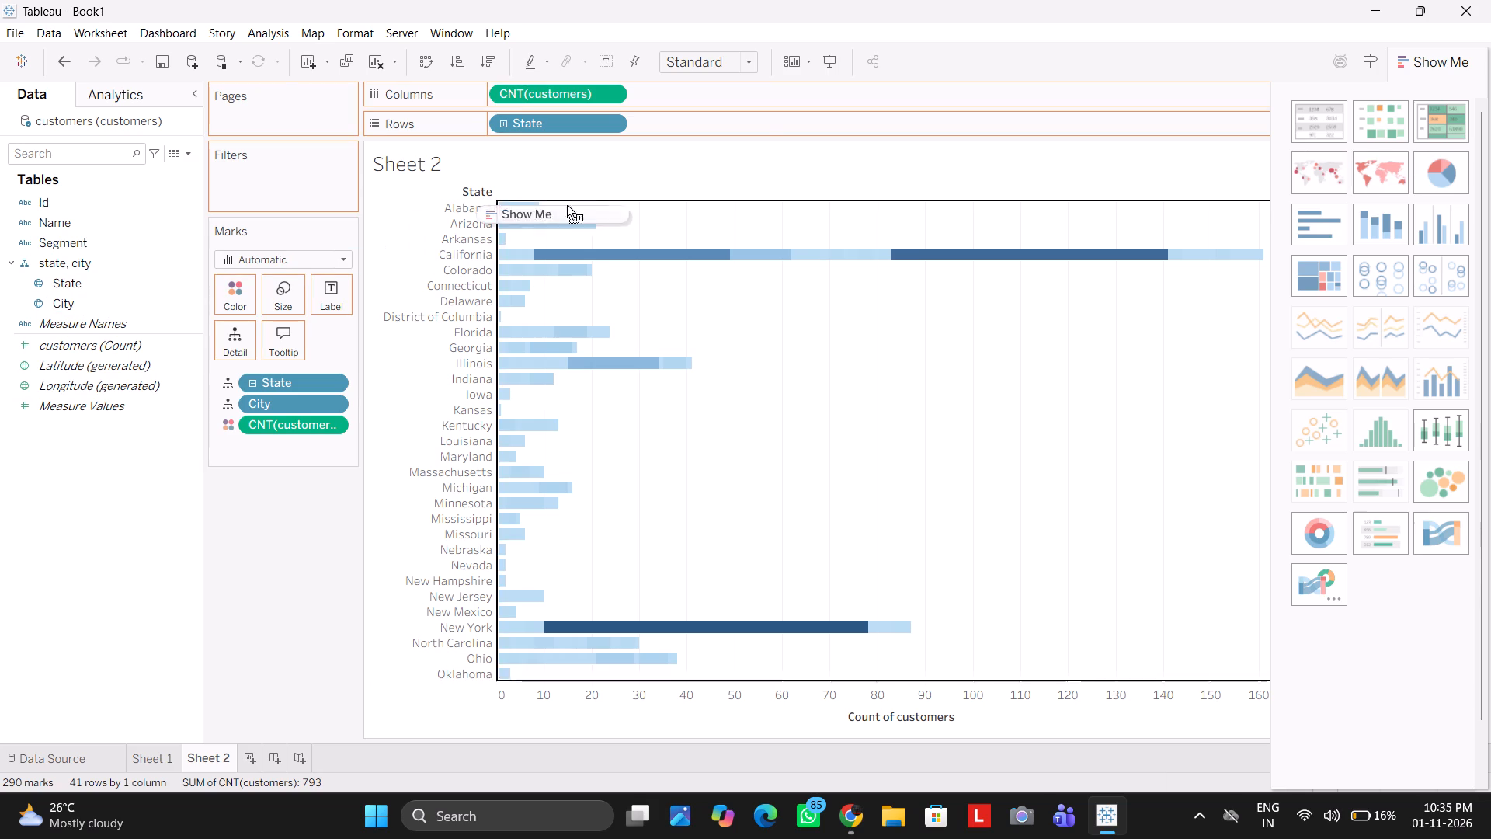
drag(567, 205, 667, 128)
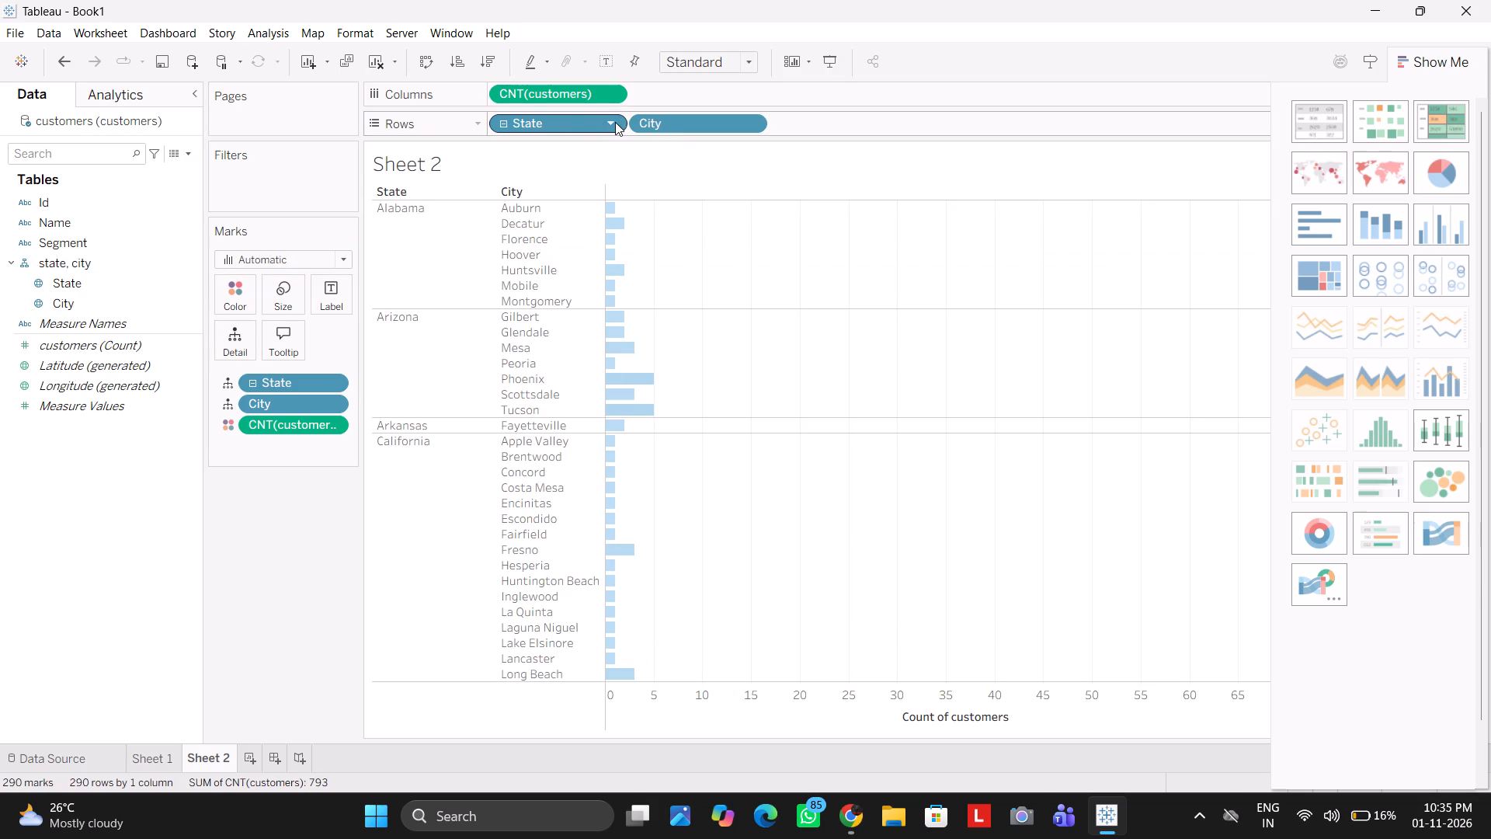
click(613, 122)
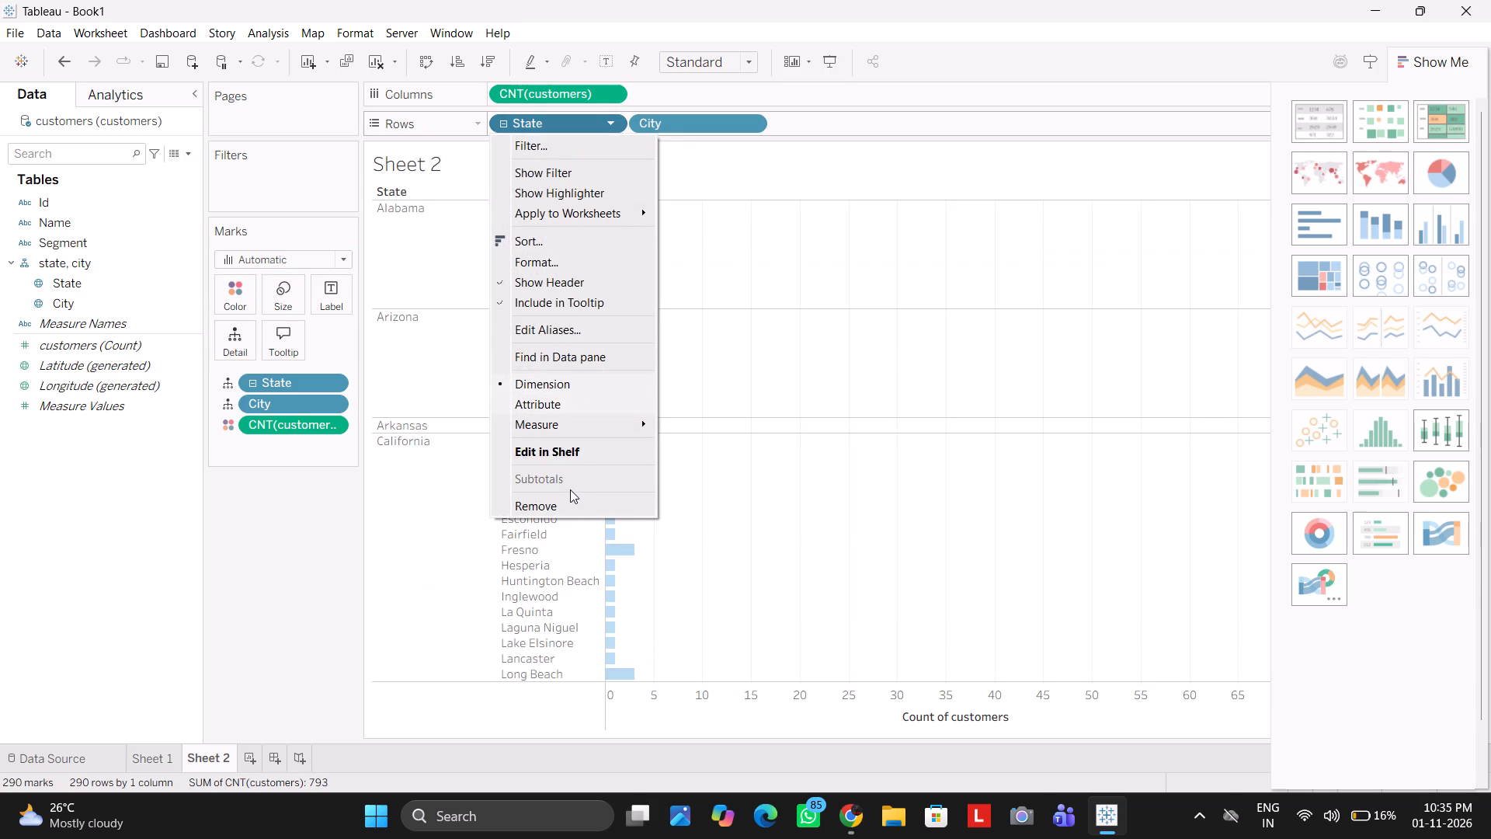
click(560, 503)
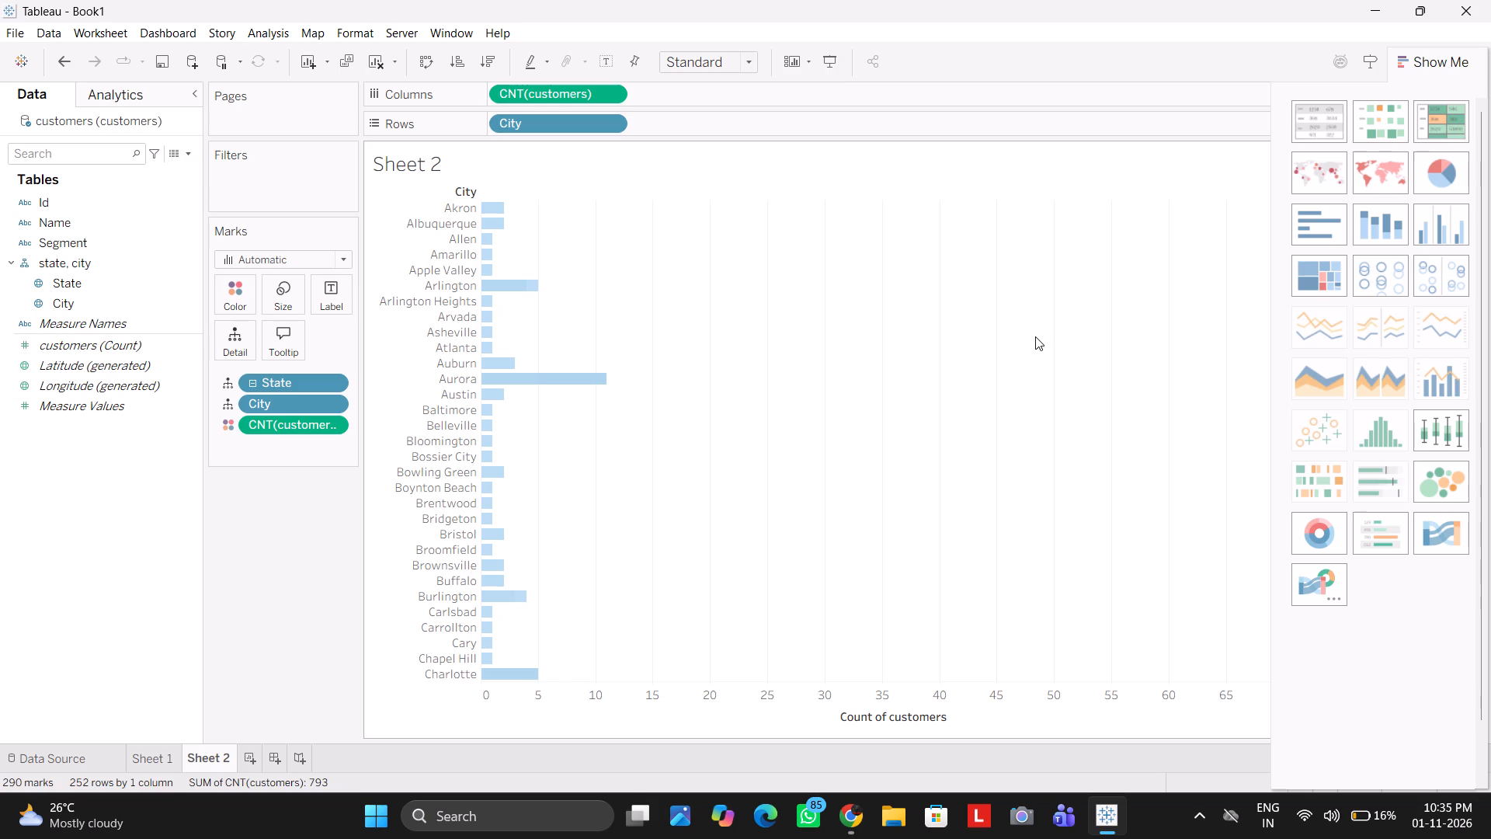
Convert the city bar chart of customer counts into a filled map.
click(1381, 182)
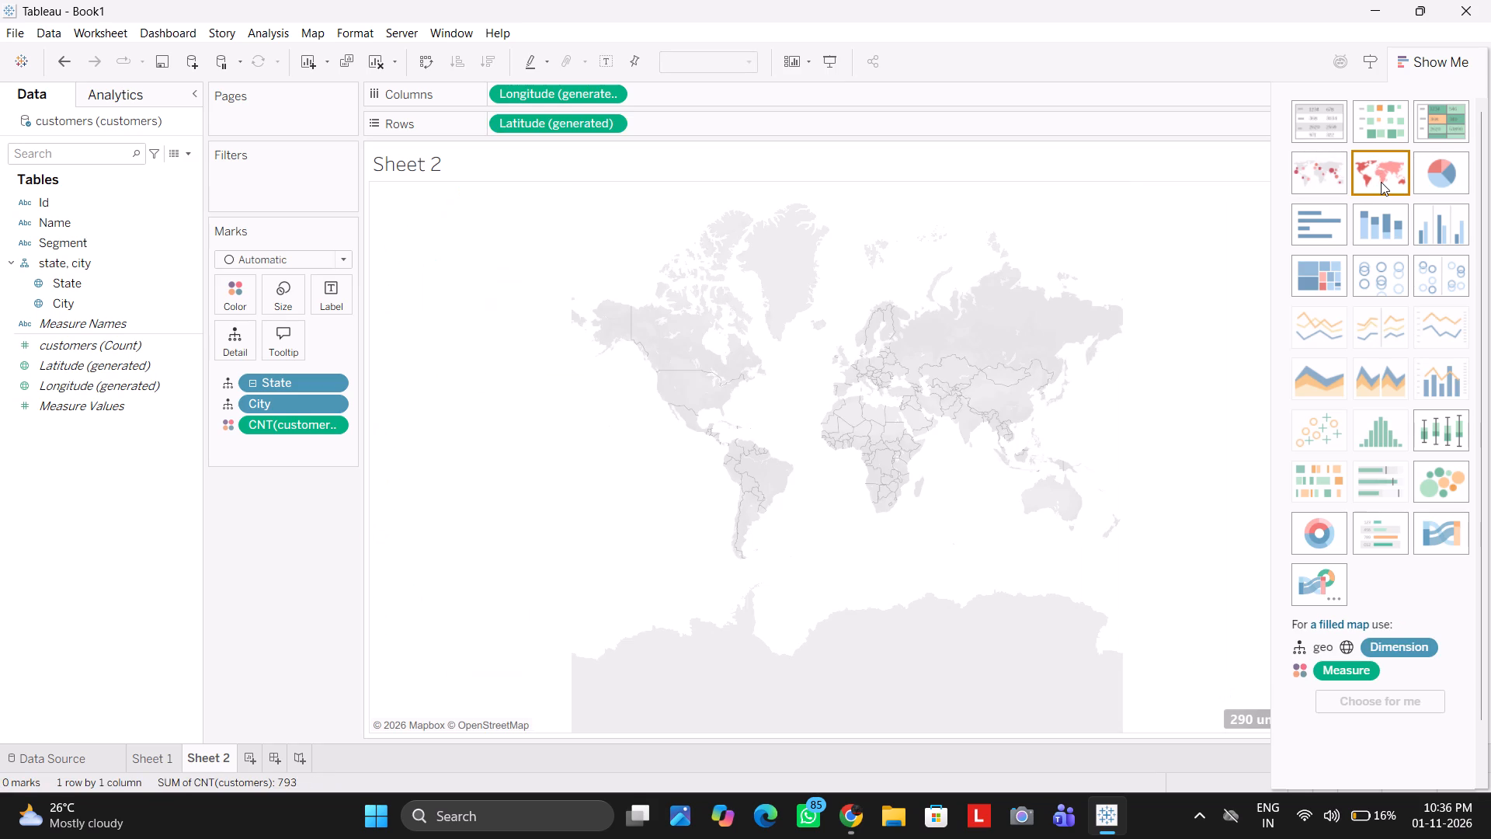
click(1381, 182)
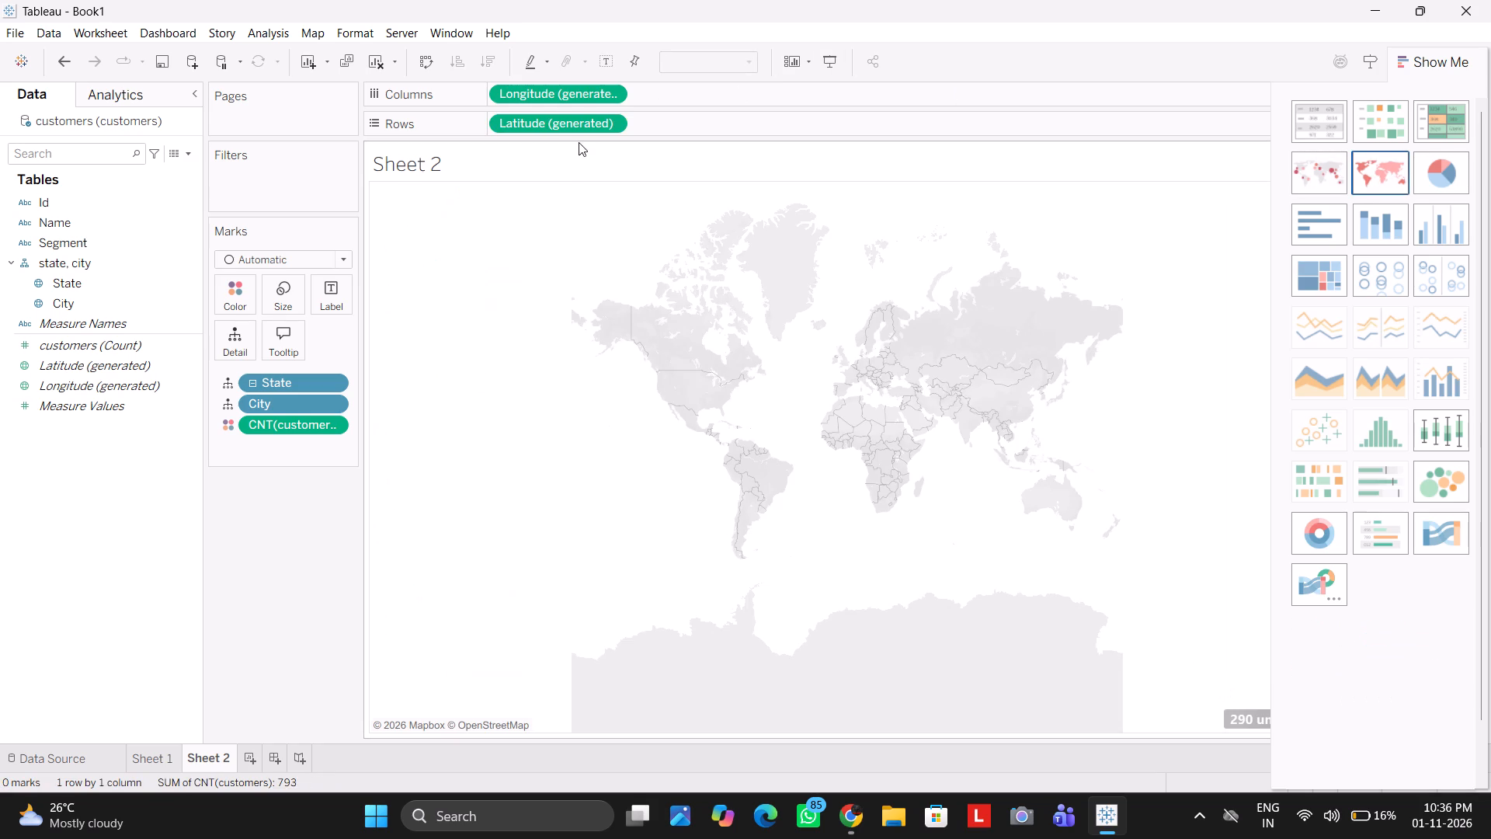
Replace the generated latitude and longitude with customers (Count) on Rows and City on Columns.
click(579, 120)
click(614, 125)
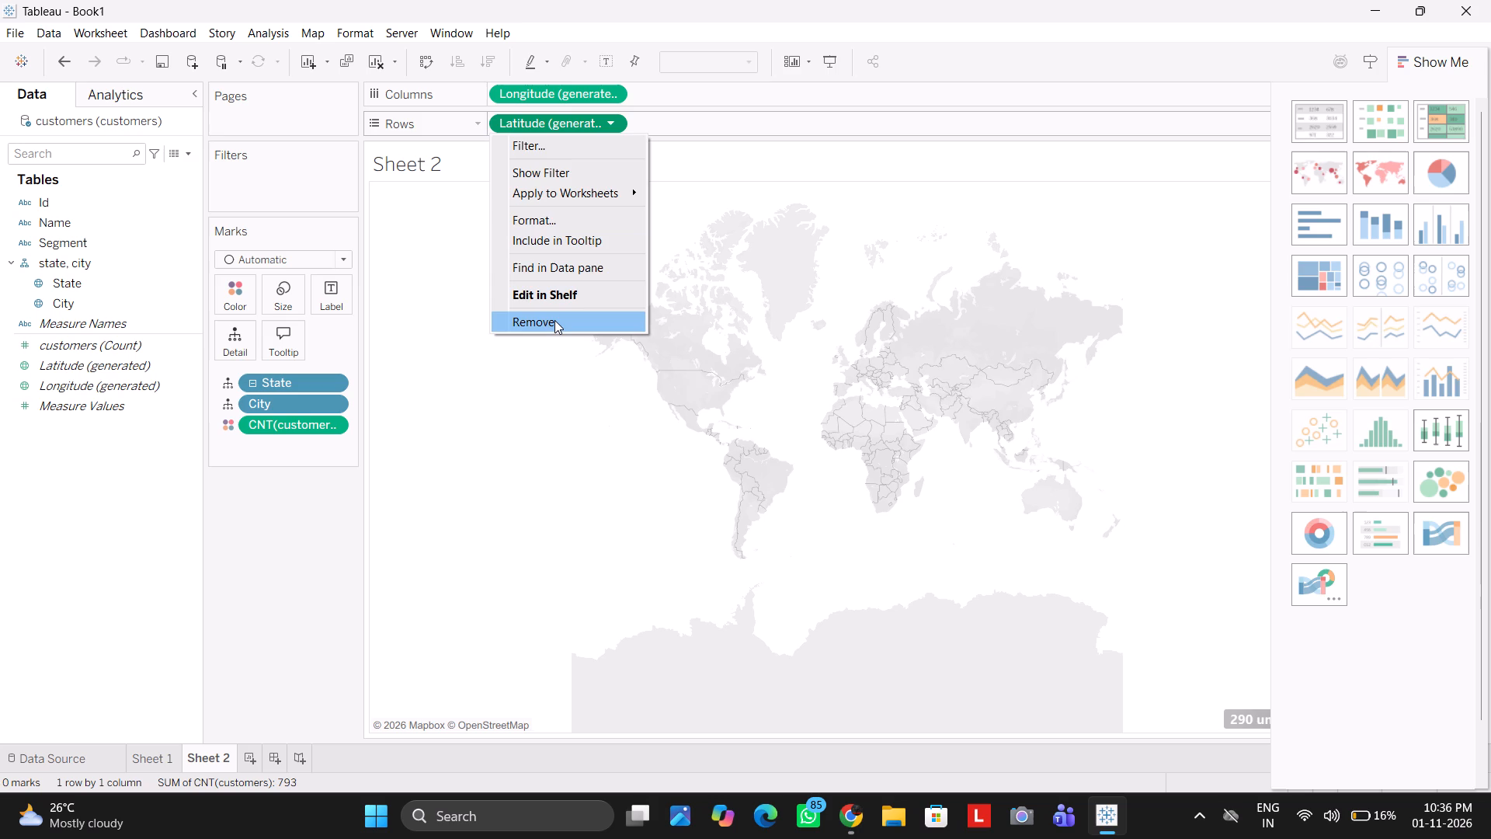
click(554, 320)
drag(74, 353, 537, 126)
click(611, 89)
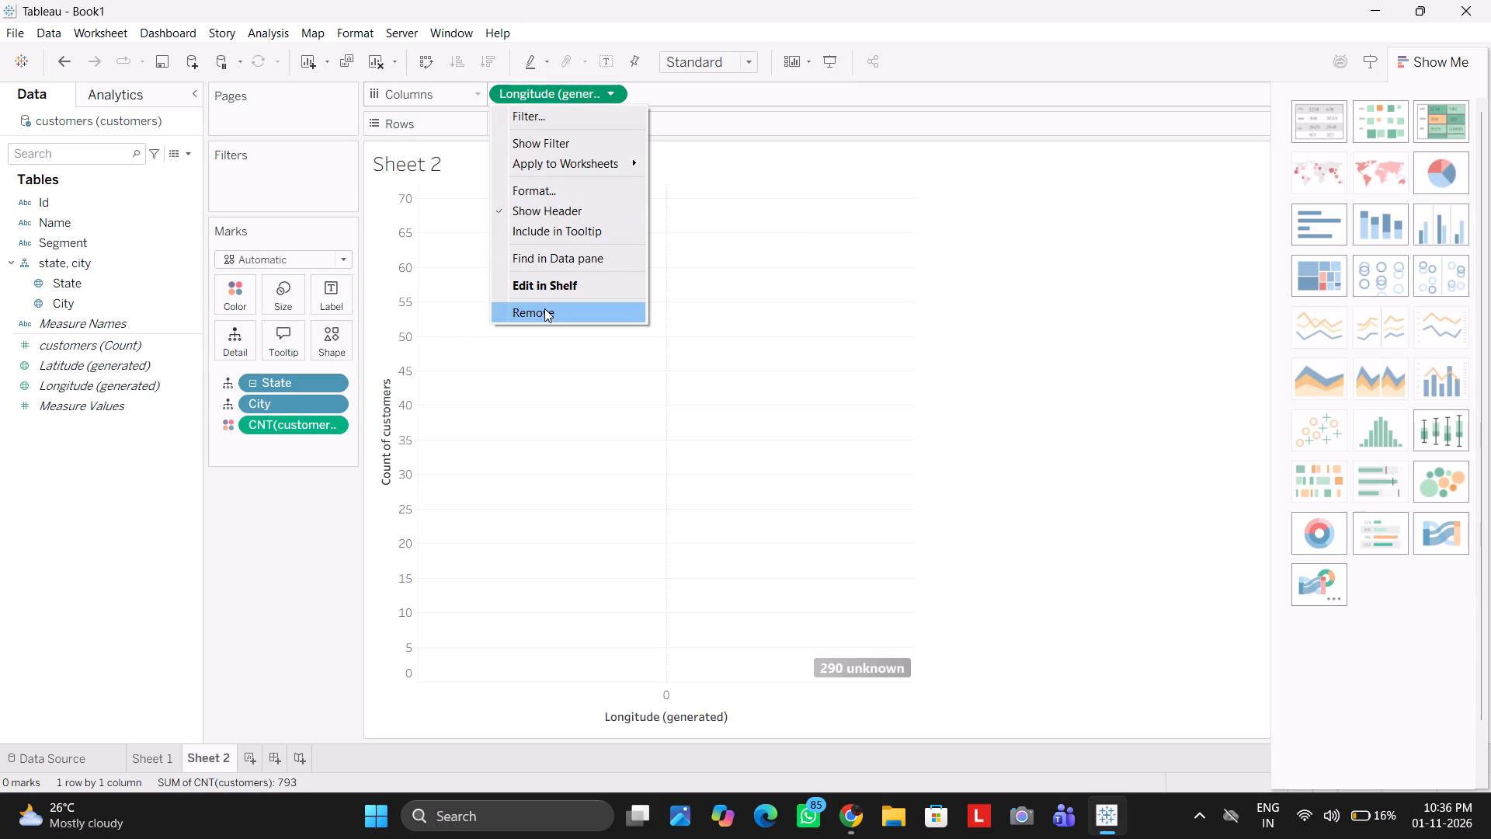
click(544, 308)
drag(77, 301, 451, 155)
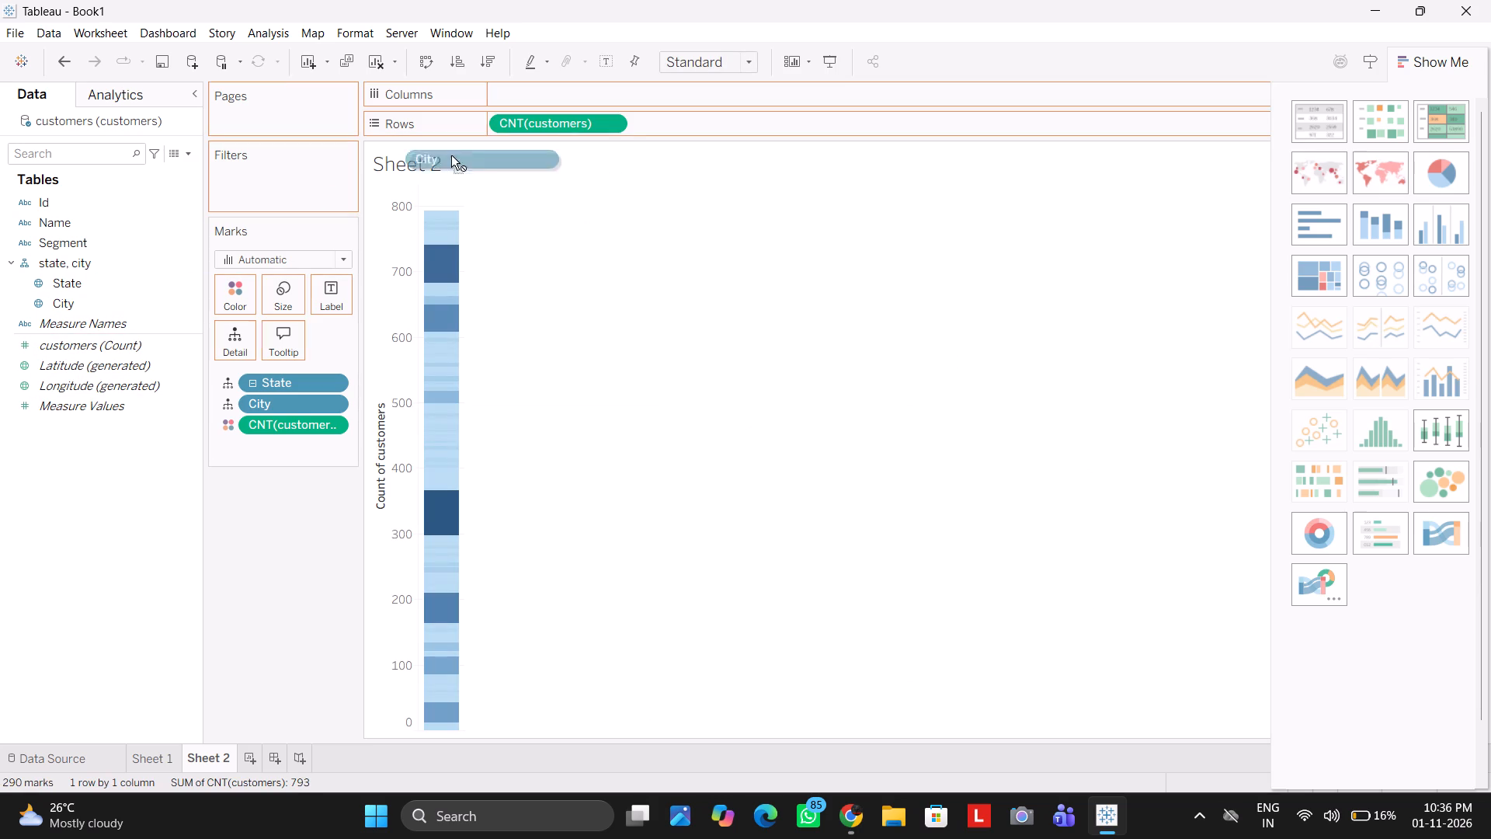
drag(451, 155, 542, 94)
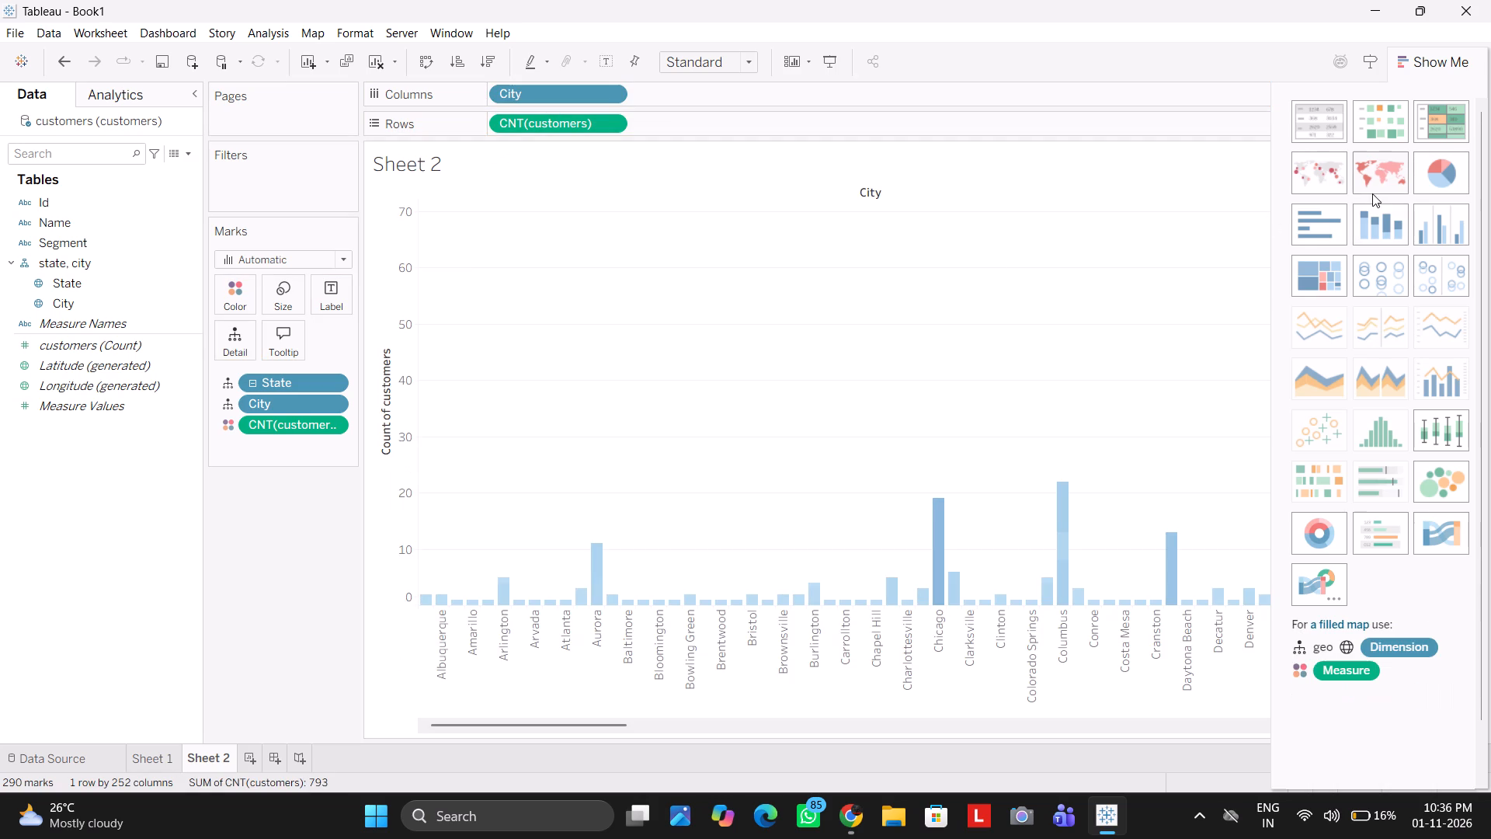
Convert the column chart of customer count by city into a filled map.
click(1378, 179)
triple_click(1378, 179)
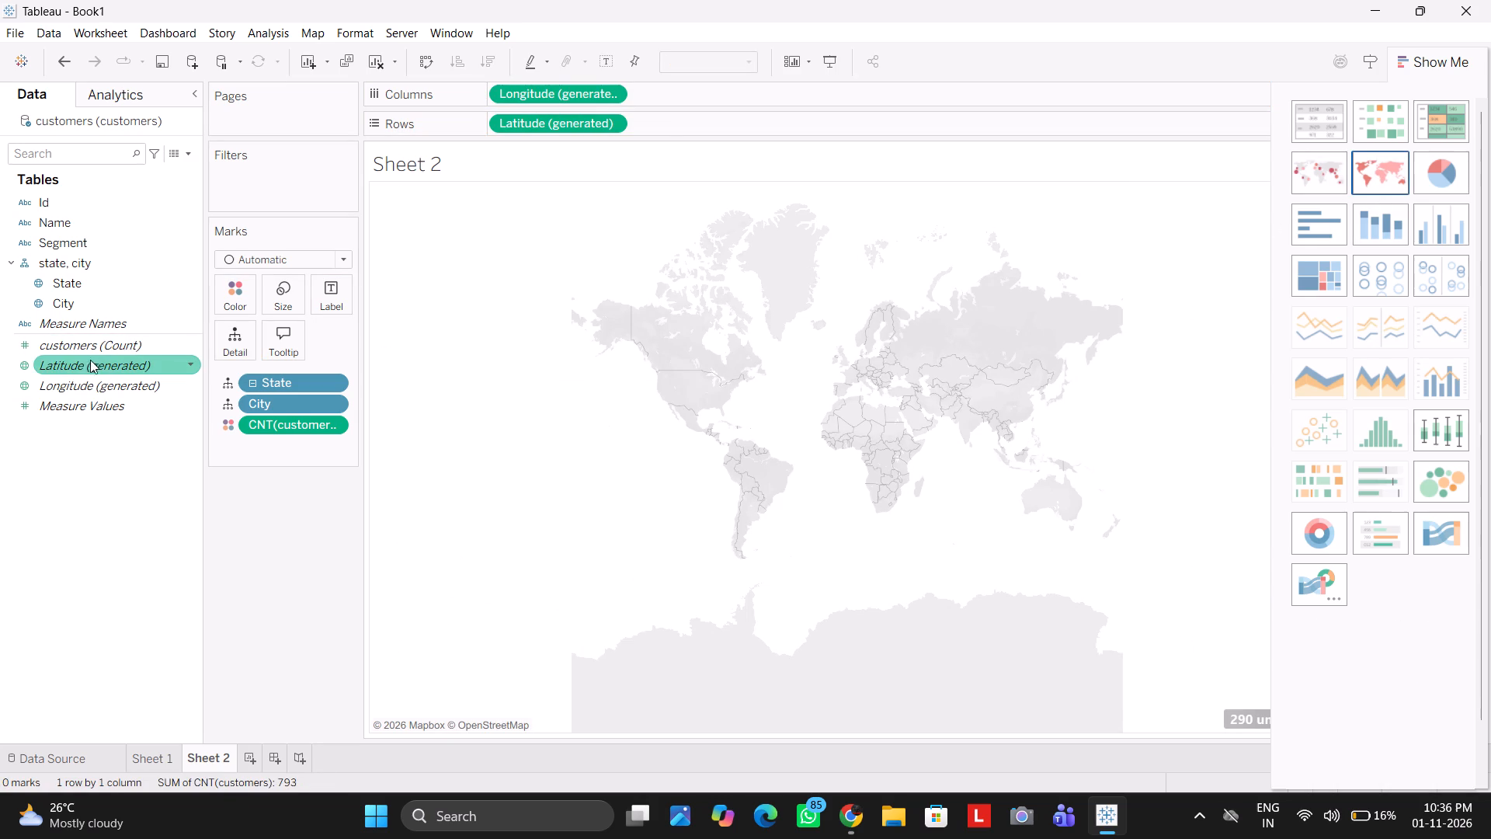
Place State and customers (Count) on Columns in place of the generated longitude, leaving the generated latitude on Rows.
drag(94, 353, 705, 132)
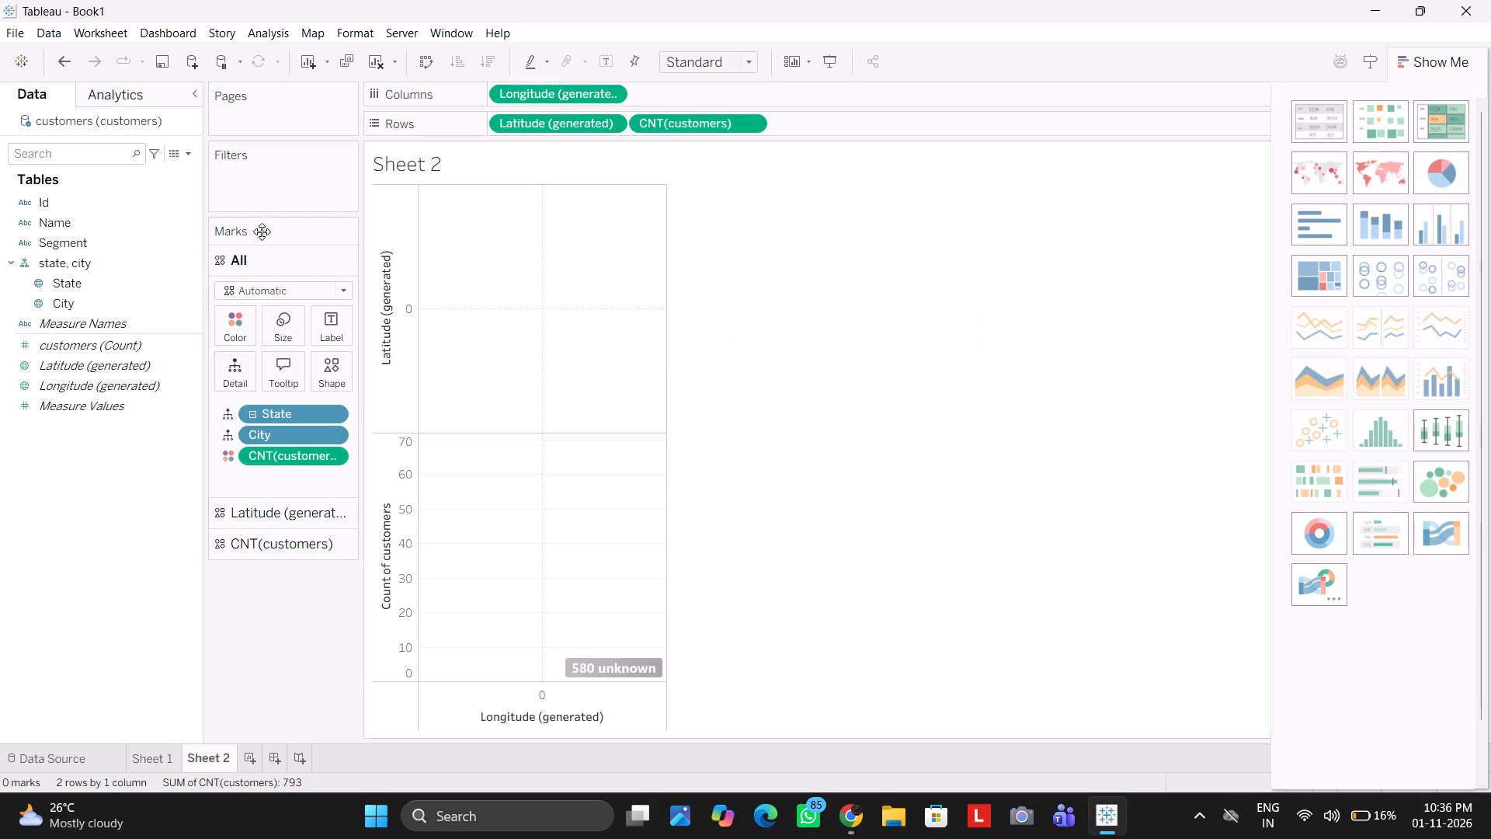
drag(89, 283, 690, 97)
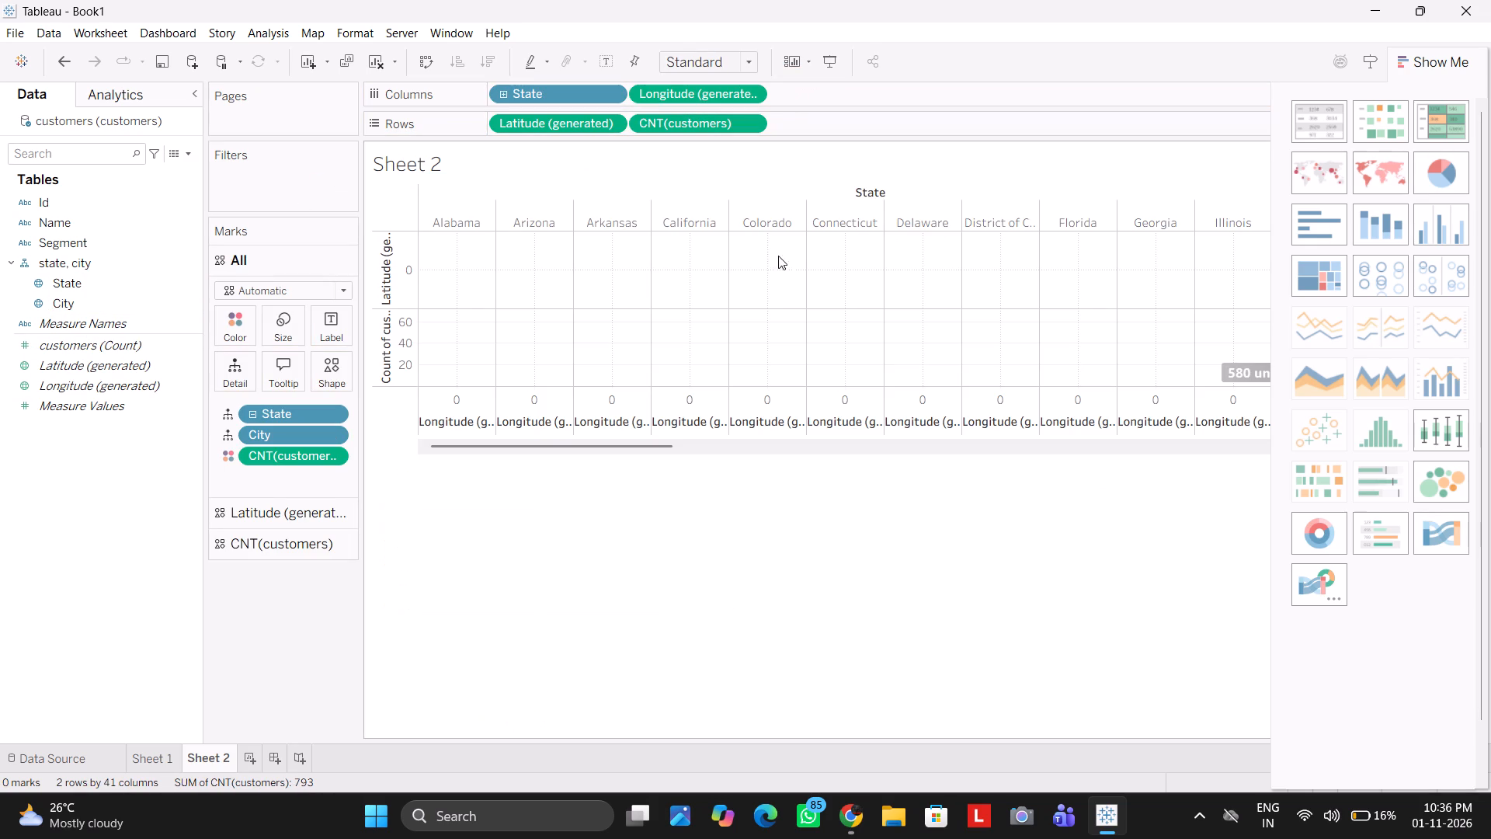
drag(704, 124, 843, 87)
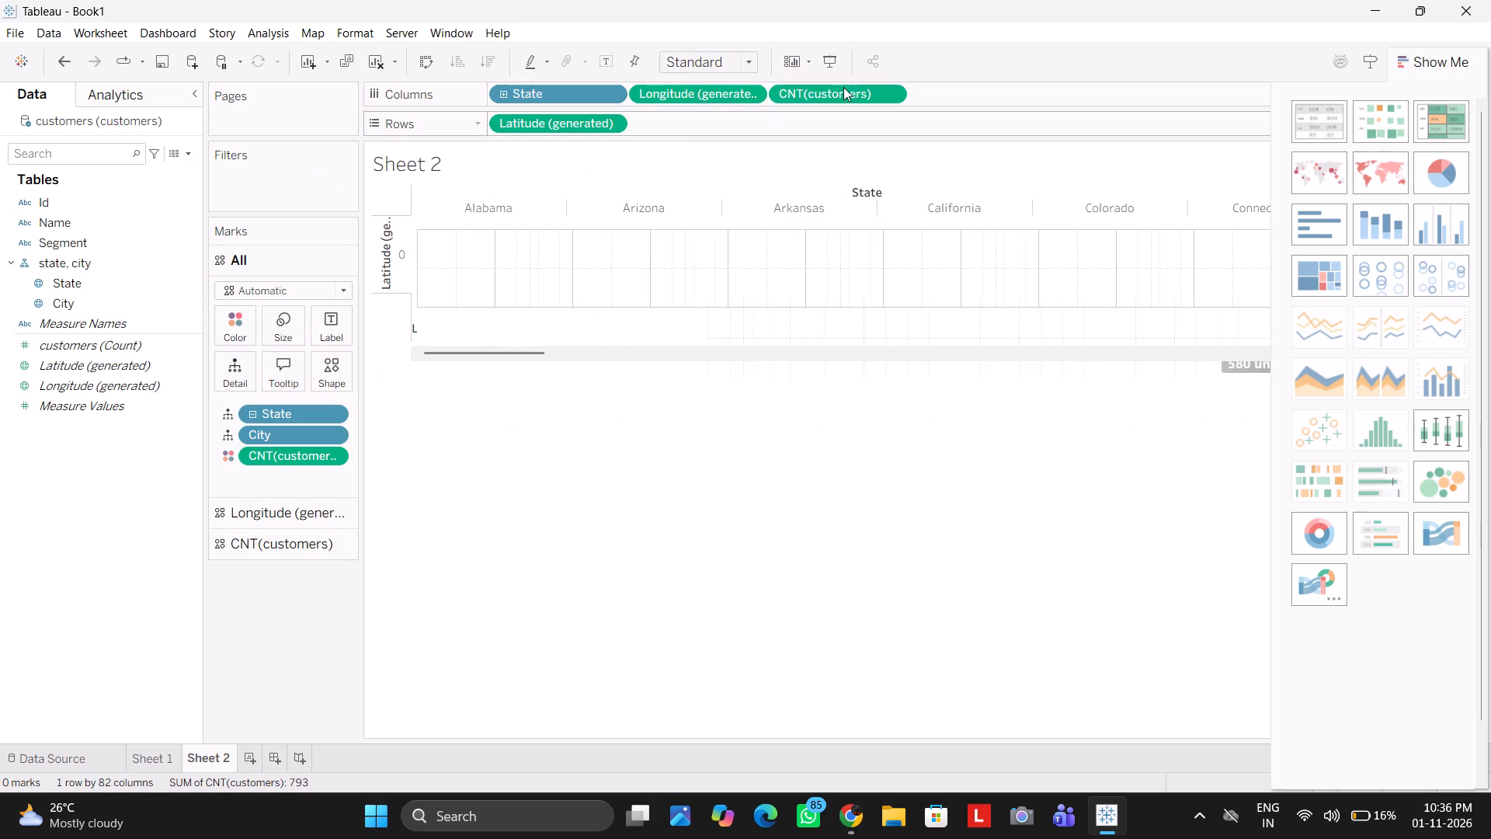
drag(715, 89, 704, 140)
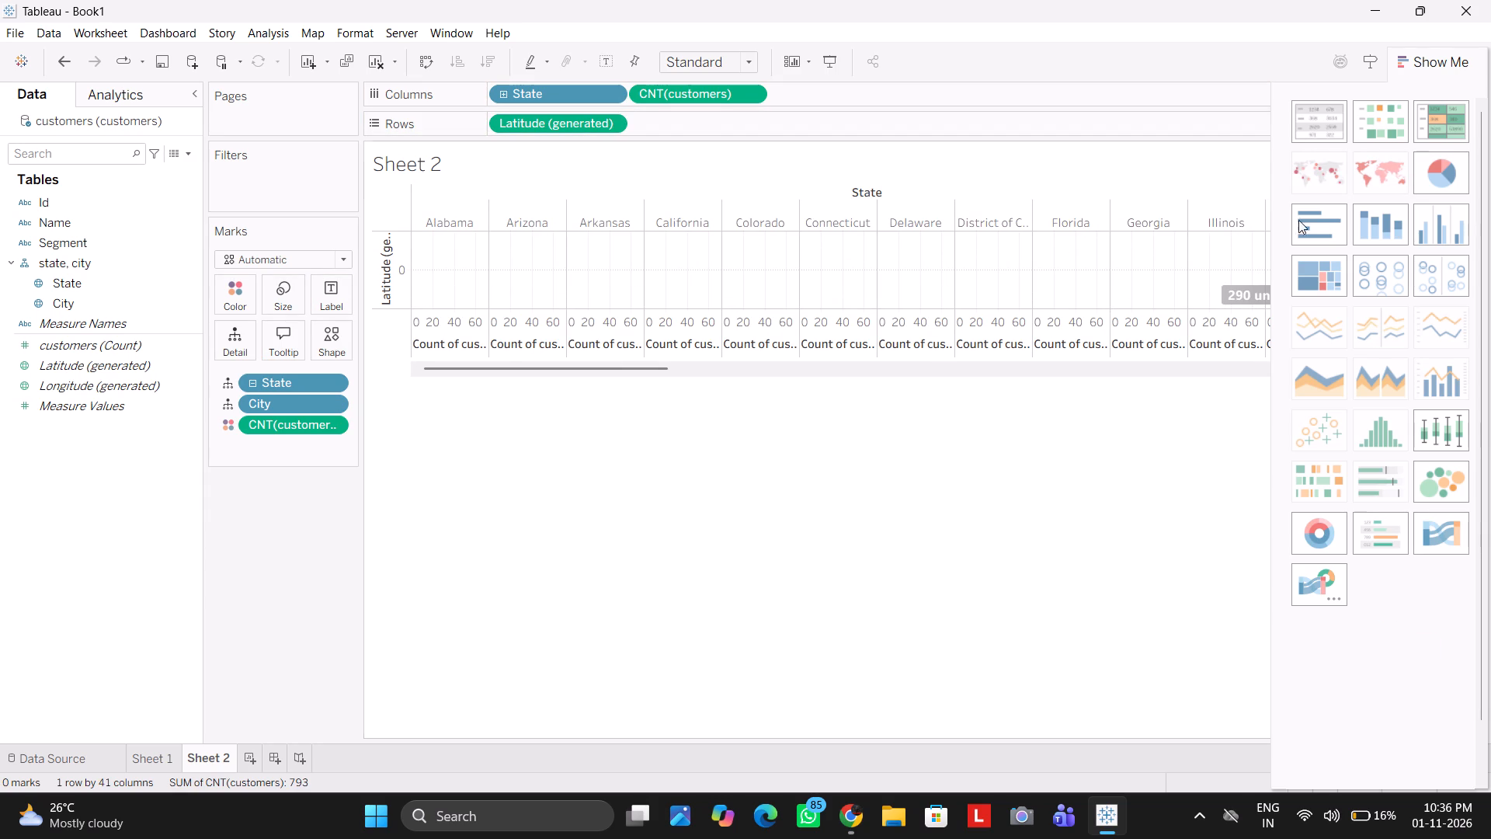
Switch to the tutorial video in Chrome and replay the part that maps State/Province.
click(846, 798)
click(785, 291)
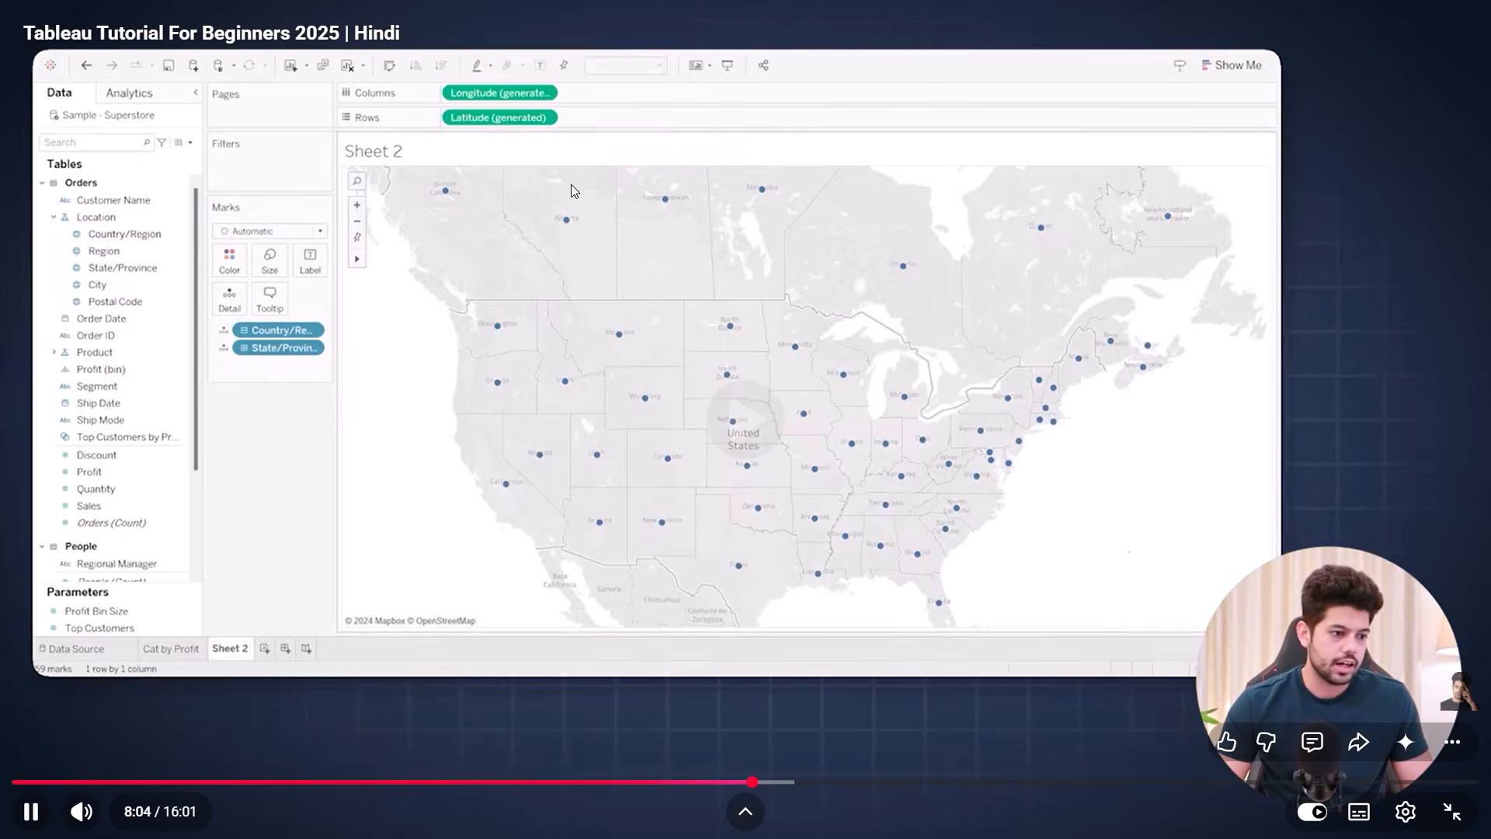
key(Left)
key(Left)
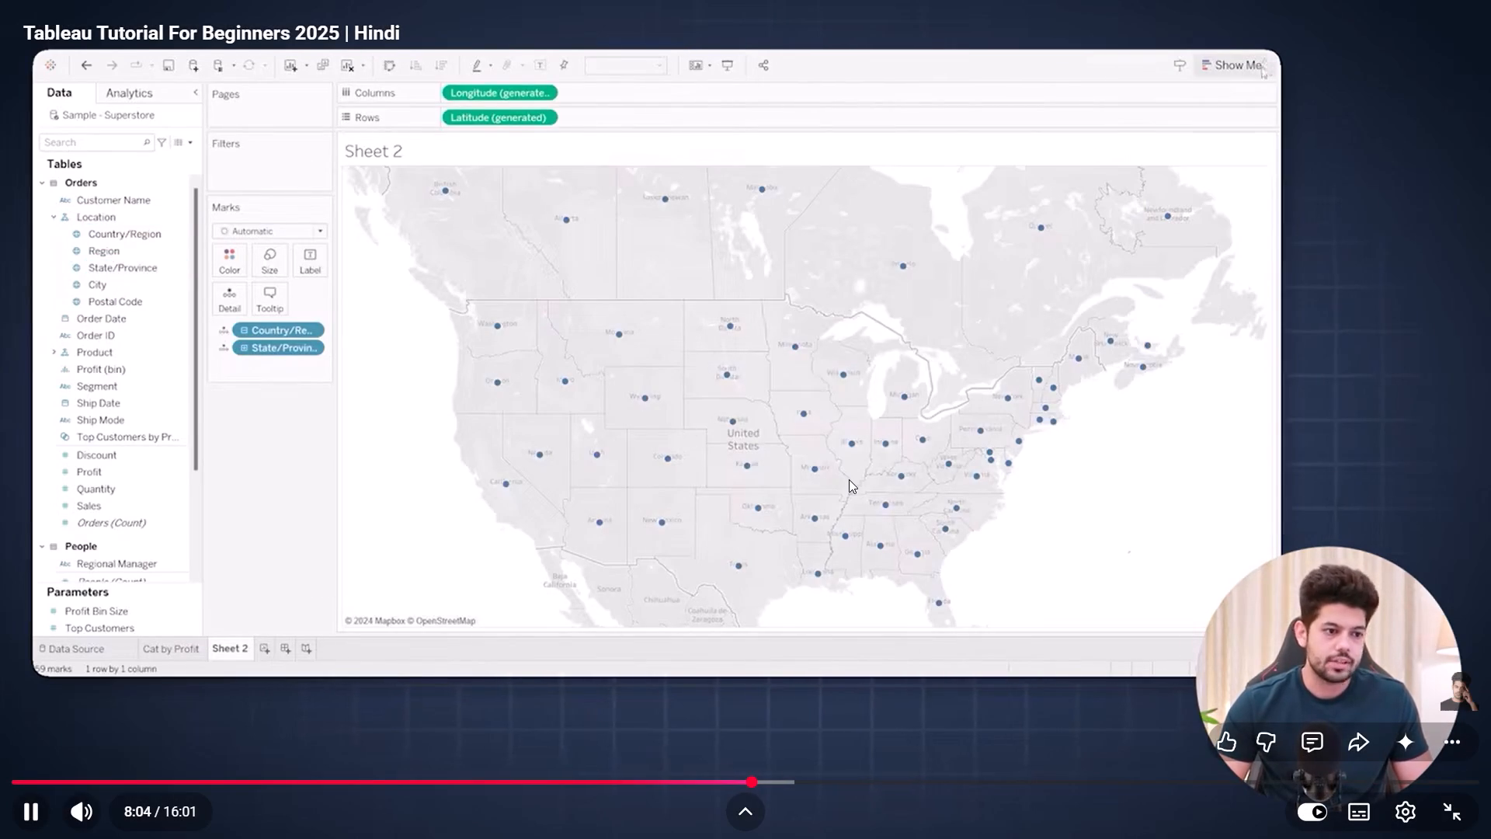
Pause the tutorial video, switch back to Tableau and remove State from Columns.
click(849, 479)
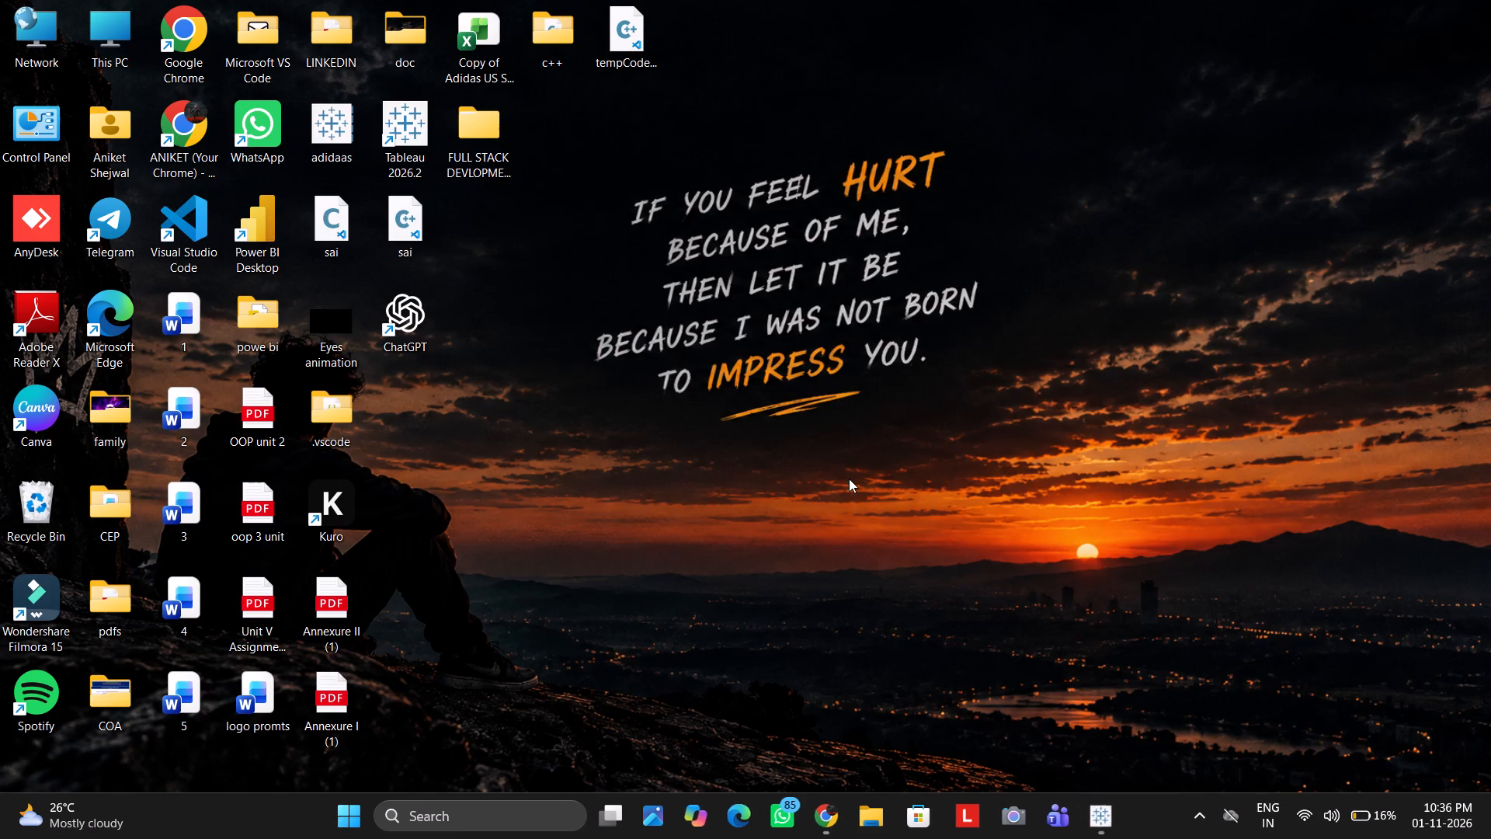
click(1100, 816)
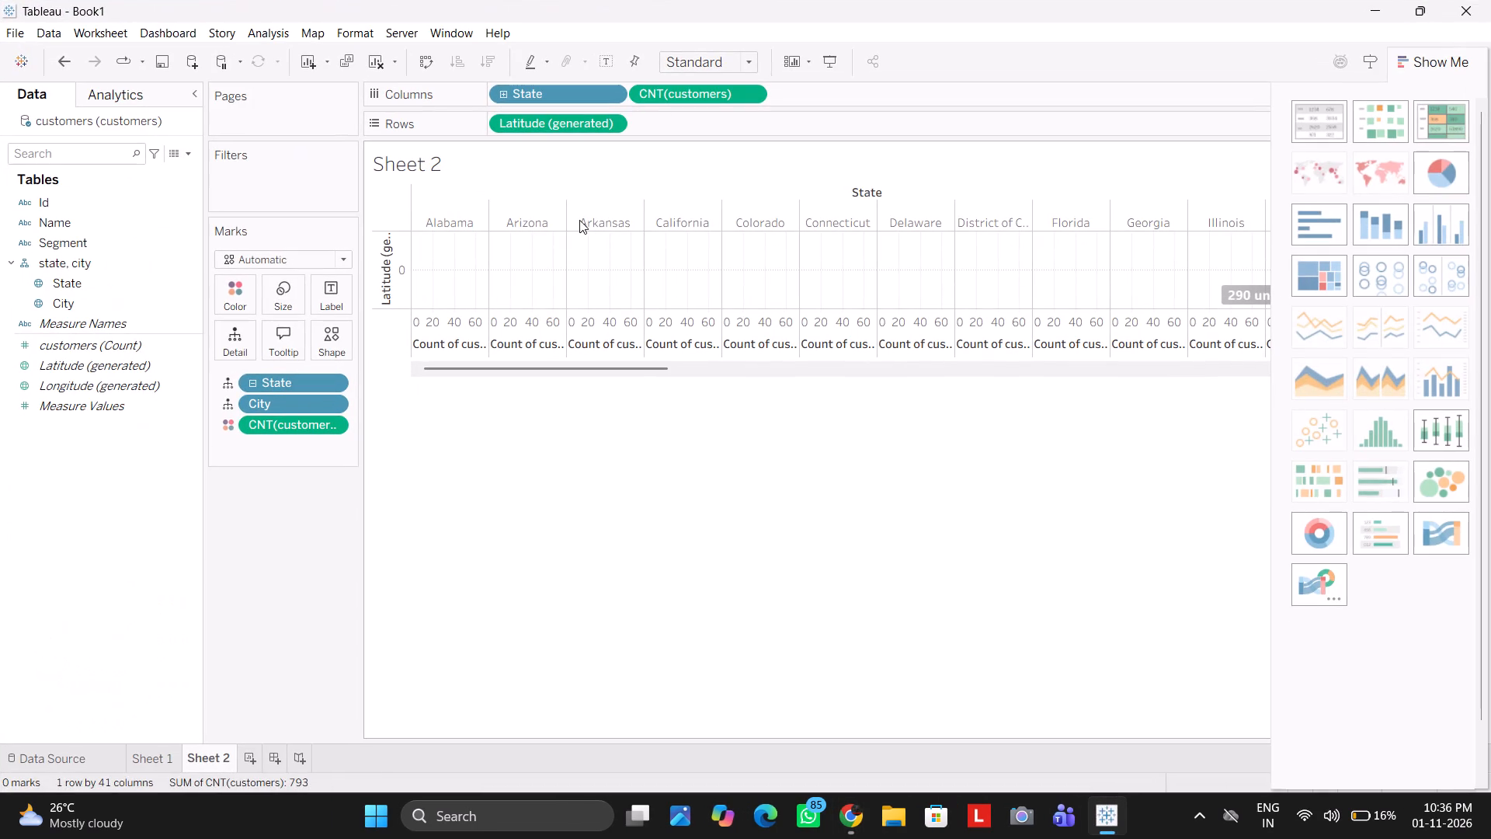
click(611, 88)
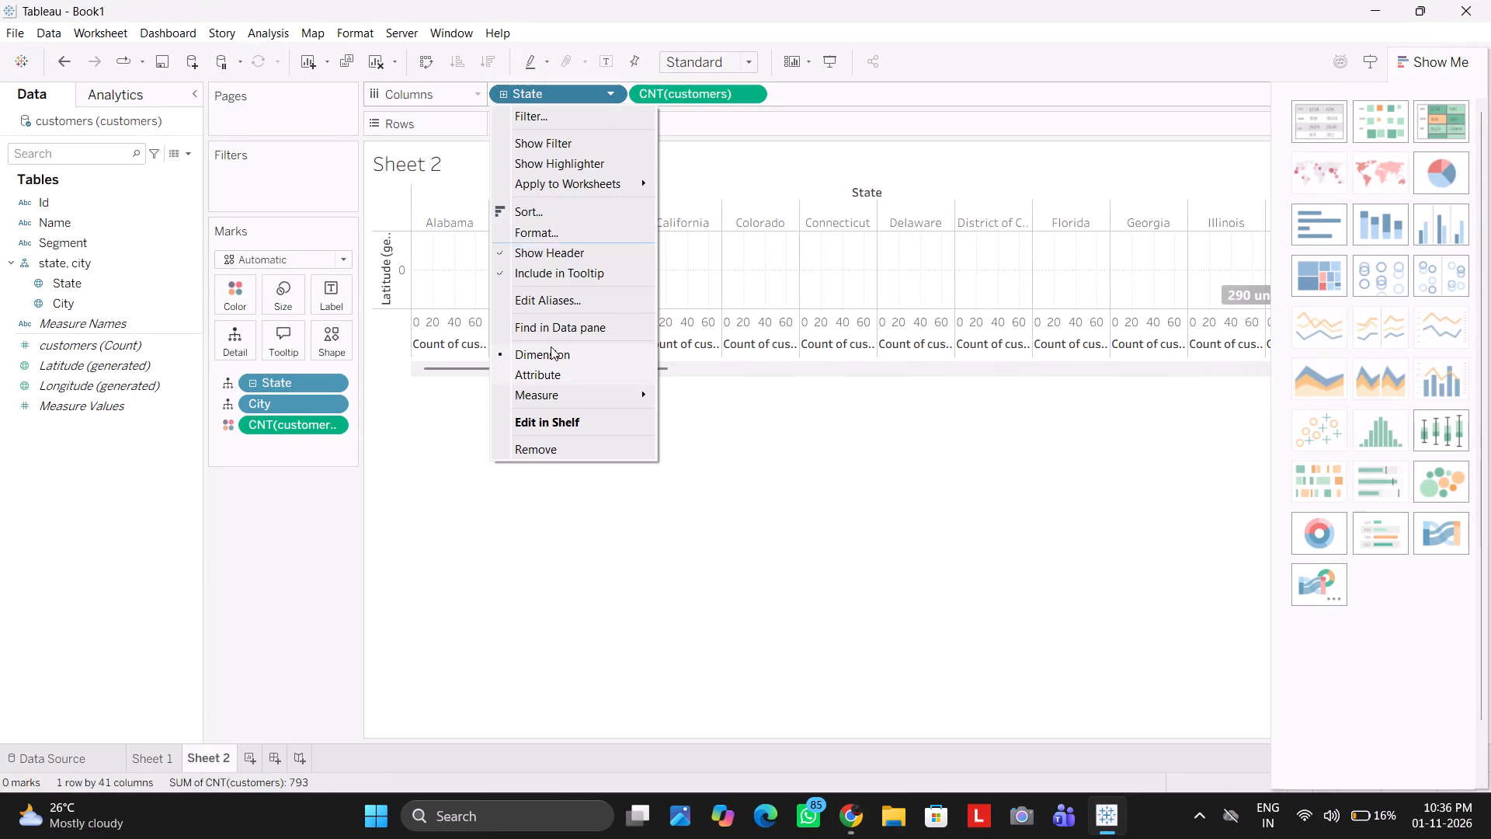
click(551, 458)
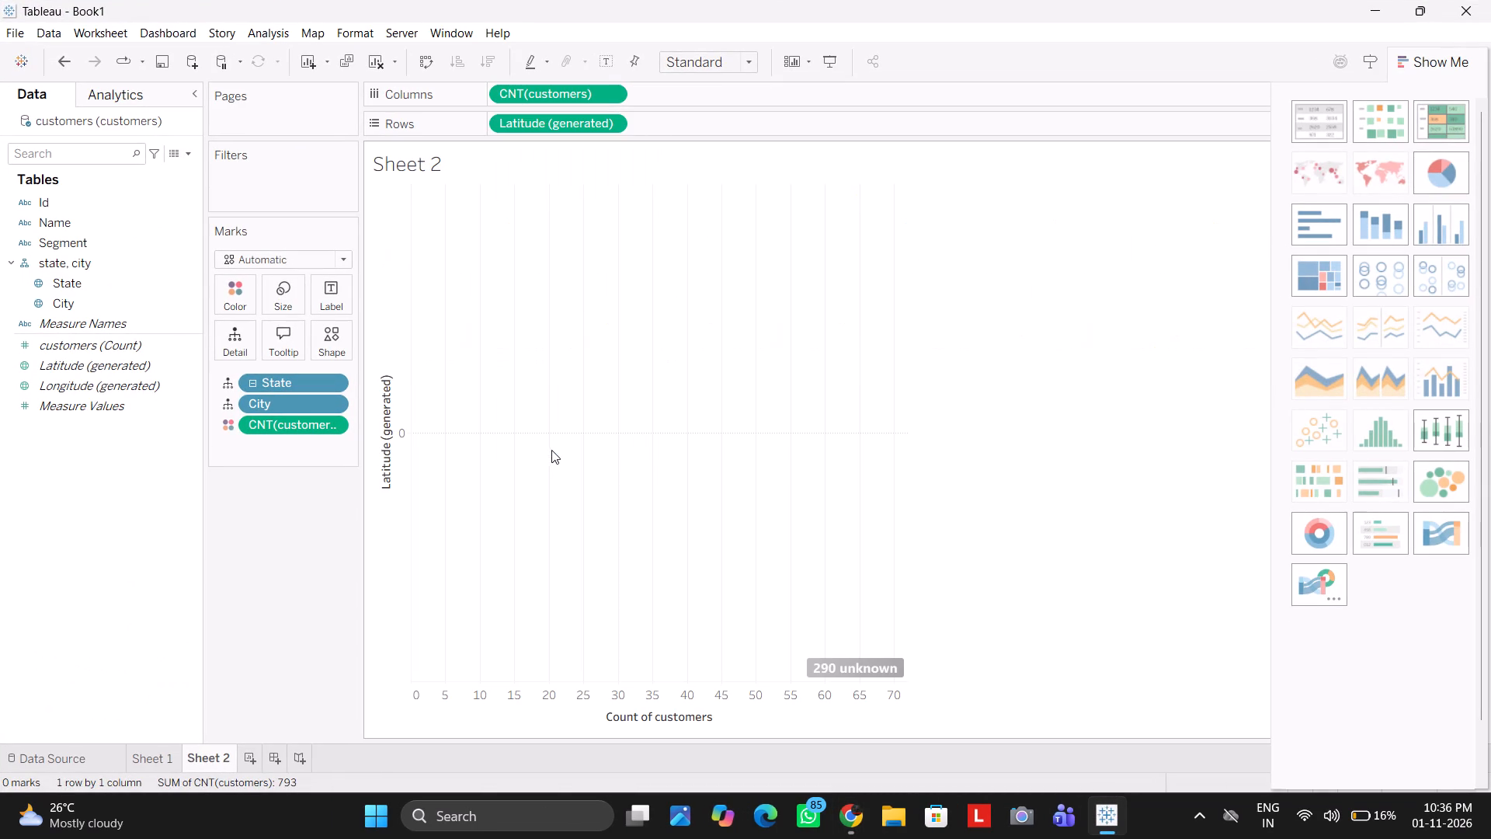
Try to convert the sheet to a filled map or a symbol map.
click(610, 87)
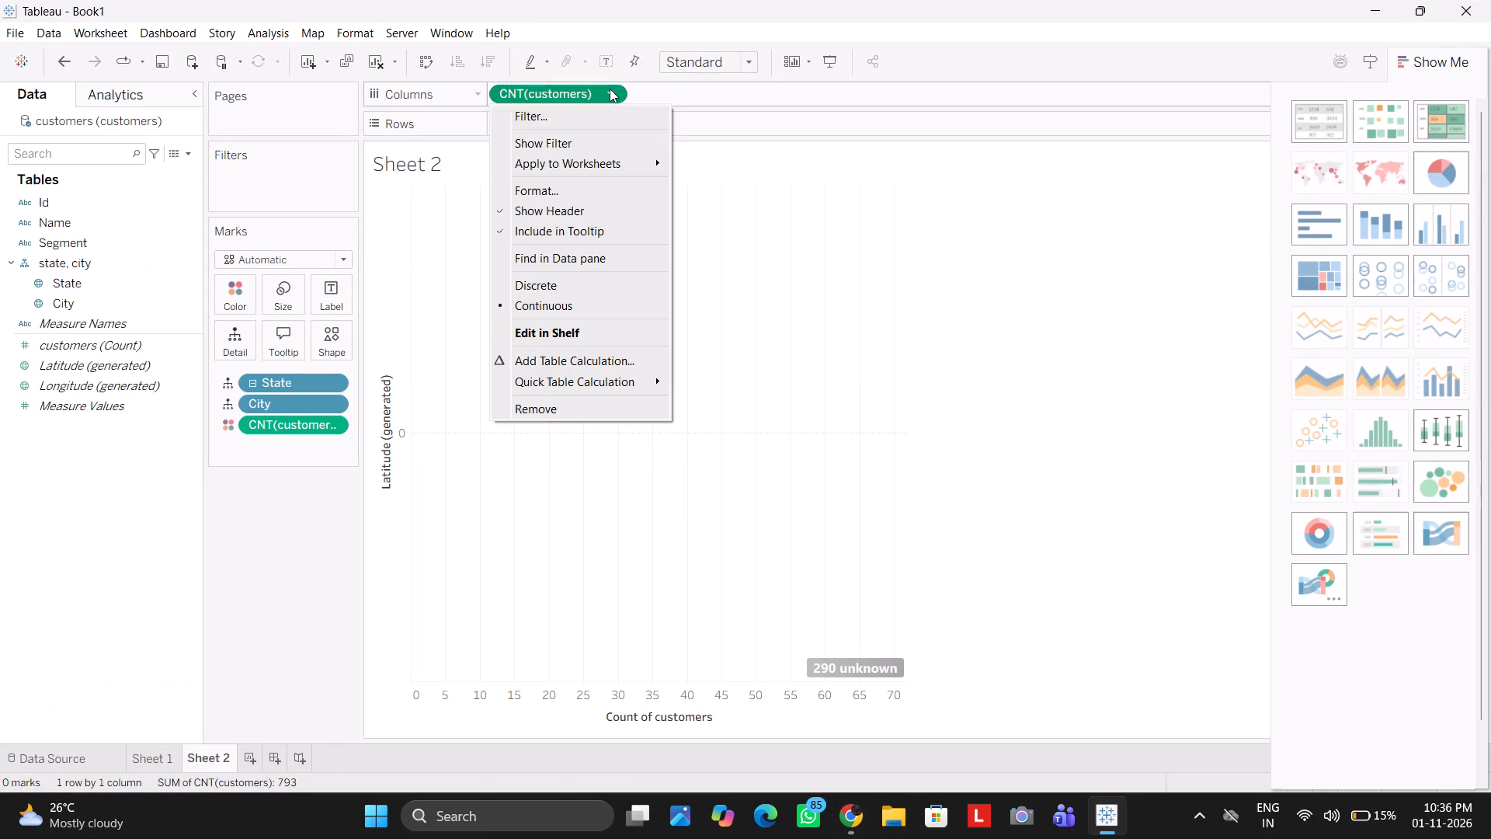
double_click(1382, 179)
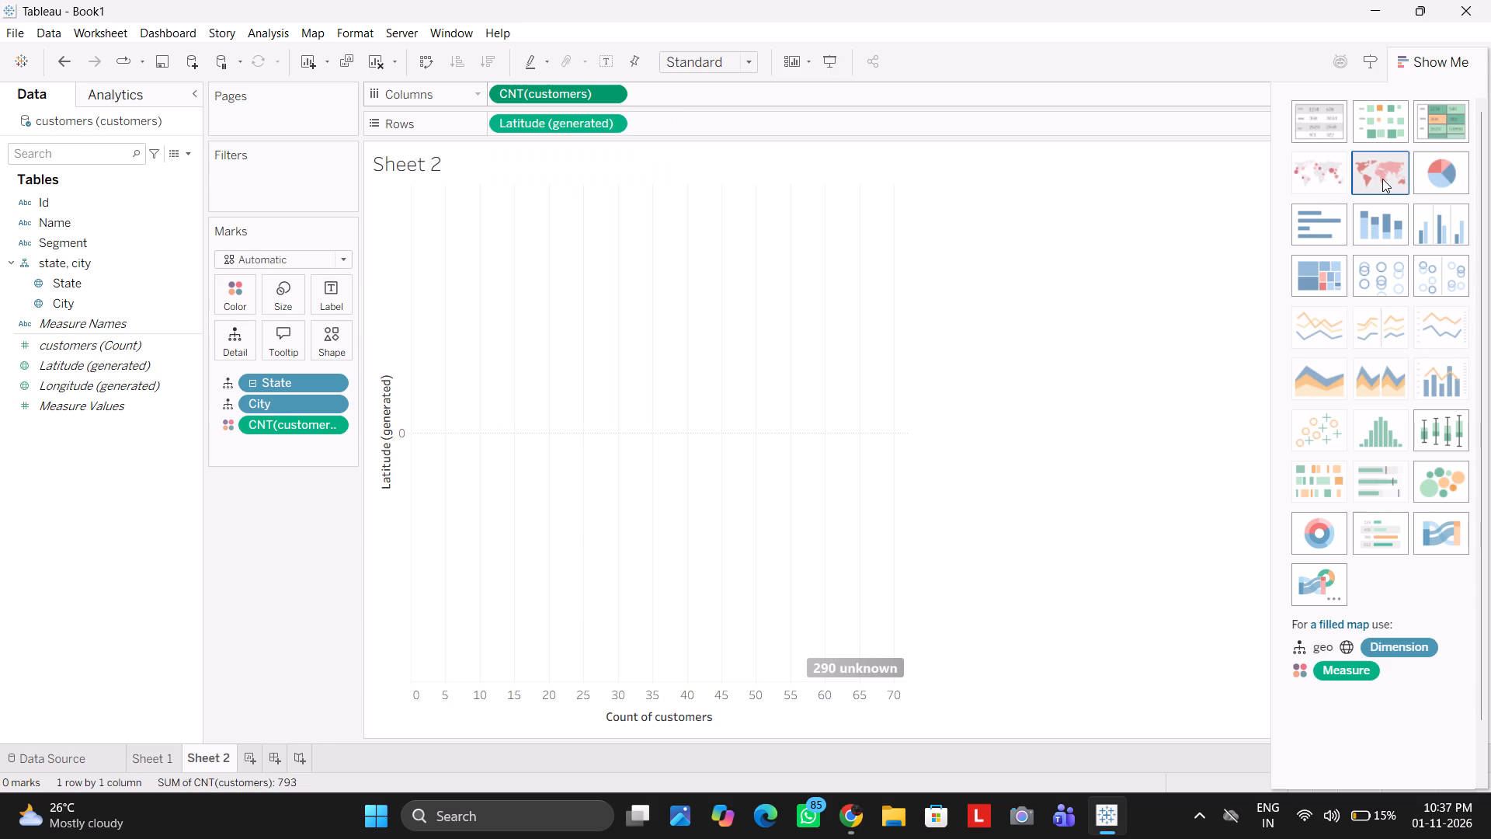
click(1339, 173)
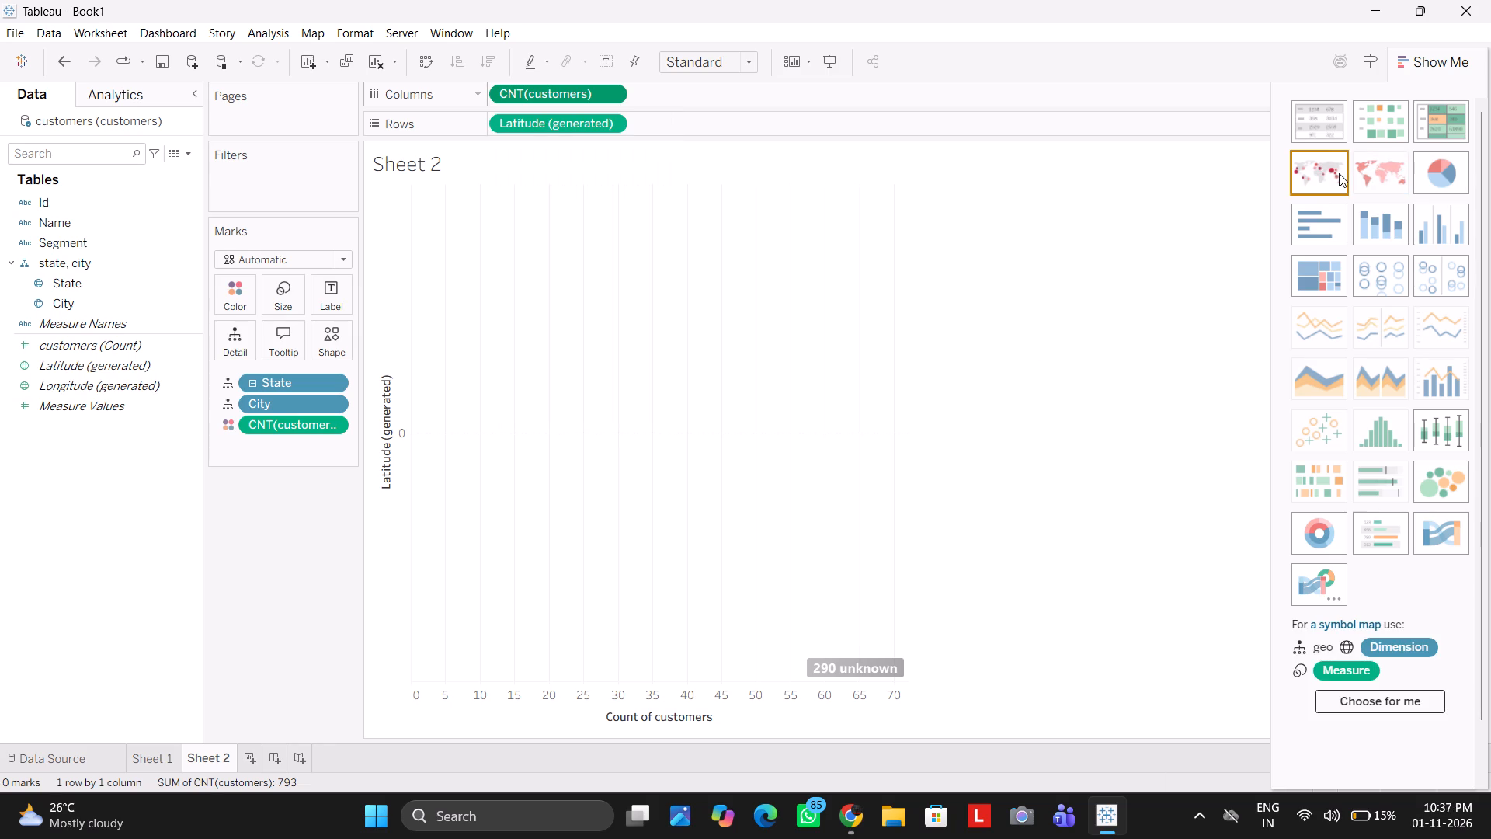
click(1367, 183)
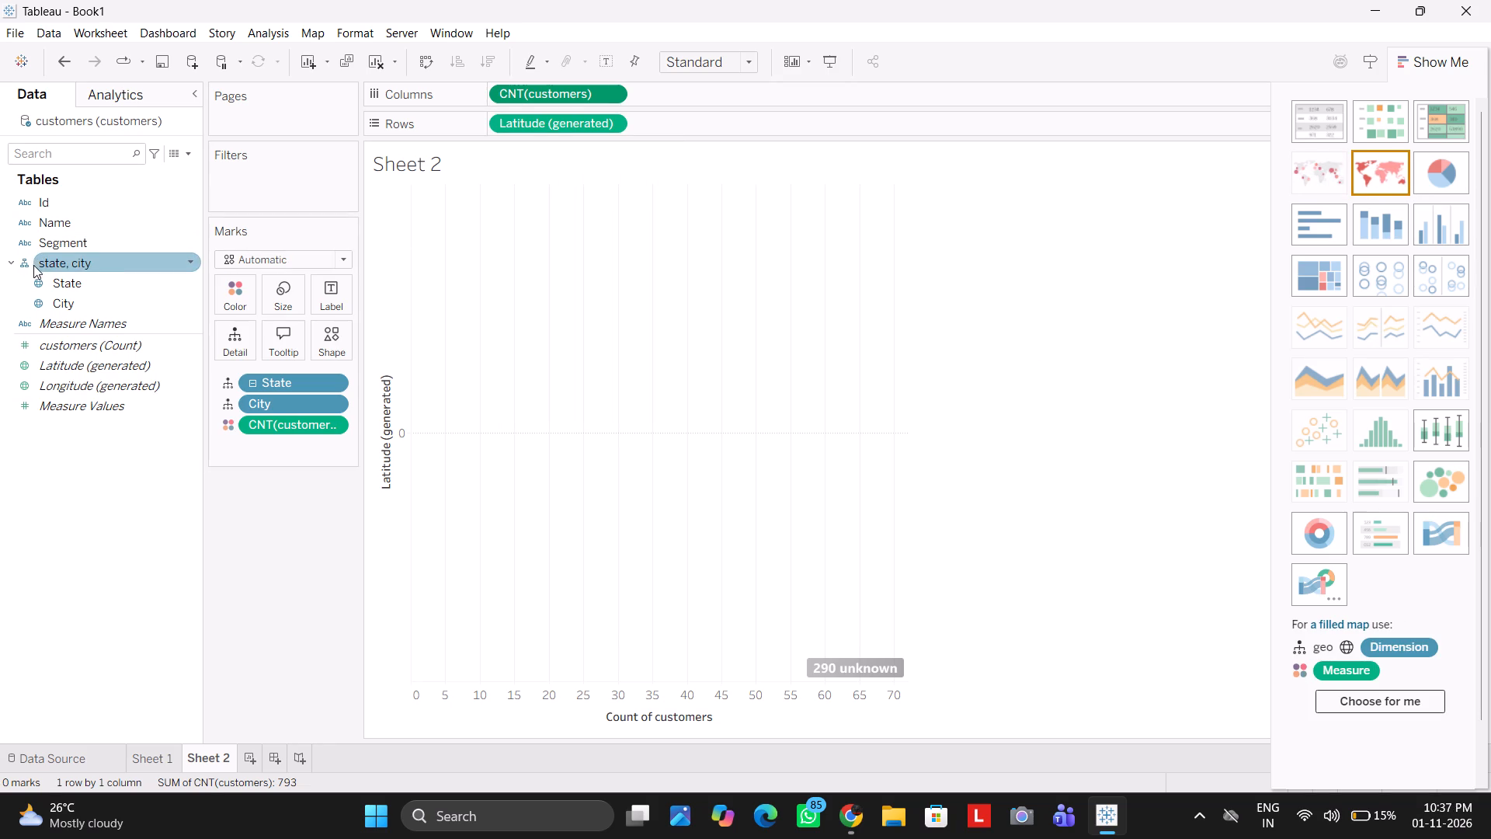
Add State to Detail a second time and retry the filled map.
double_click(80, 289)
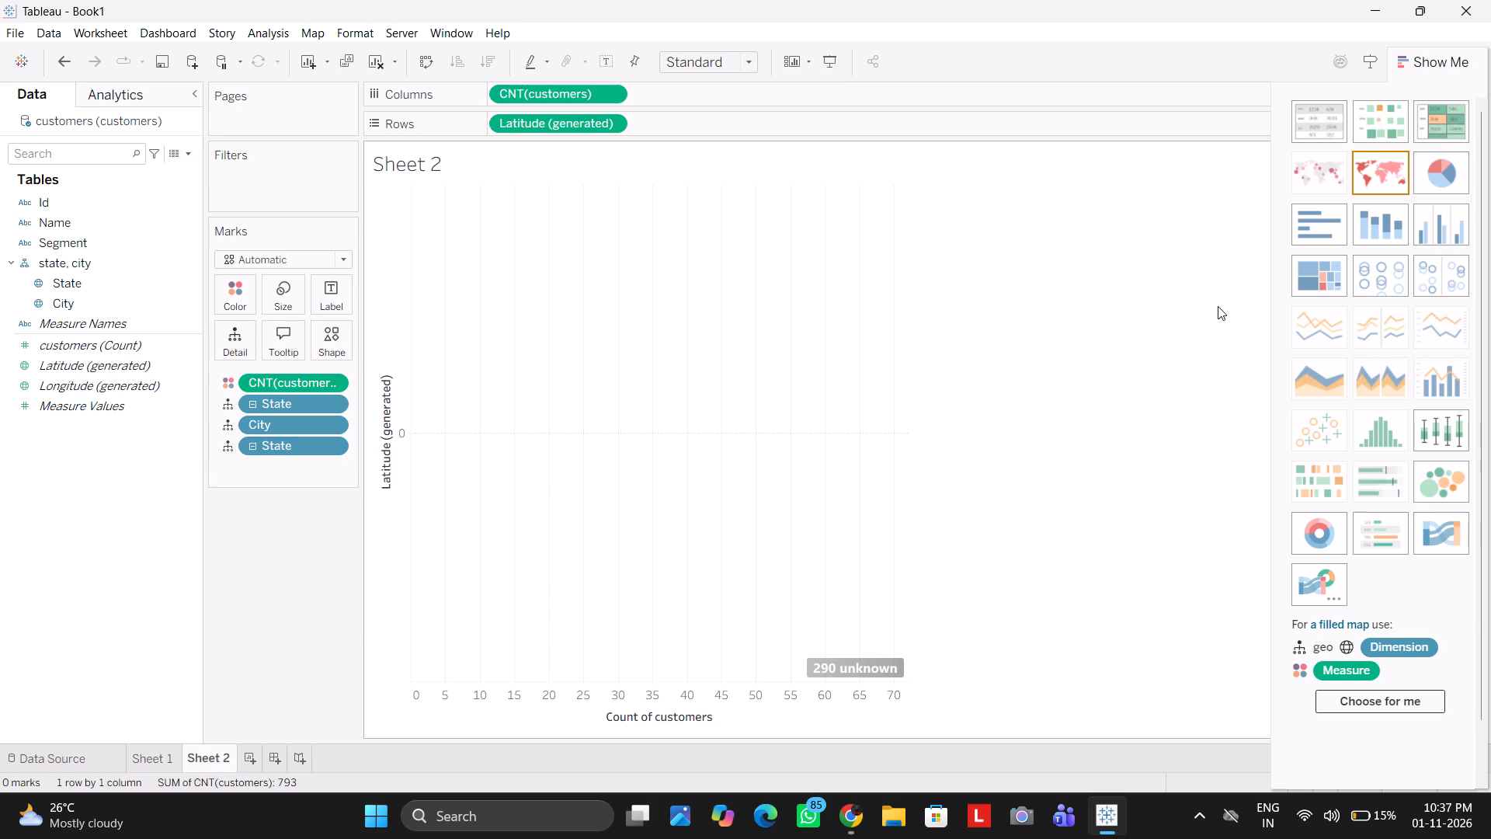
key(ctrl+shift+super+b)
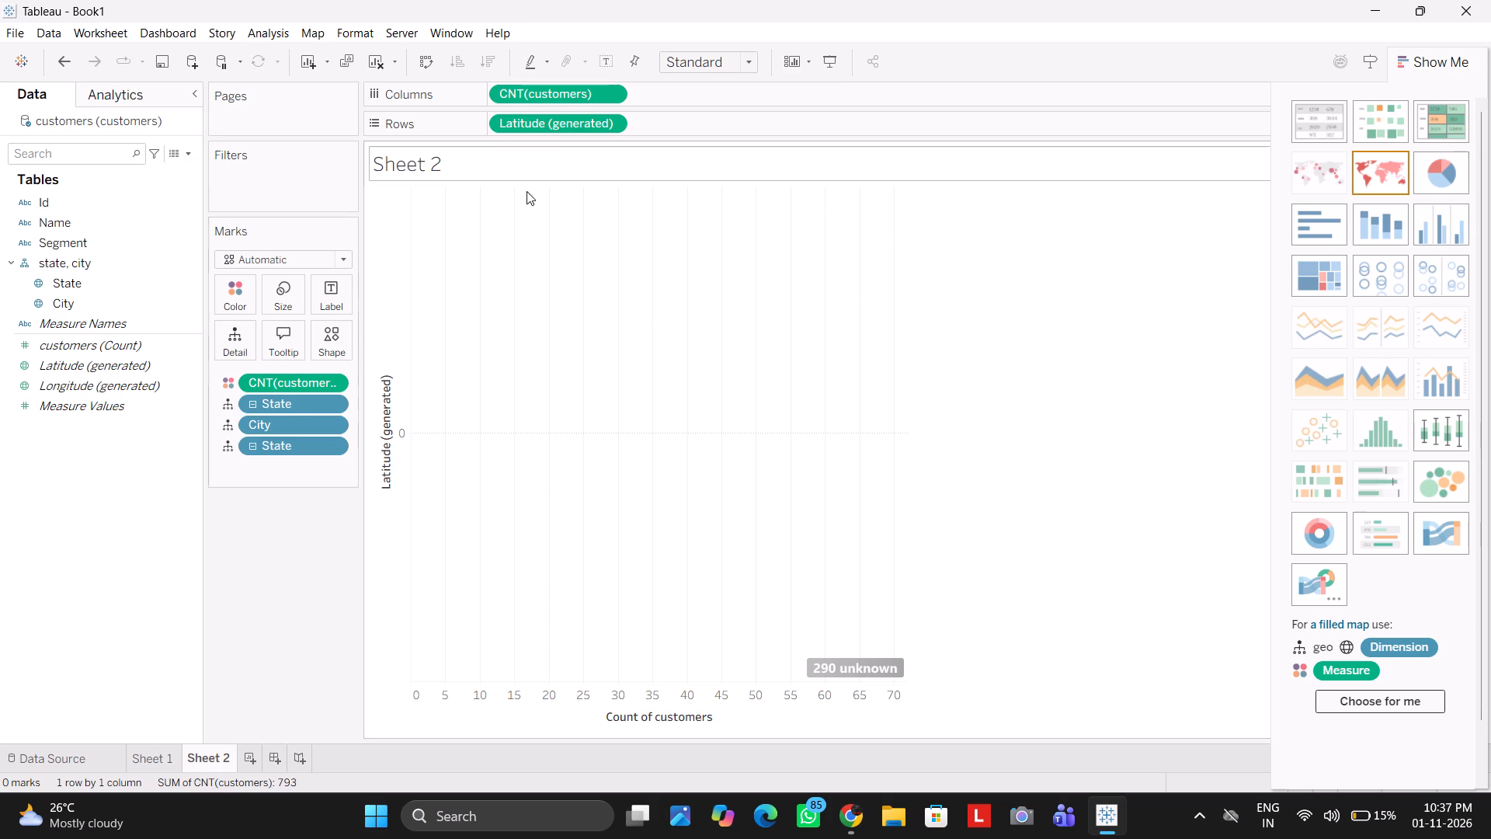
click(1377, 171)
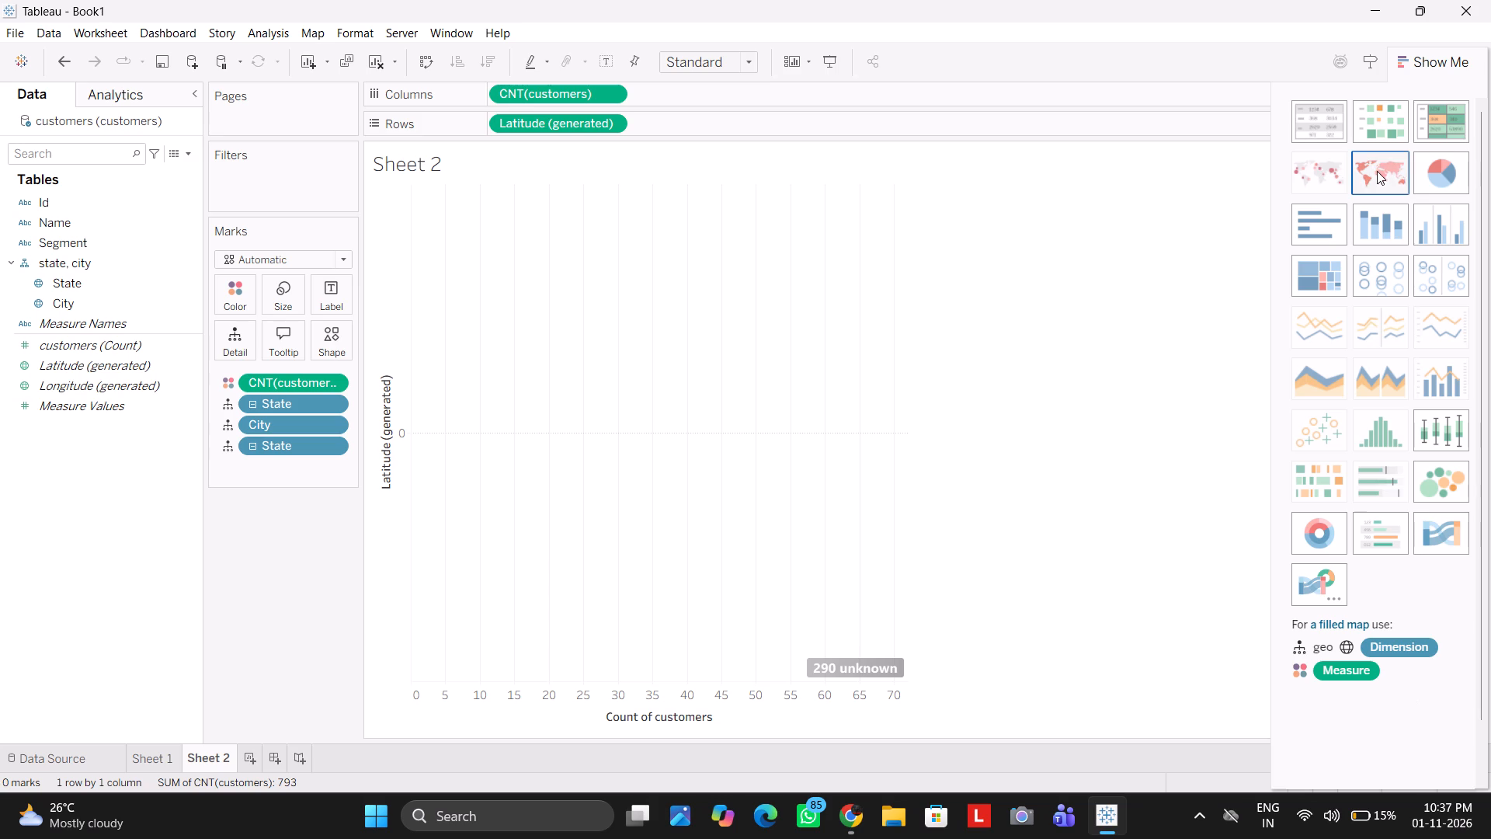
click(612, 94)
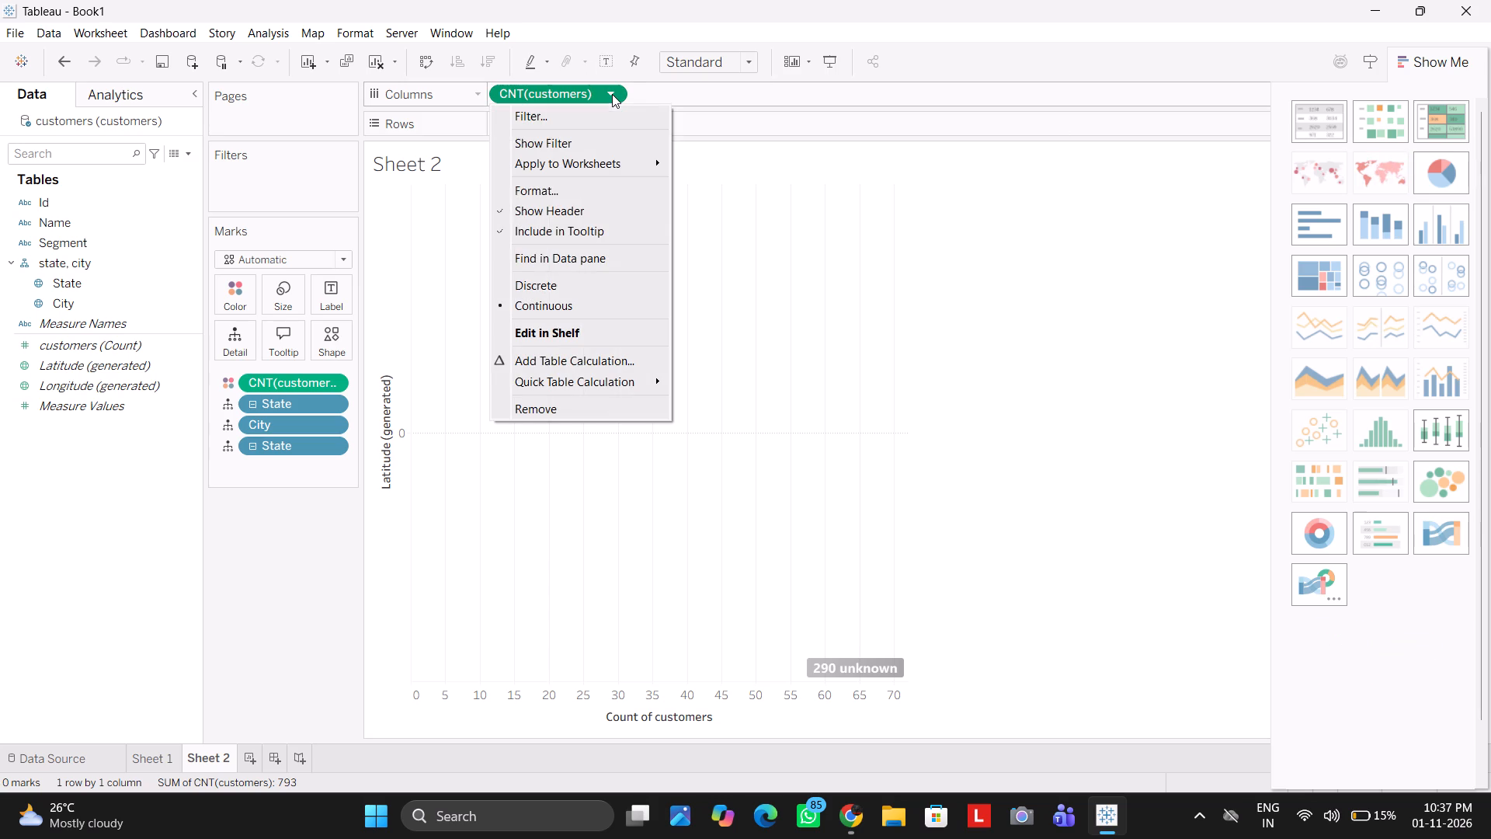
Convert the sheet to horizontal bars of customer count by state and city, and from there to a filled map.
click(1326, 220)
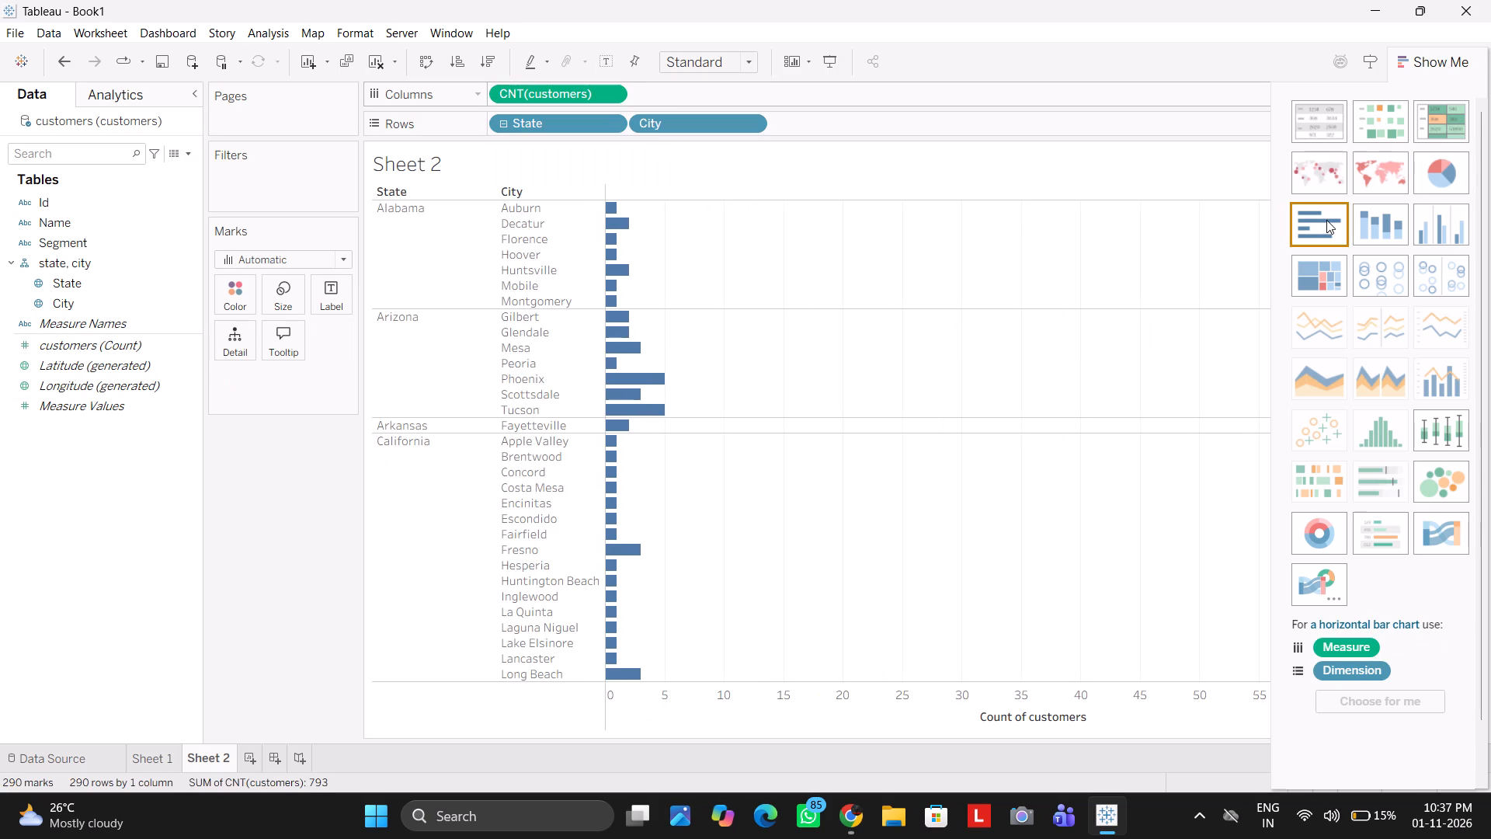
click(1367, 182)
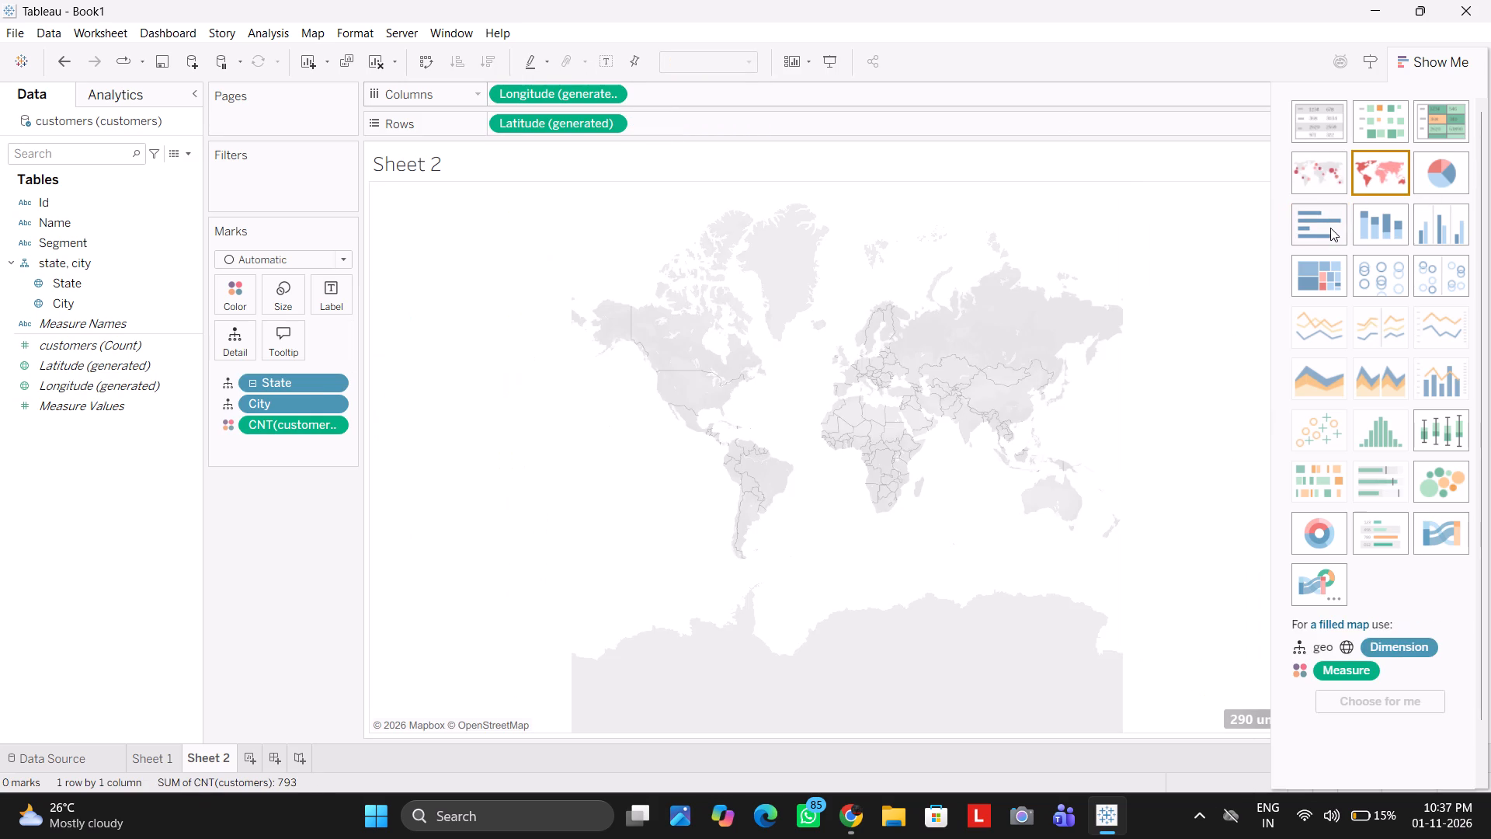
click(1330, 228)
click(1390, 171)
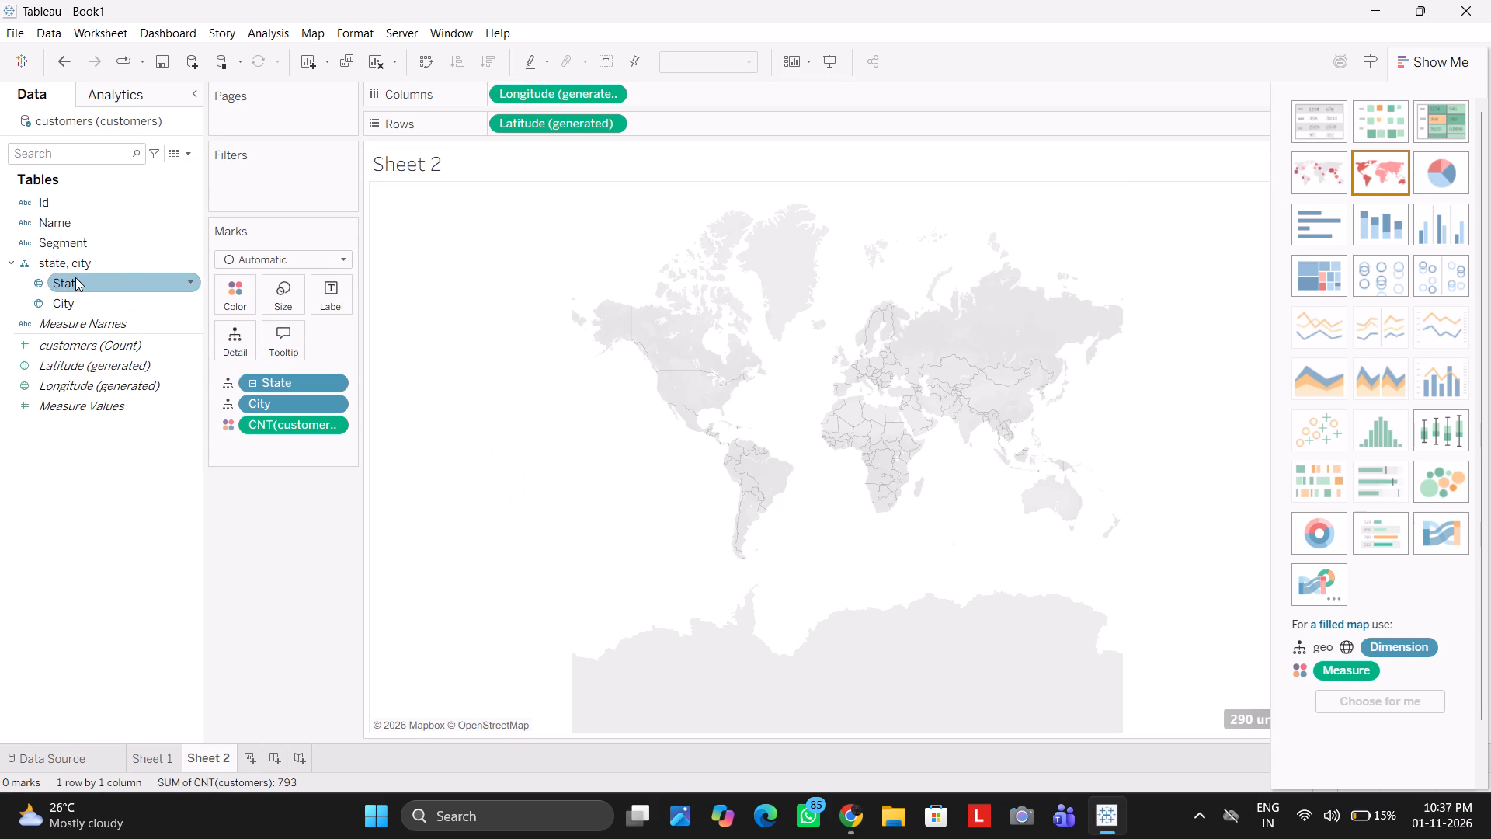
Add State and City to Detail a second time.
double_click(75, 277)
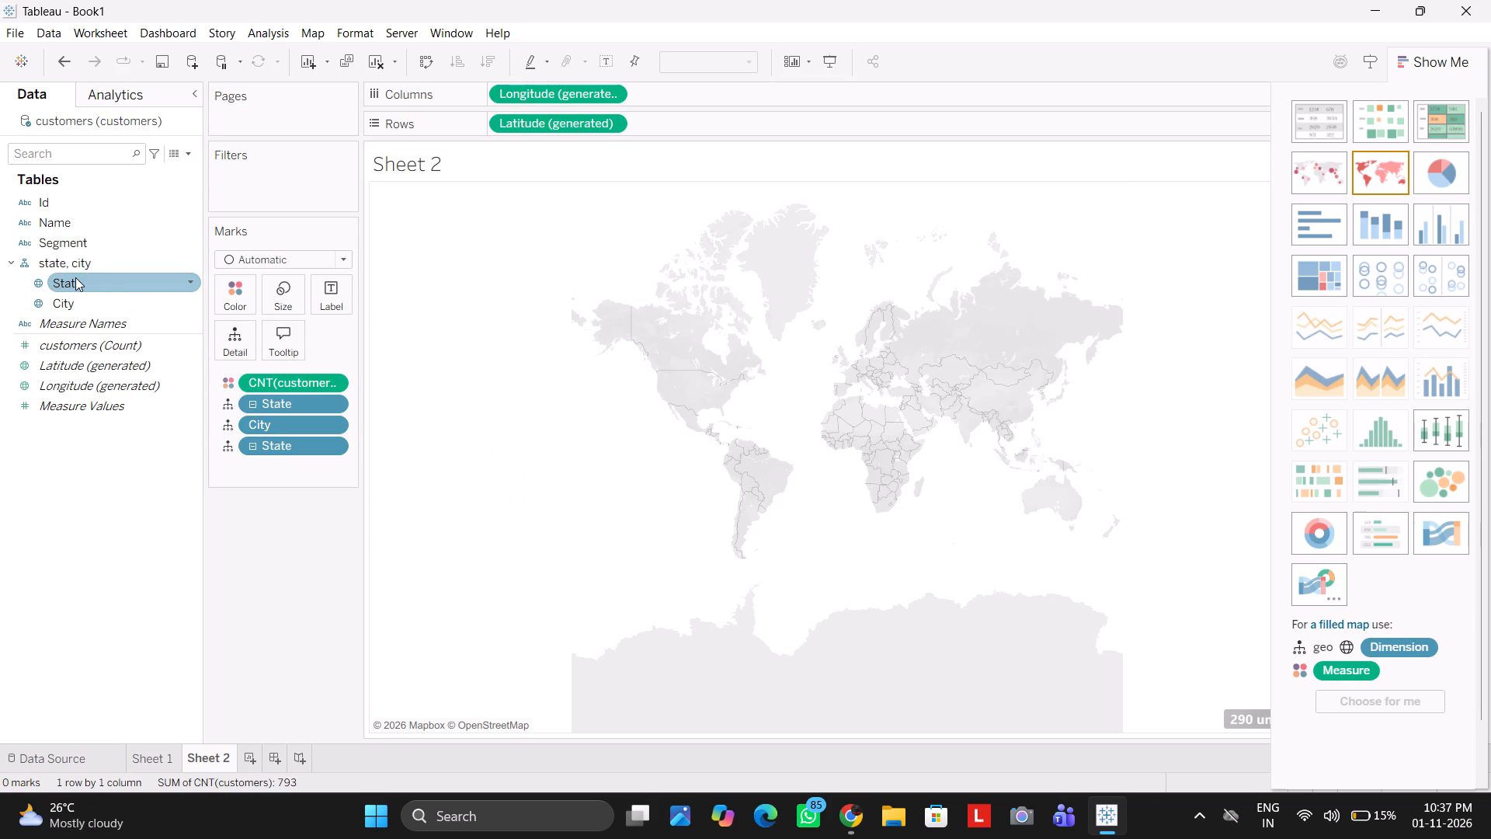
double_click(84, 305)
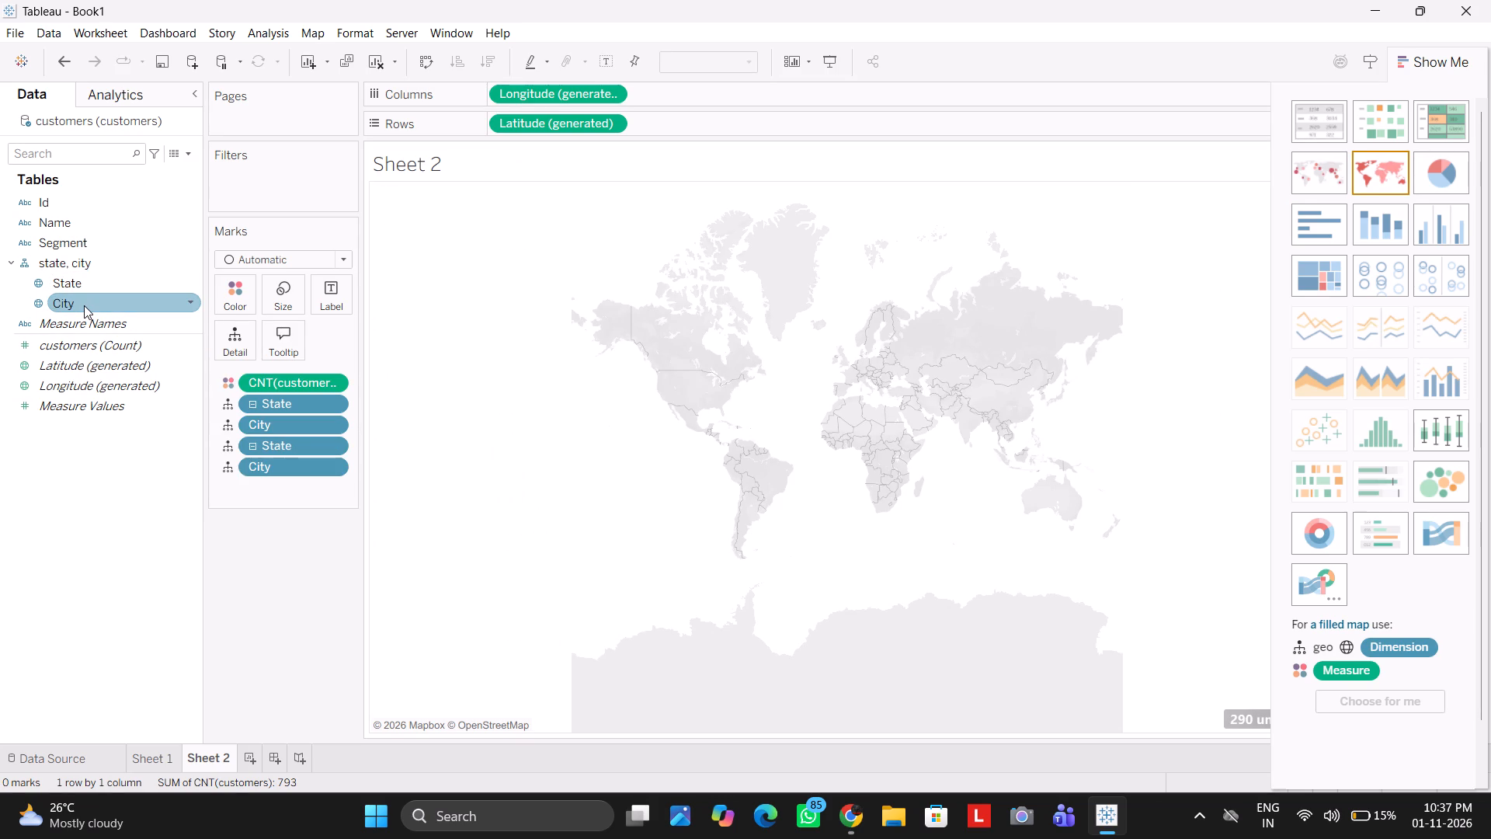
Remove every State and City field from the Marks card, leaving only the customers count on Color.
click(332, 423)
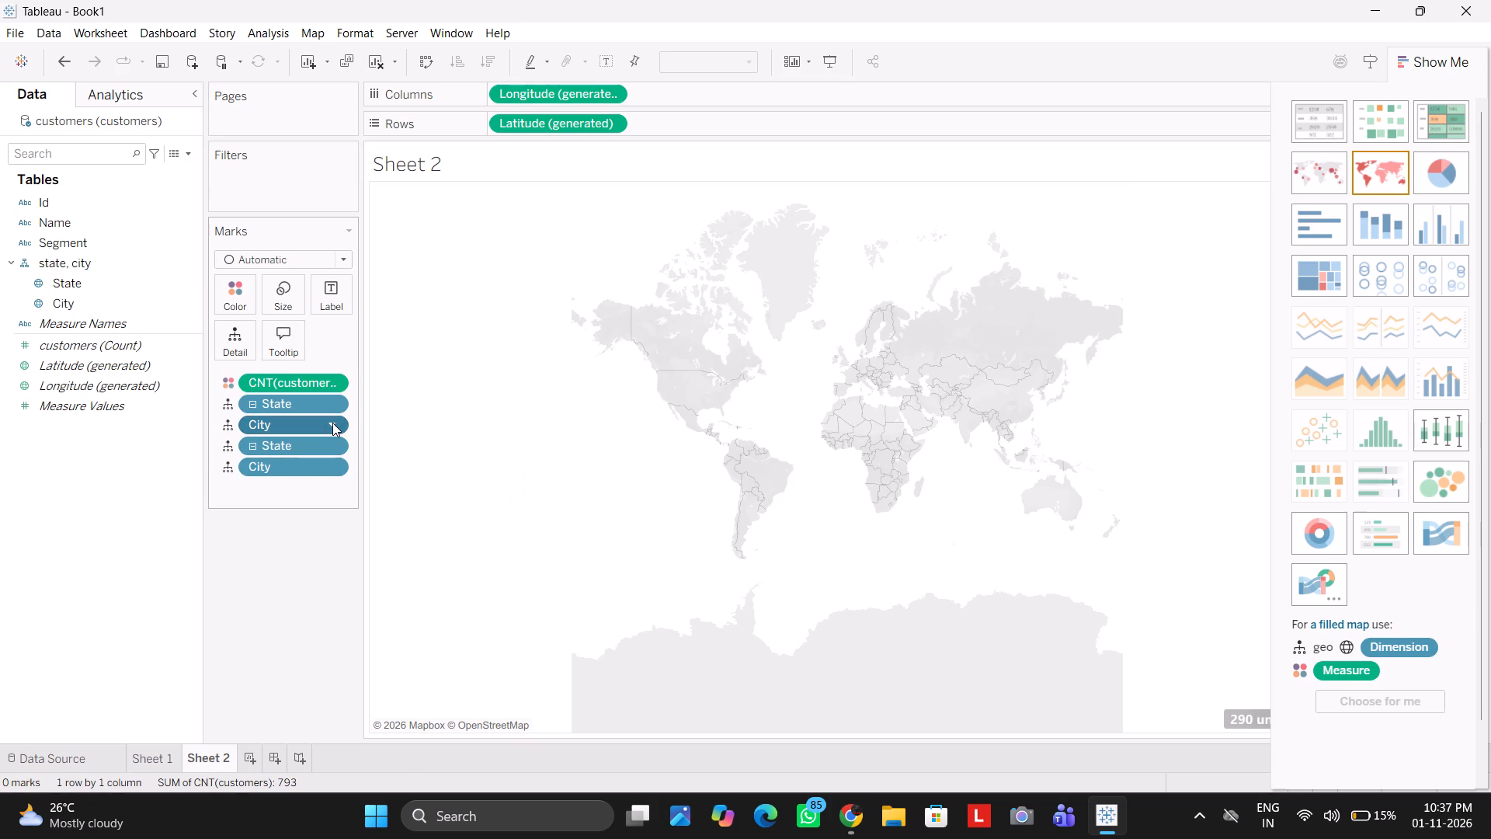
click(315, 761)
click(332, 403)
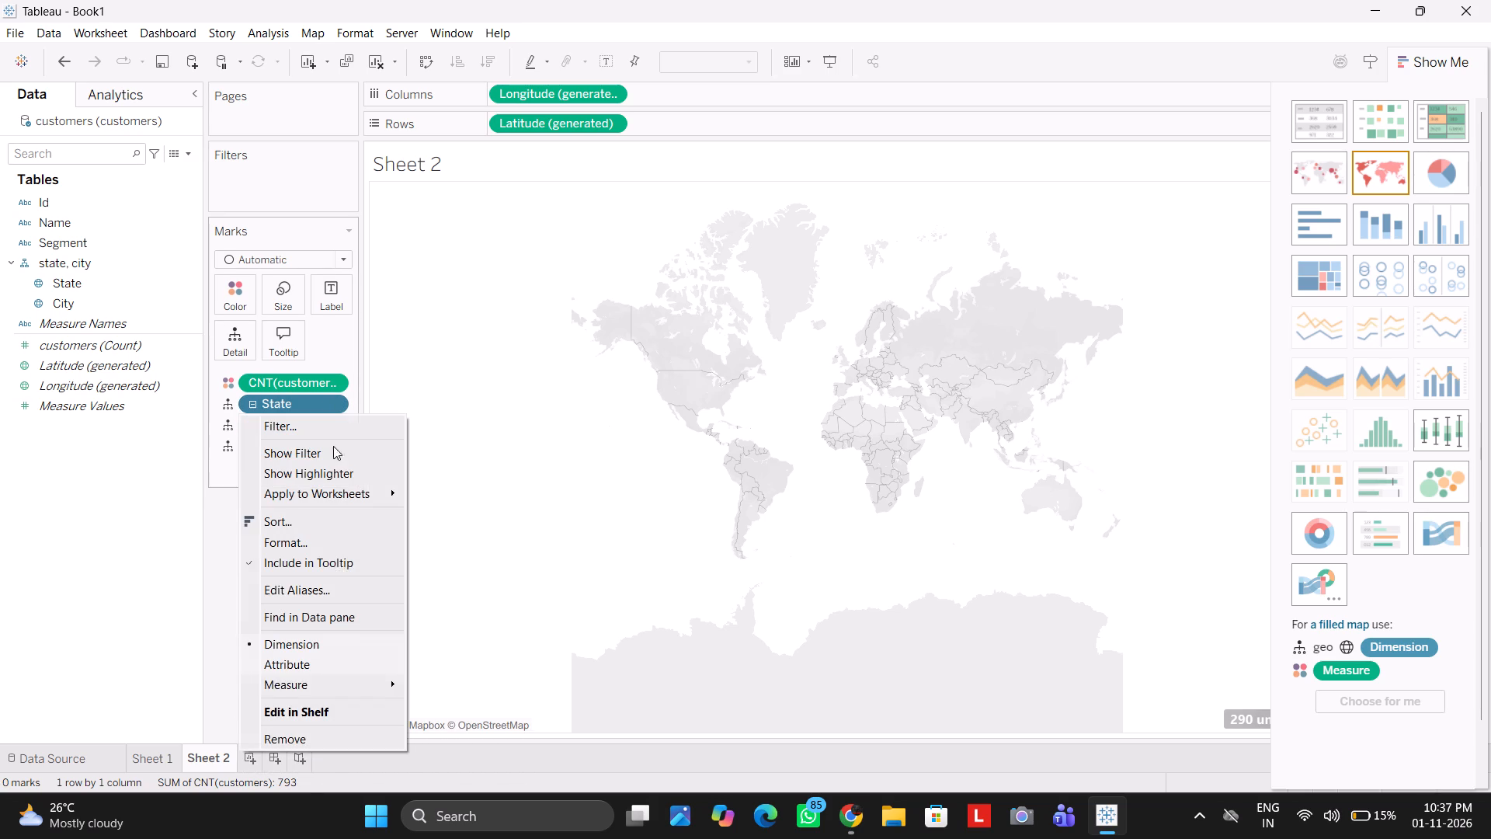
click(334, 730)
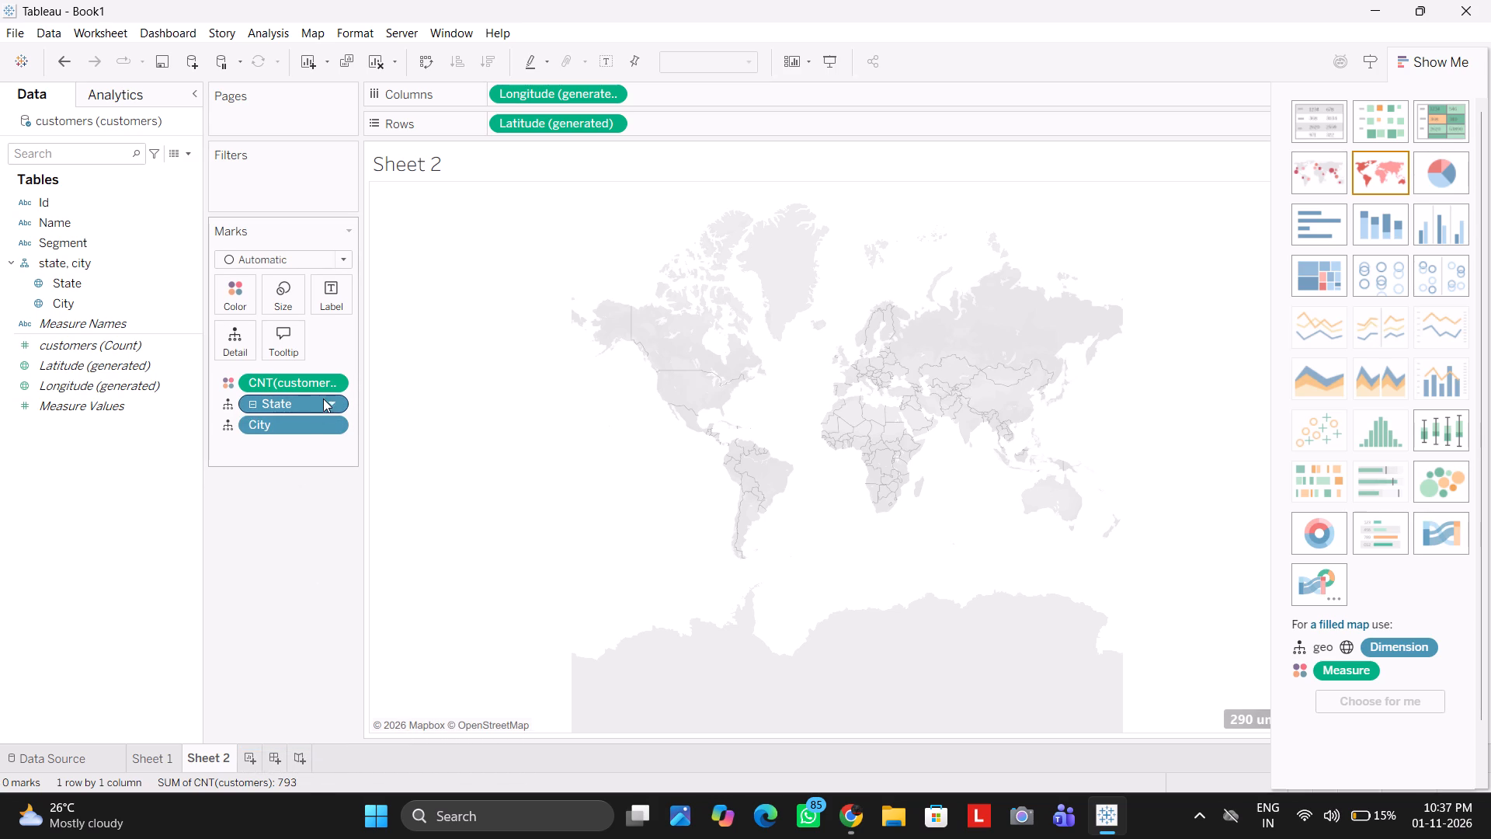
click(329, 402)
click(337, 733)
click(330, 402)
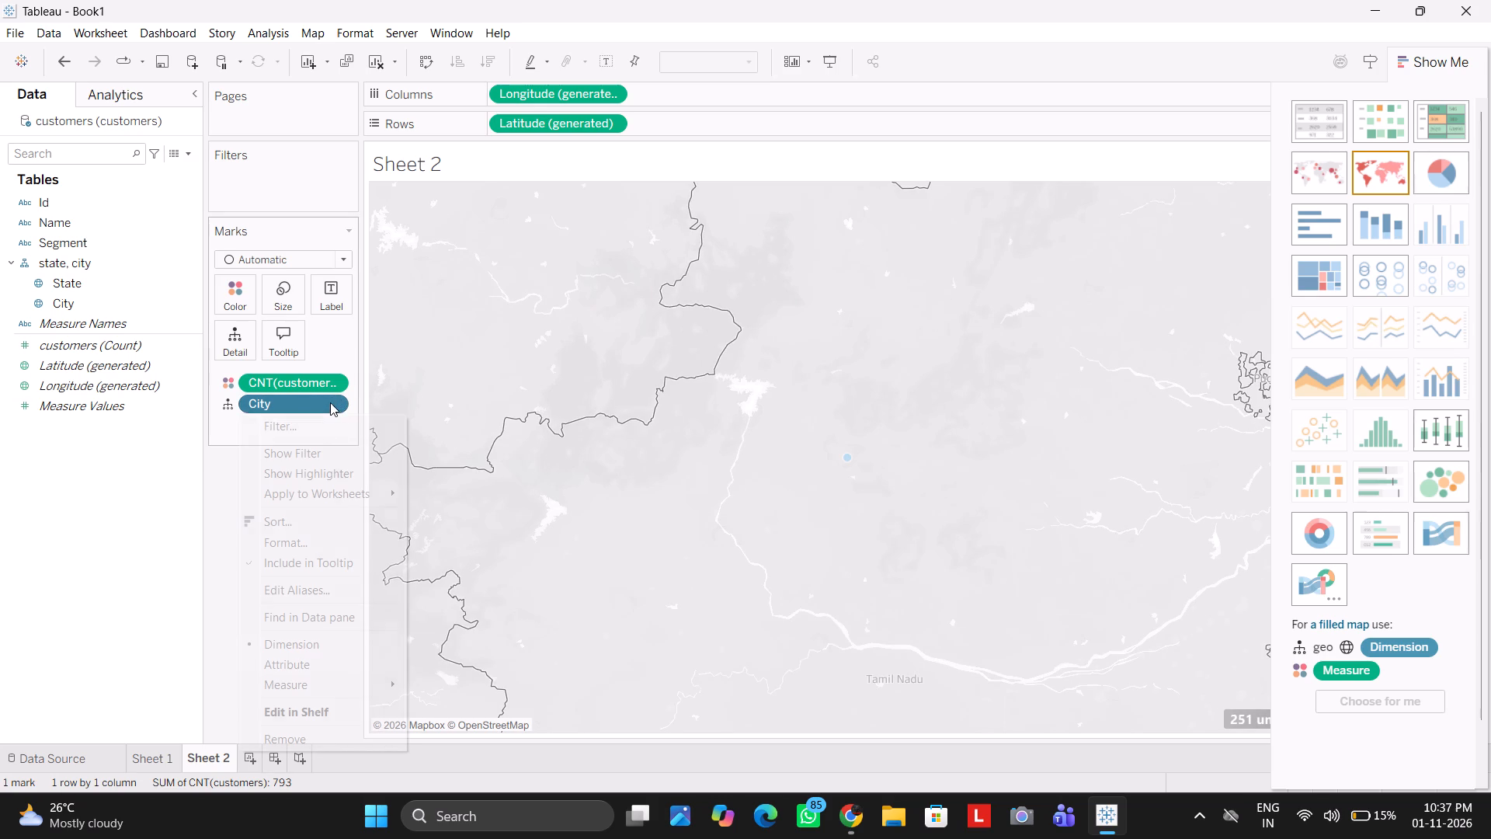
click(338, 744)
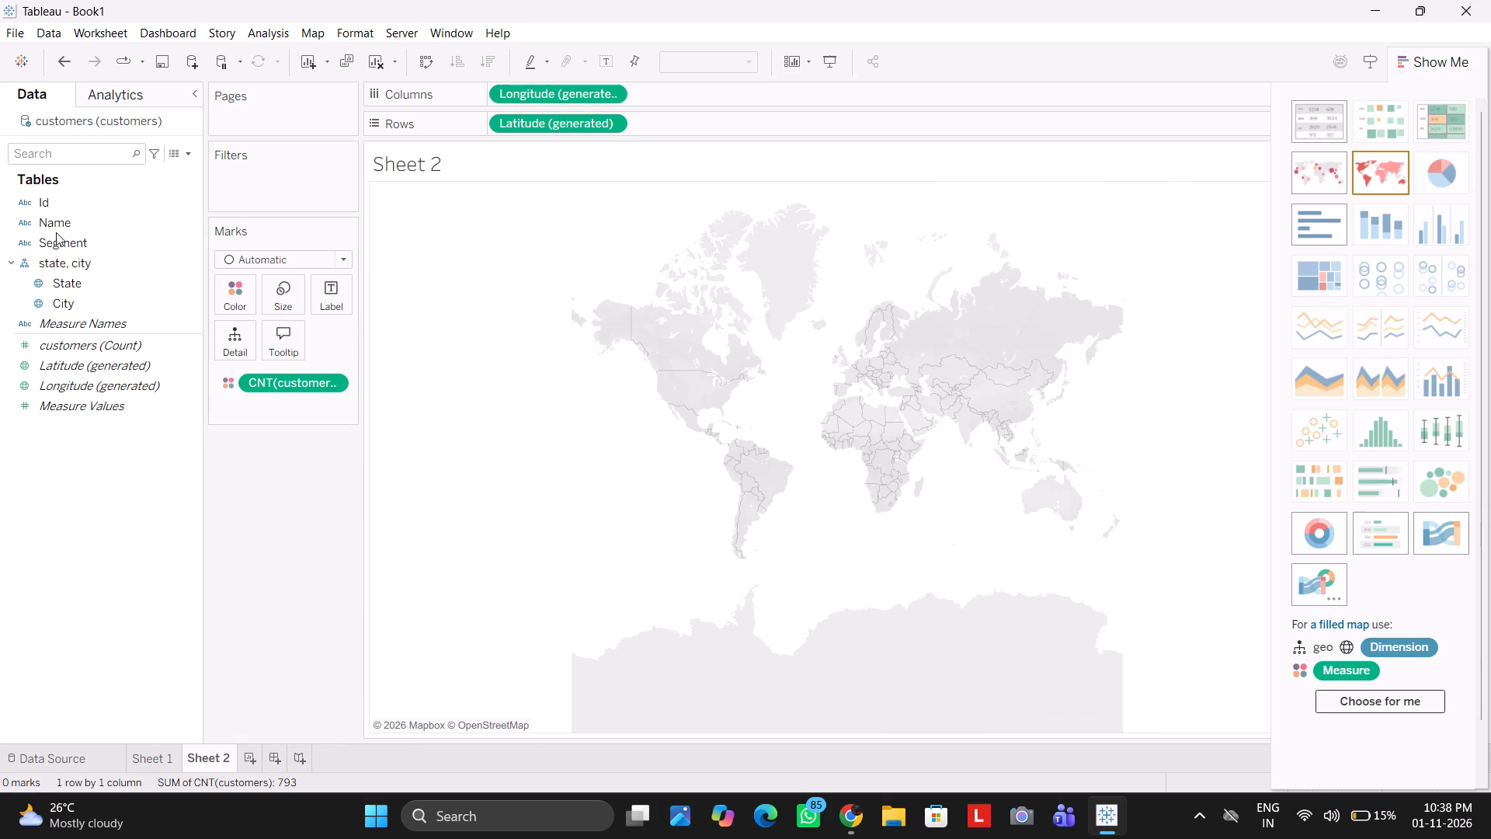
Add State alone to the map's Detail.
double_click(65, 280)
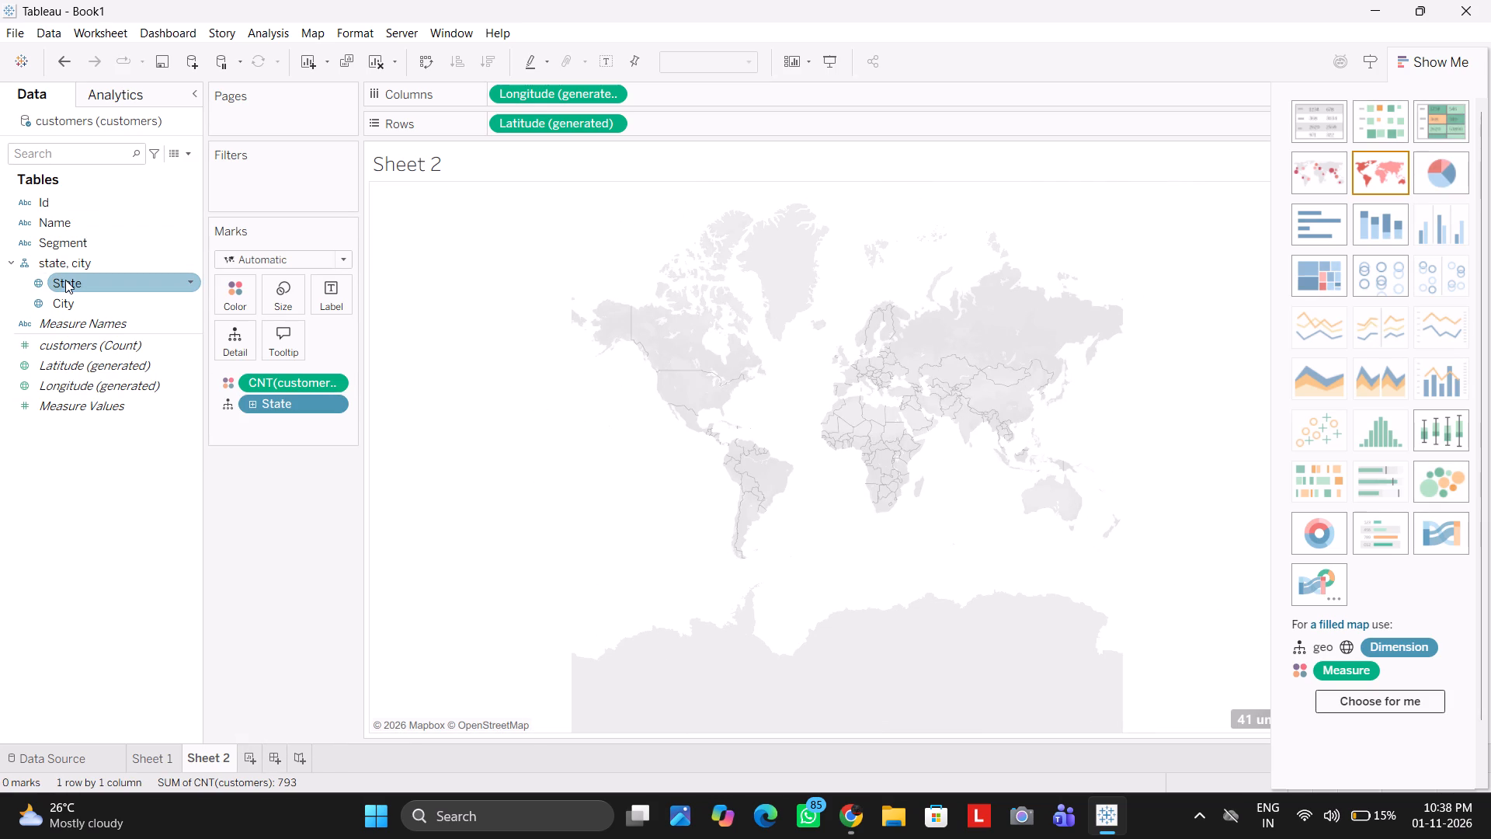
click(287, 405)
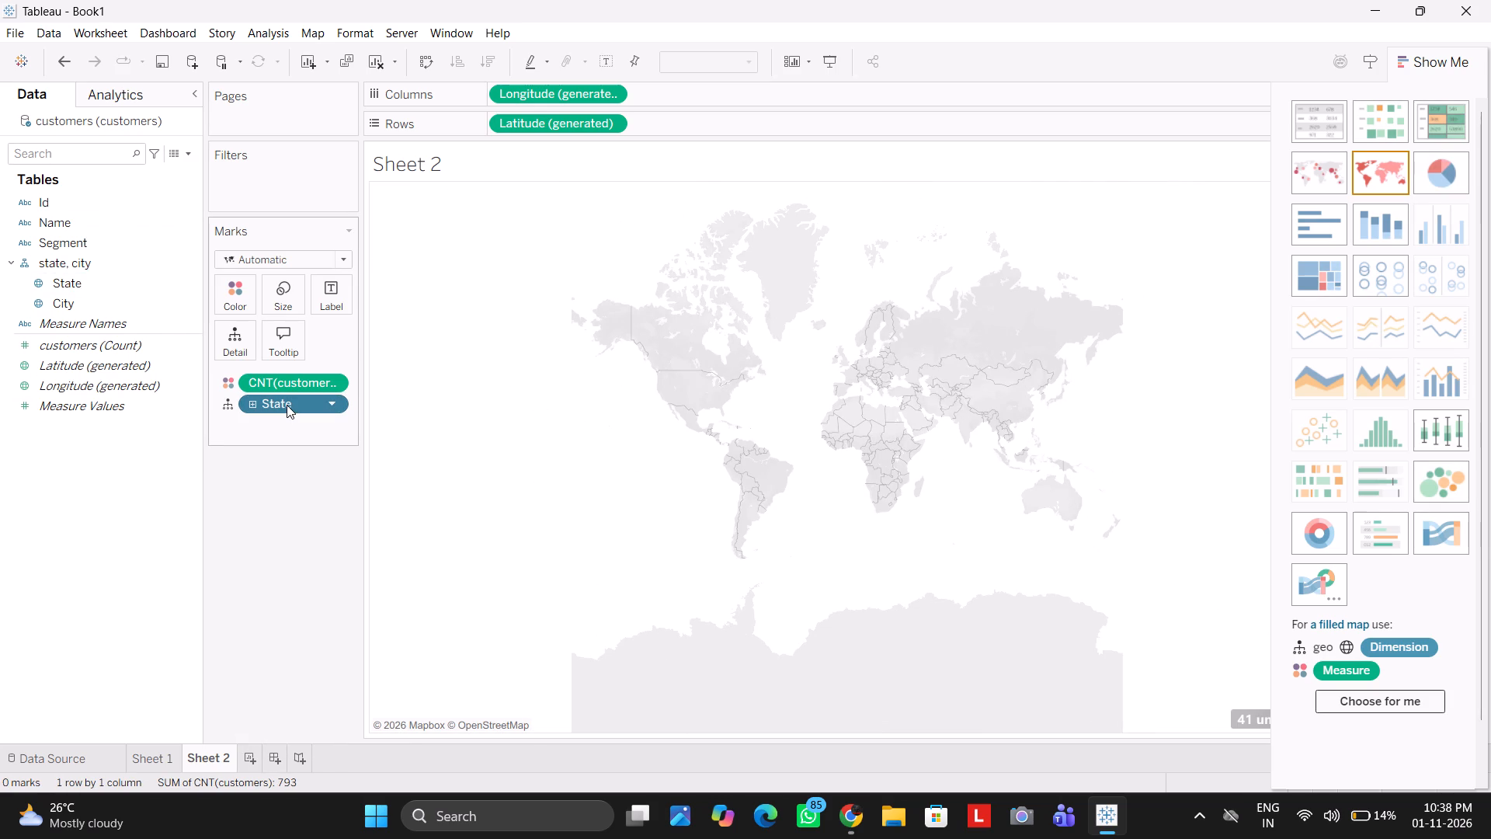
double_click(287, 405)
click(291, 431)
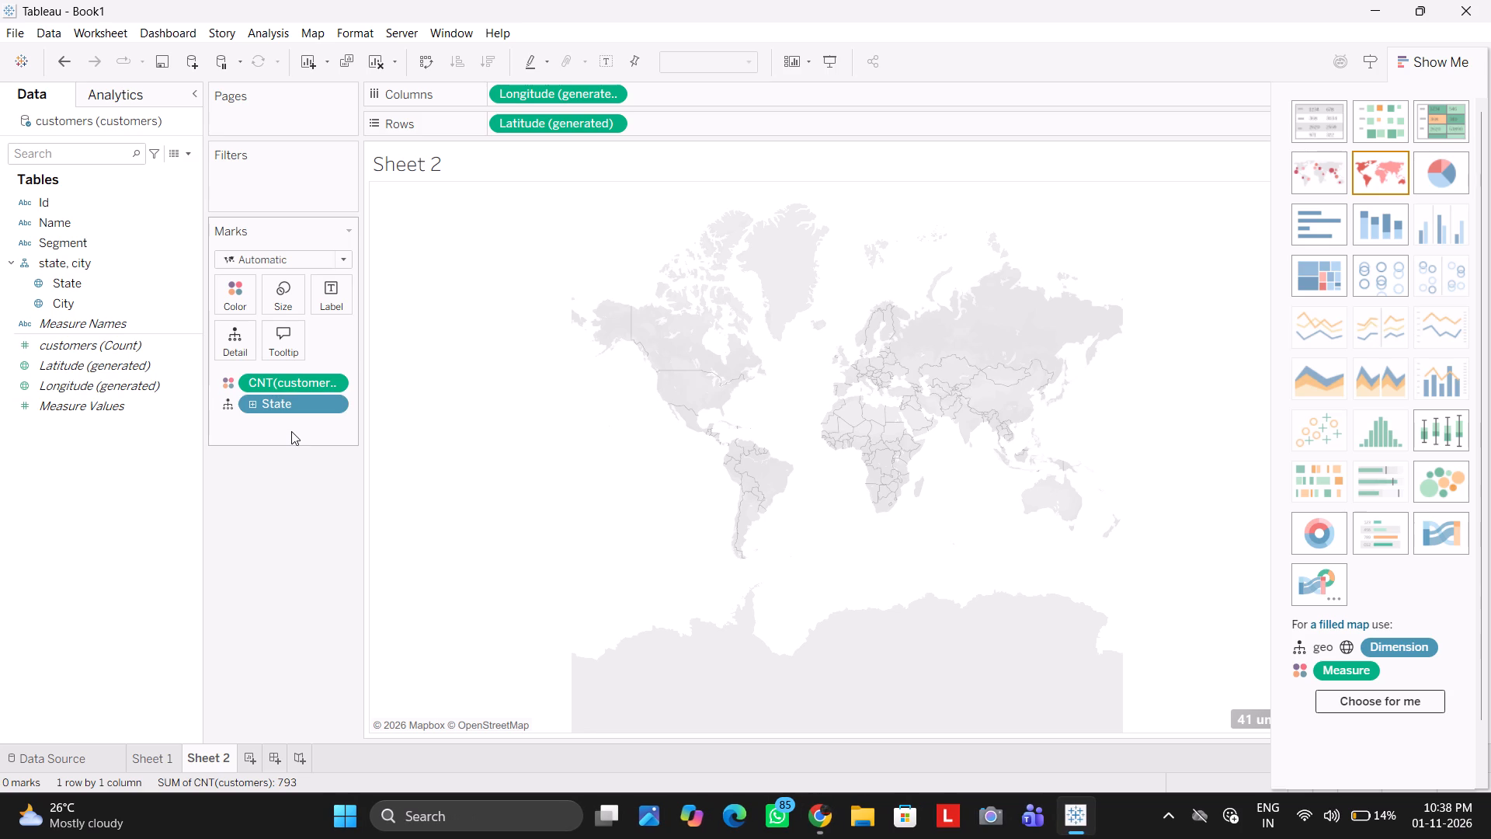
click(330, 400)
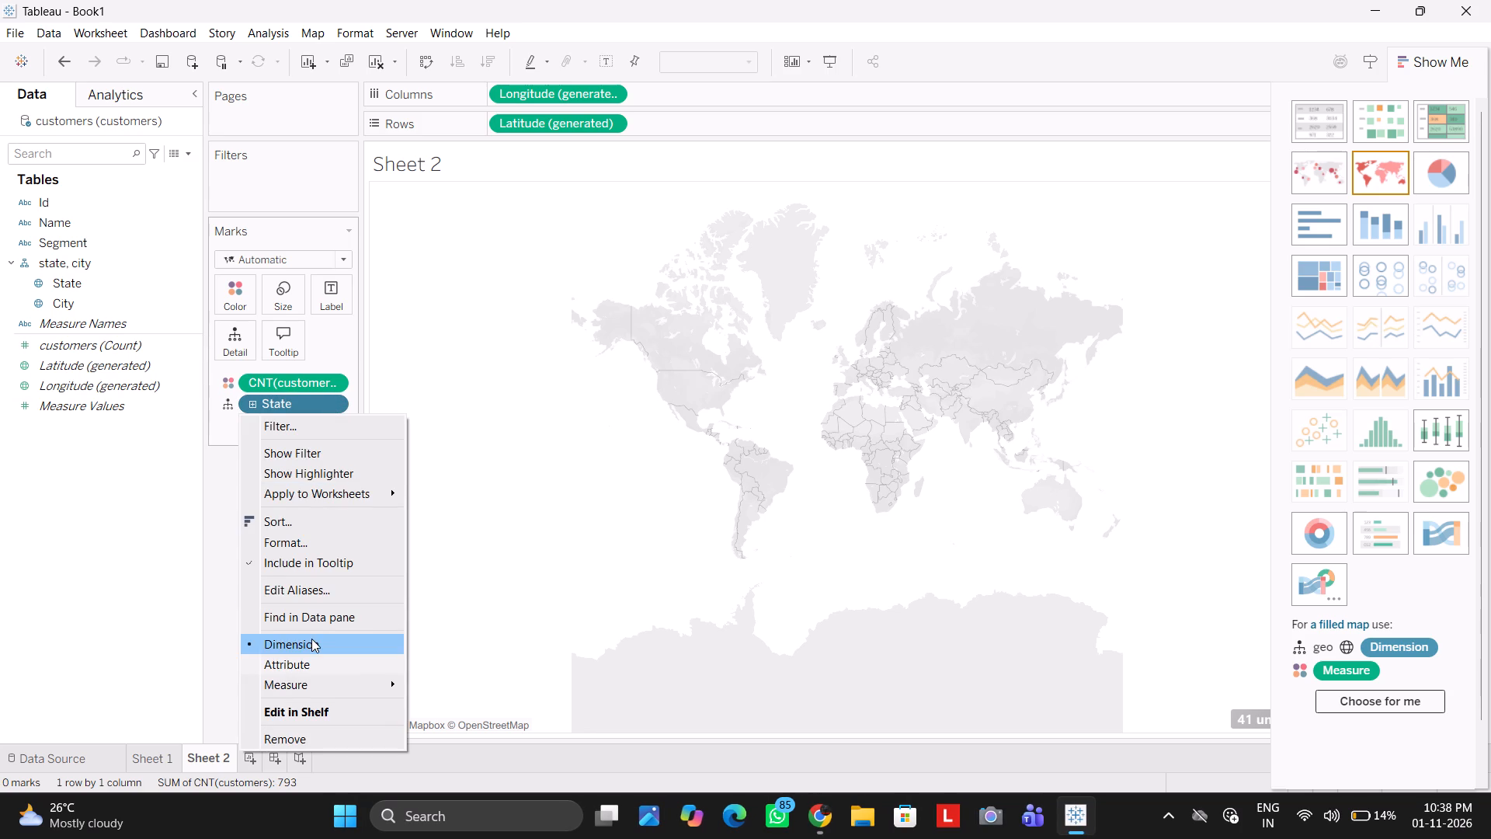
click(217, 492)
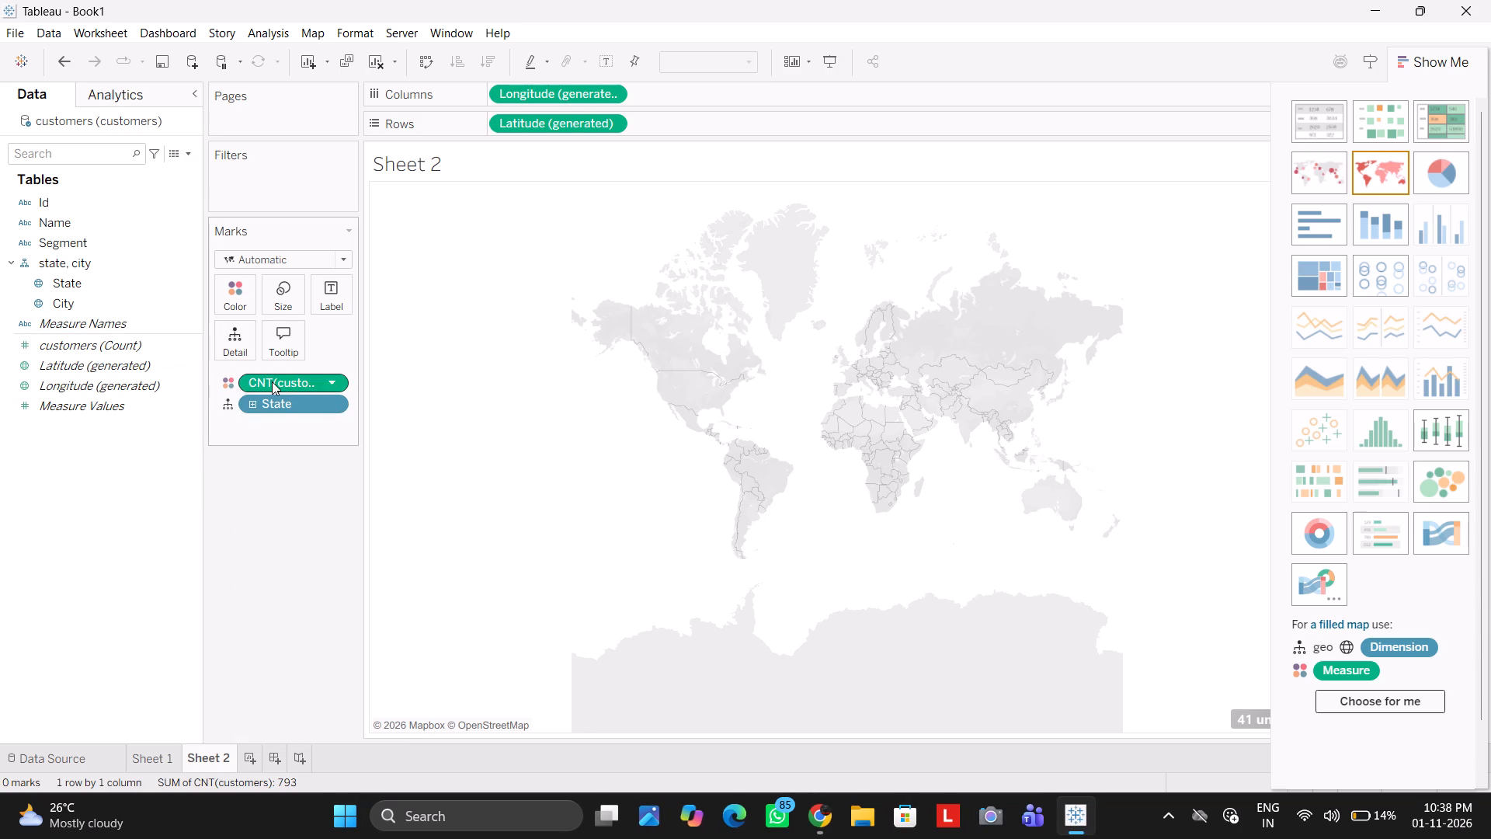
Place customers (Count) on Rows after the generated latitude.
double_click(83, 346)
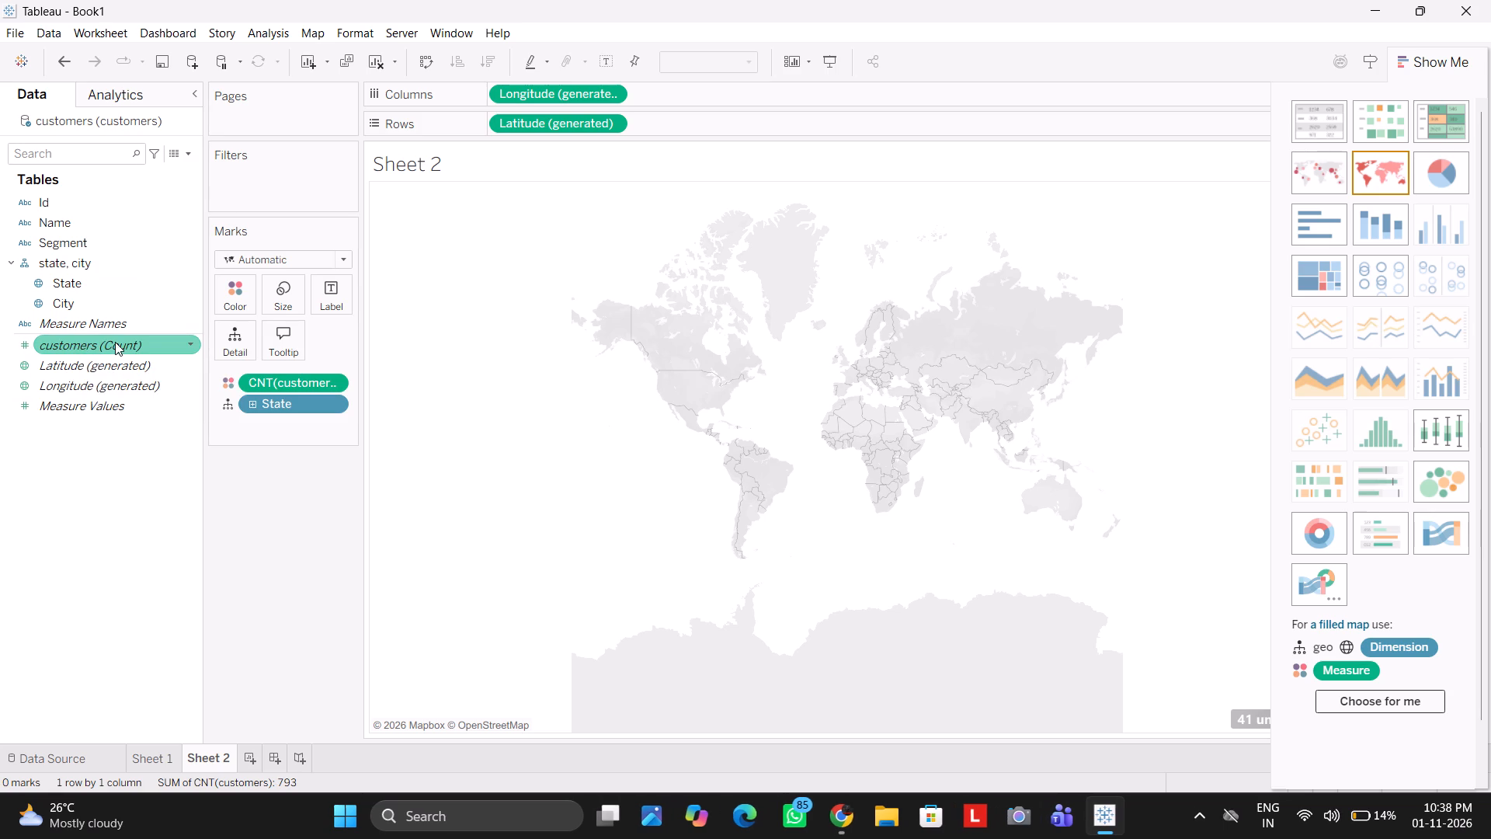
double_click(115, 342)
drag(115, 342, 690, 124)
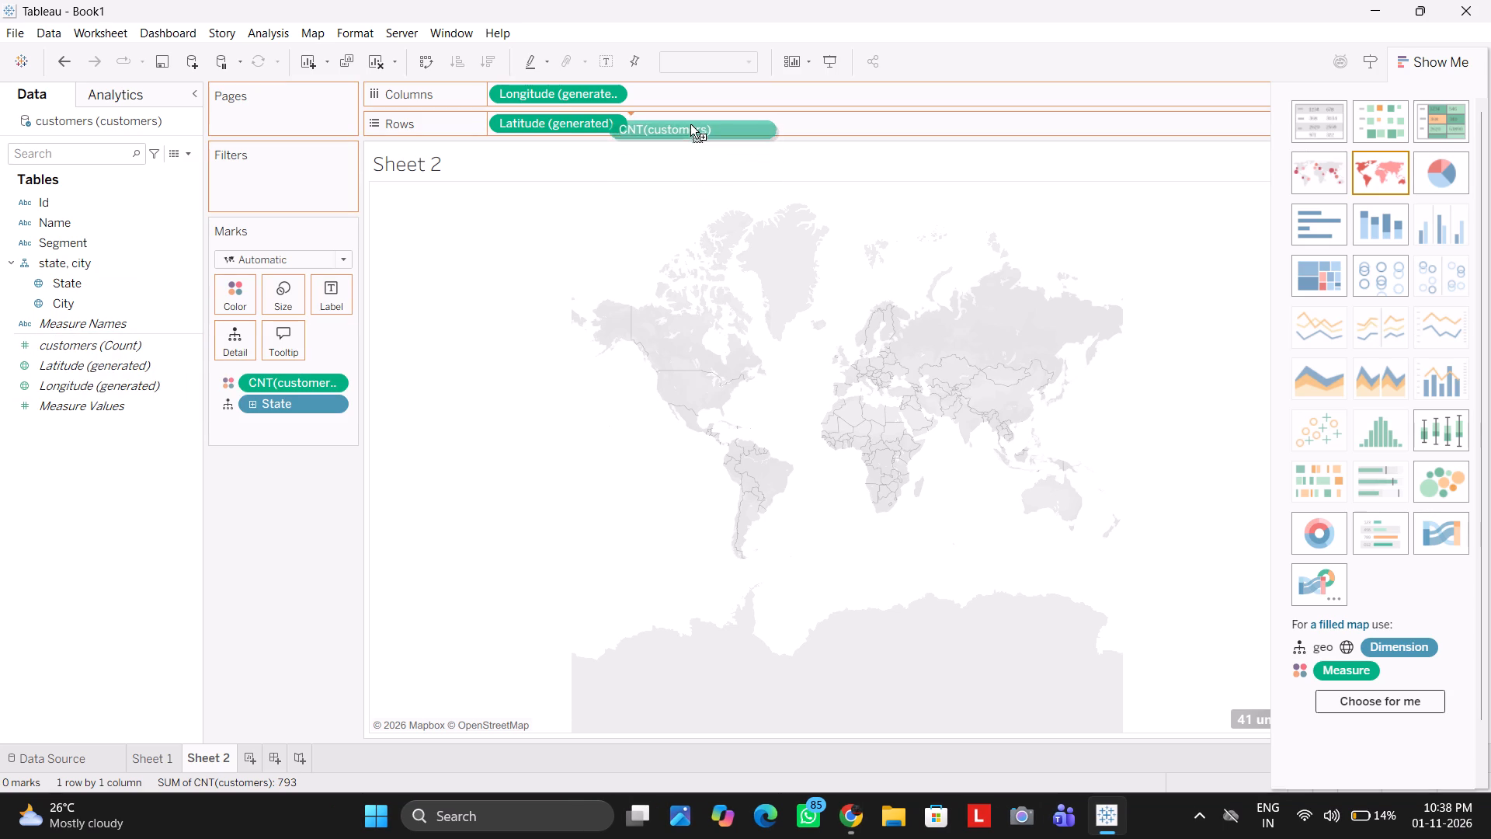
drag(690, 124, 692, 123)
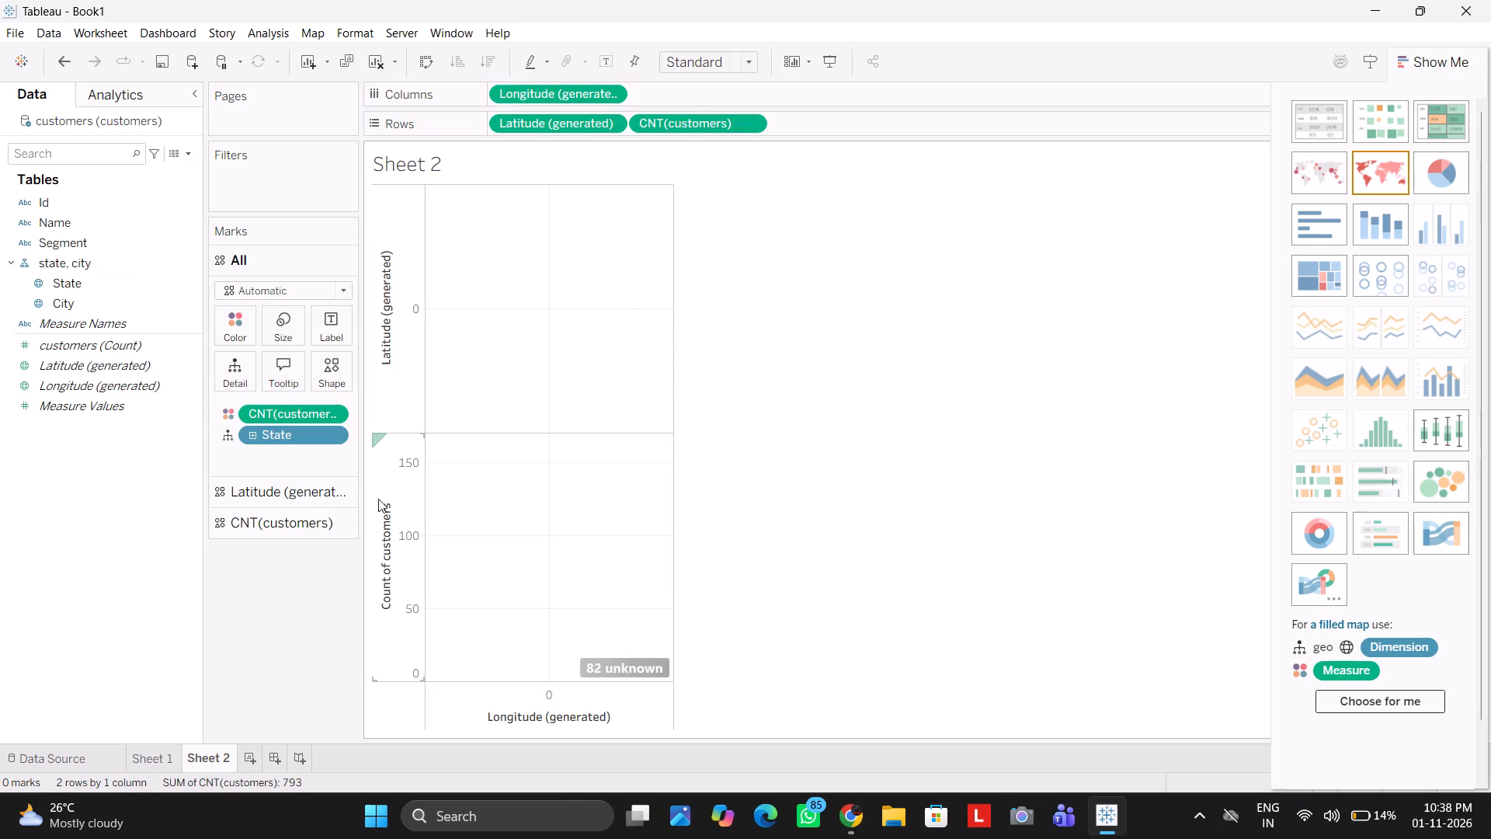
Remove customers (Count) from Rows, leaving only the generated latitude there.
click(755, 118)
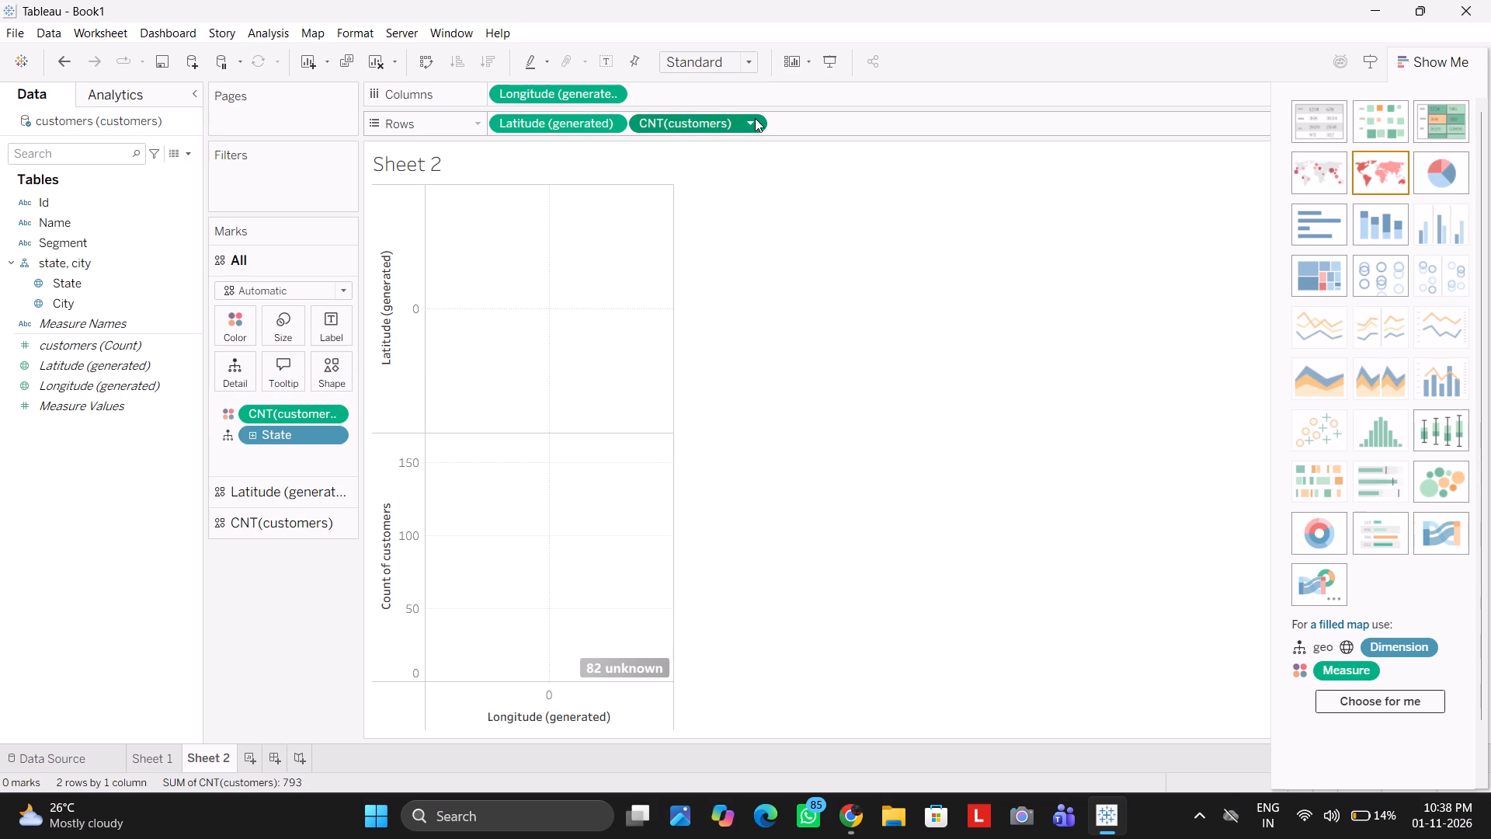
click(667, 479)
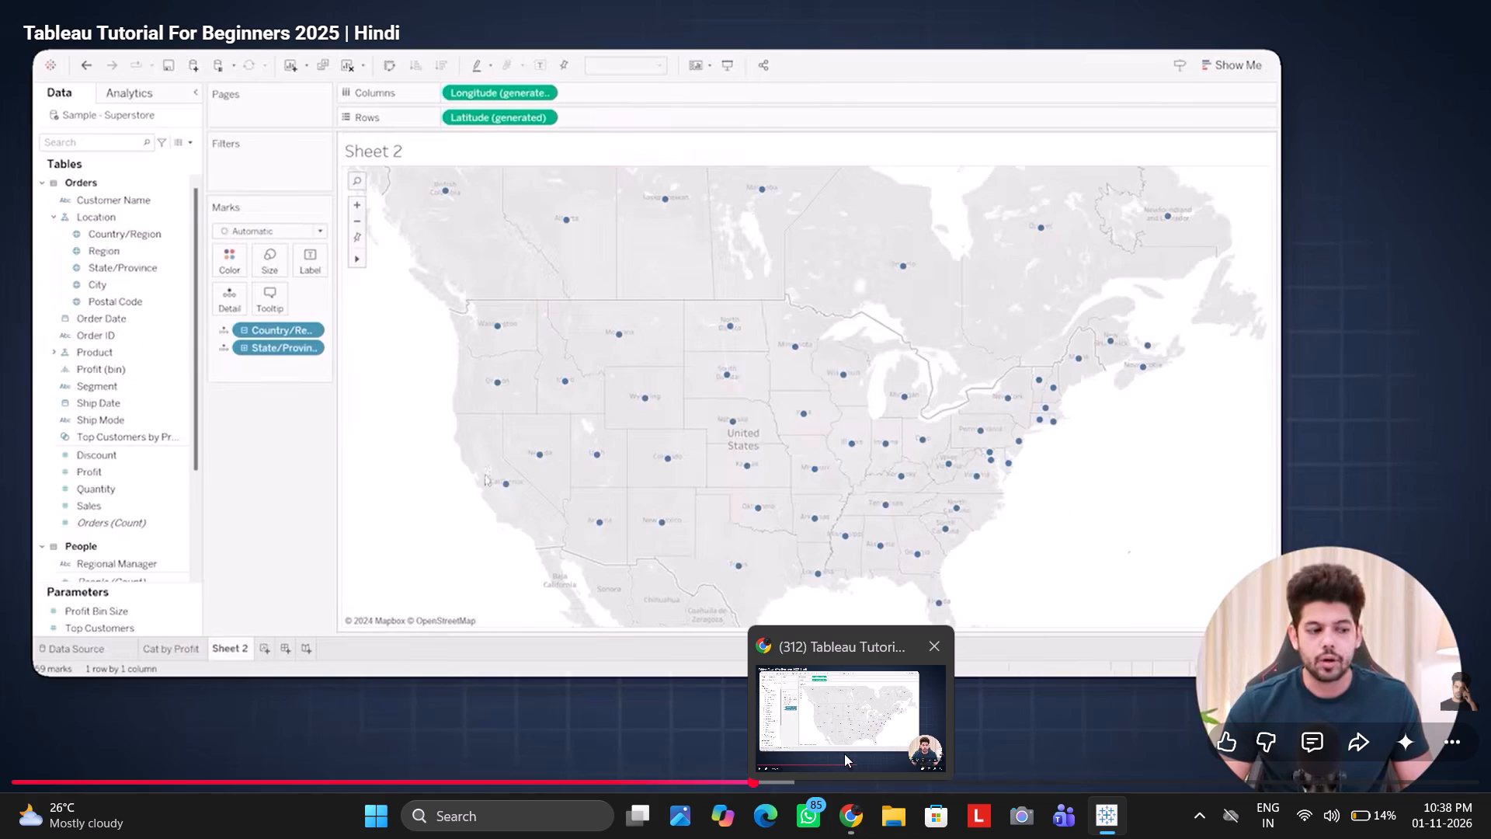
Switch to the tutorial video in Chrome and replay the part showing the state map, pausing it again.
click(844, 754)
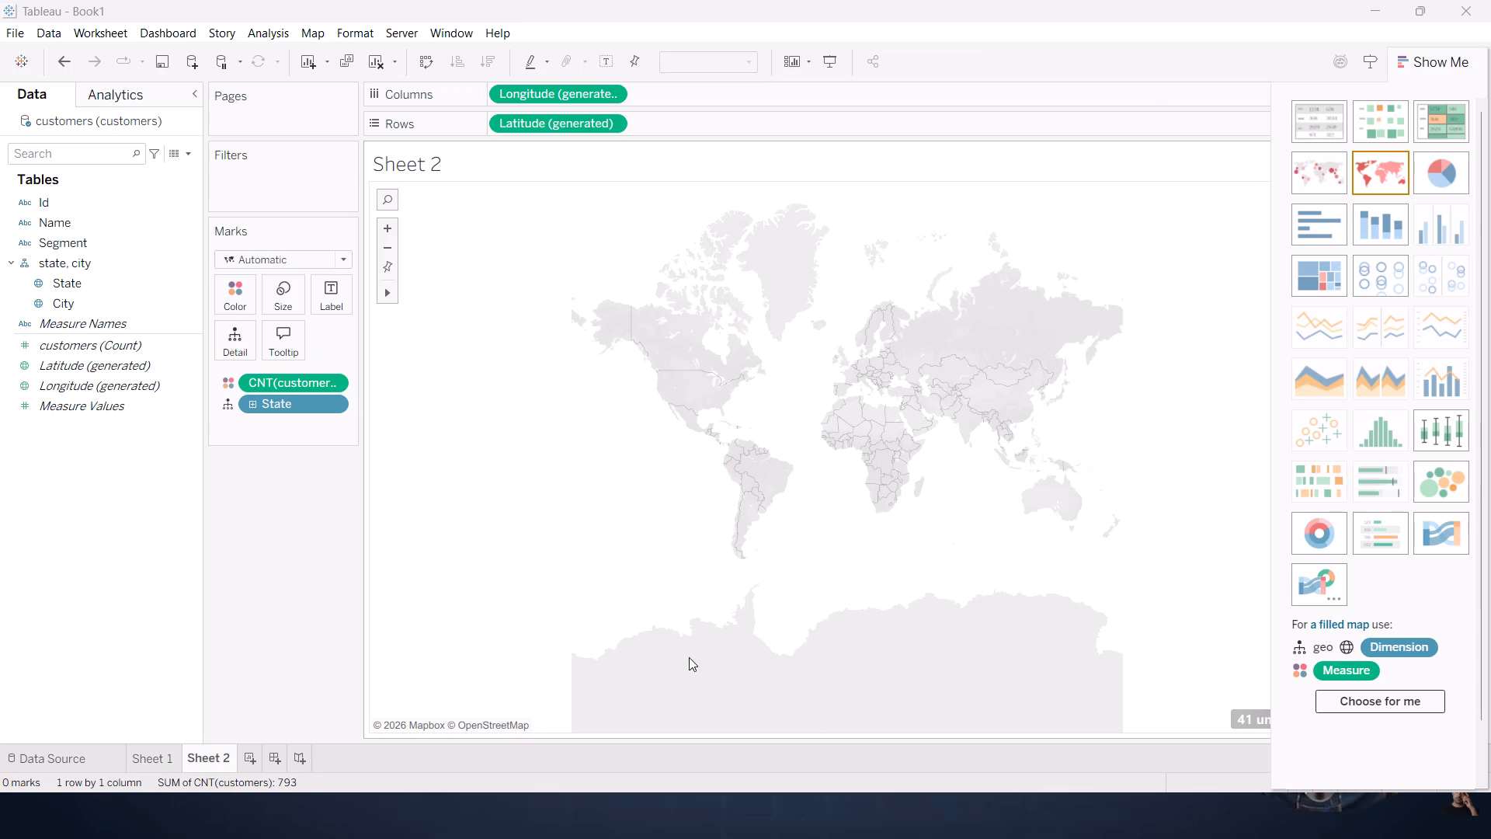
click(561, 287)
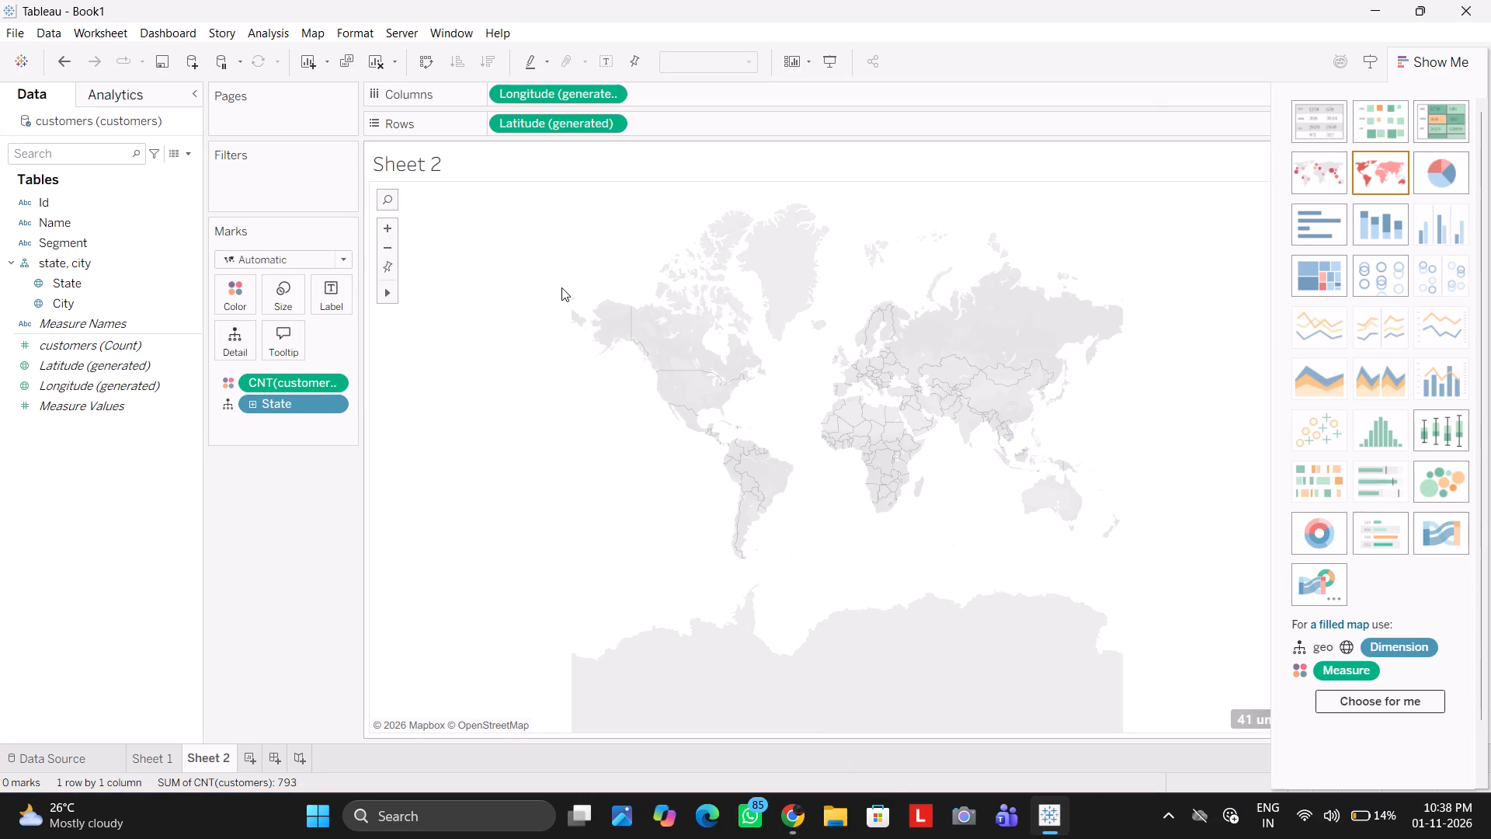
click(826, 820)
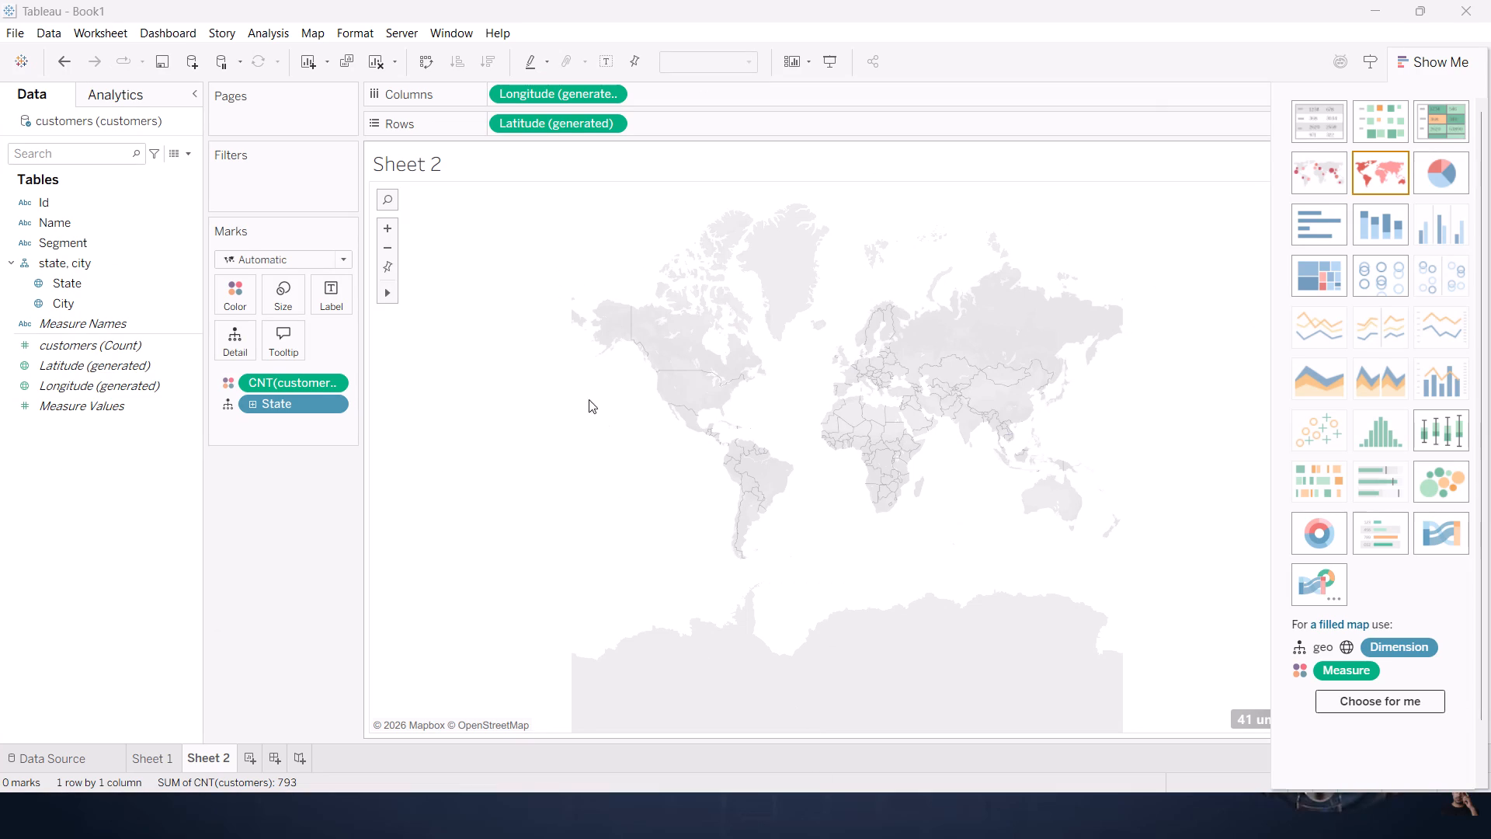
click(589, 211)
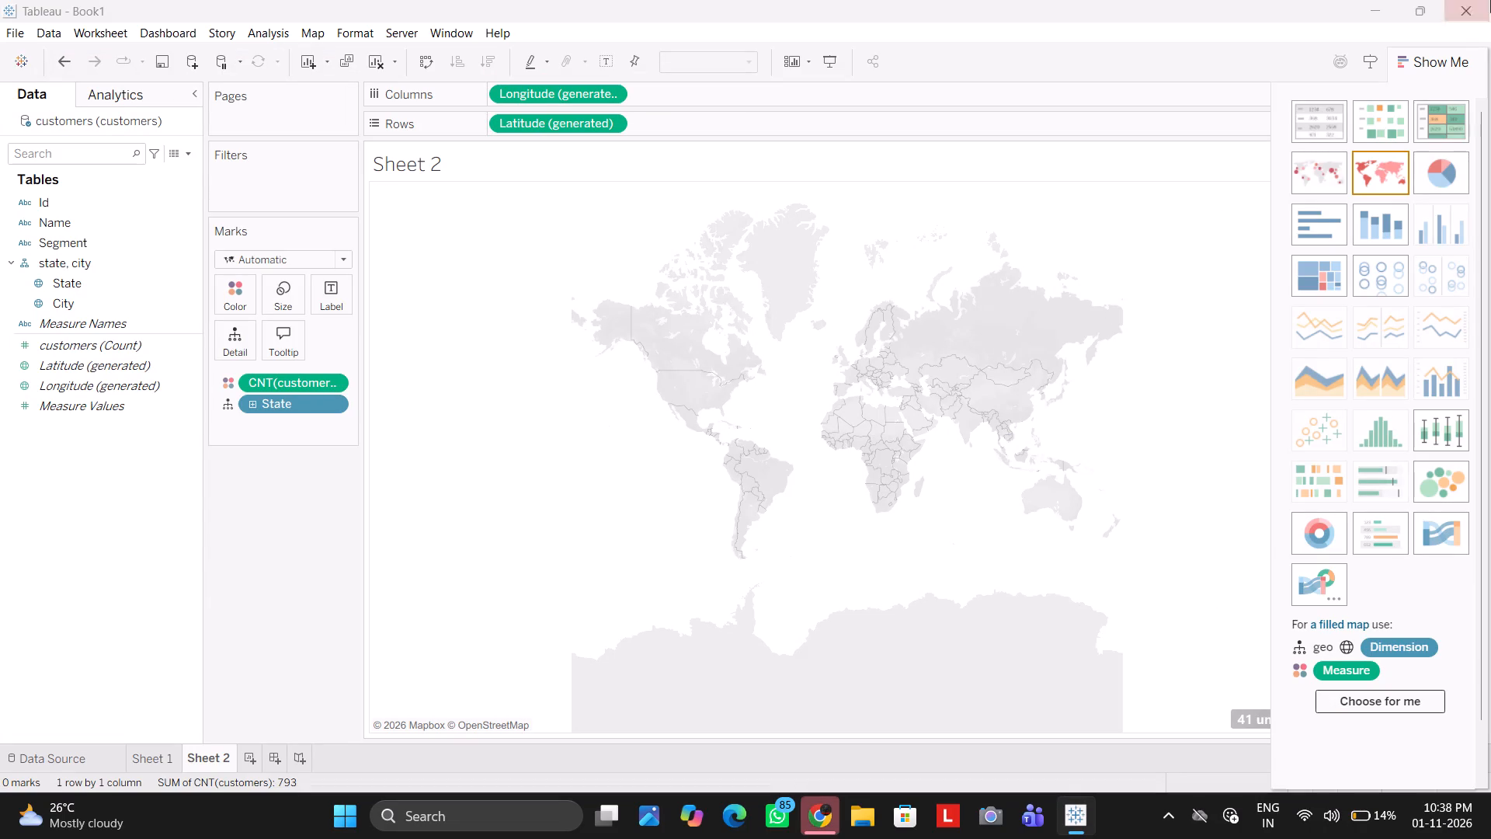
click(1375, 6)
click(709, 607)
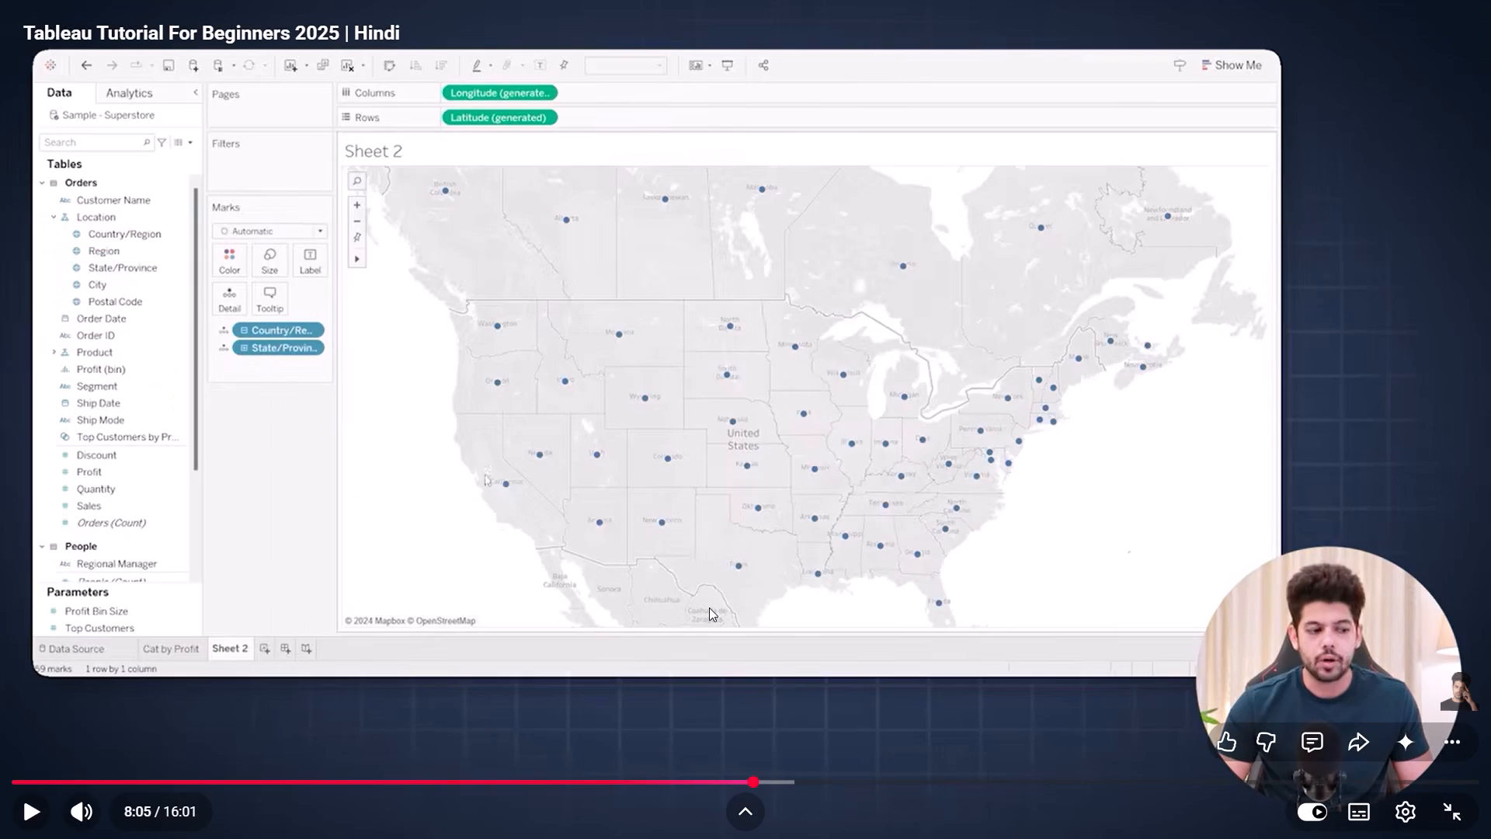
key(Left)
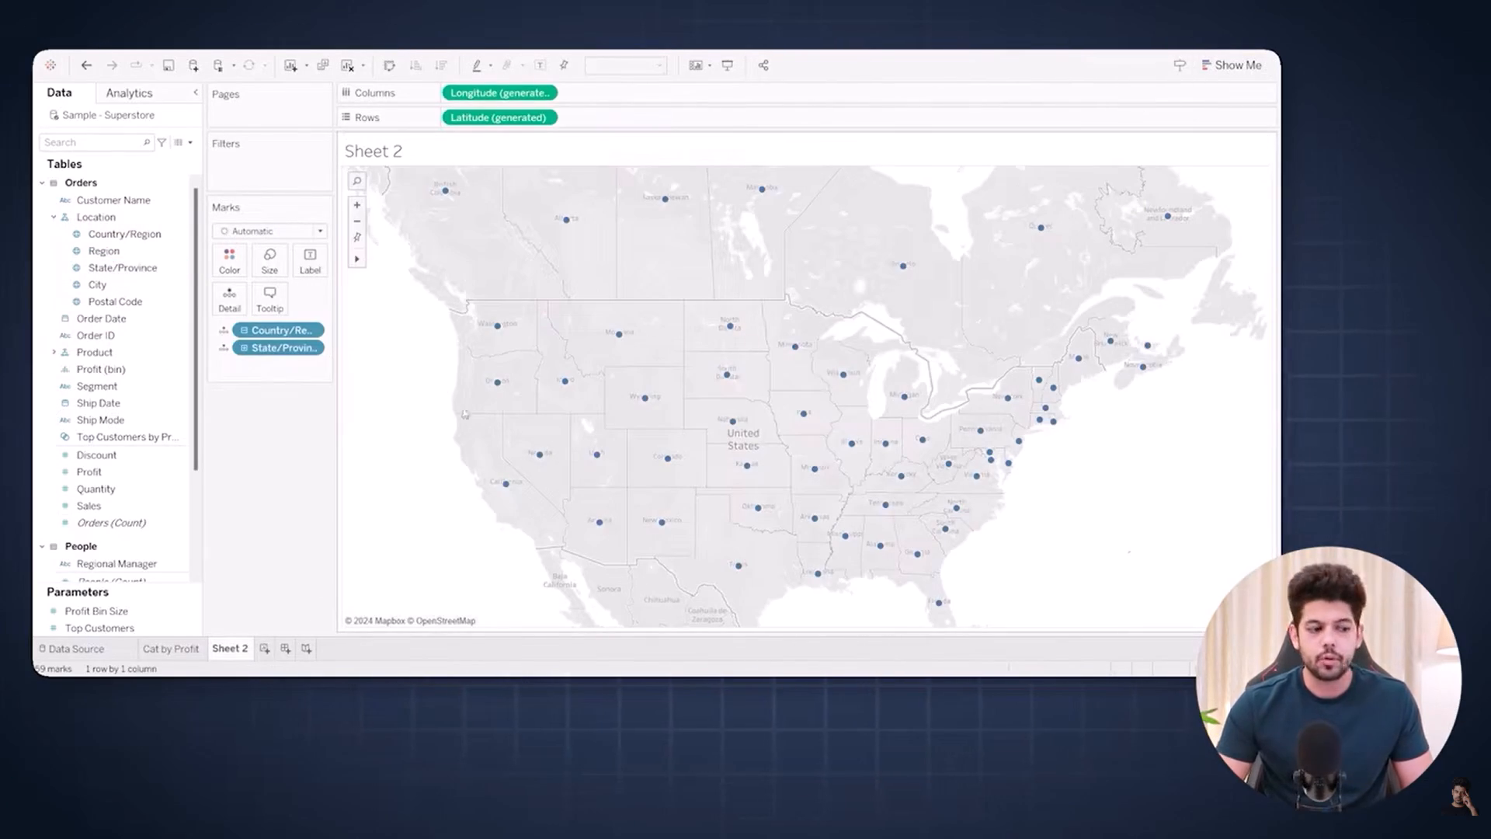
key(space)
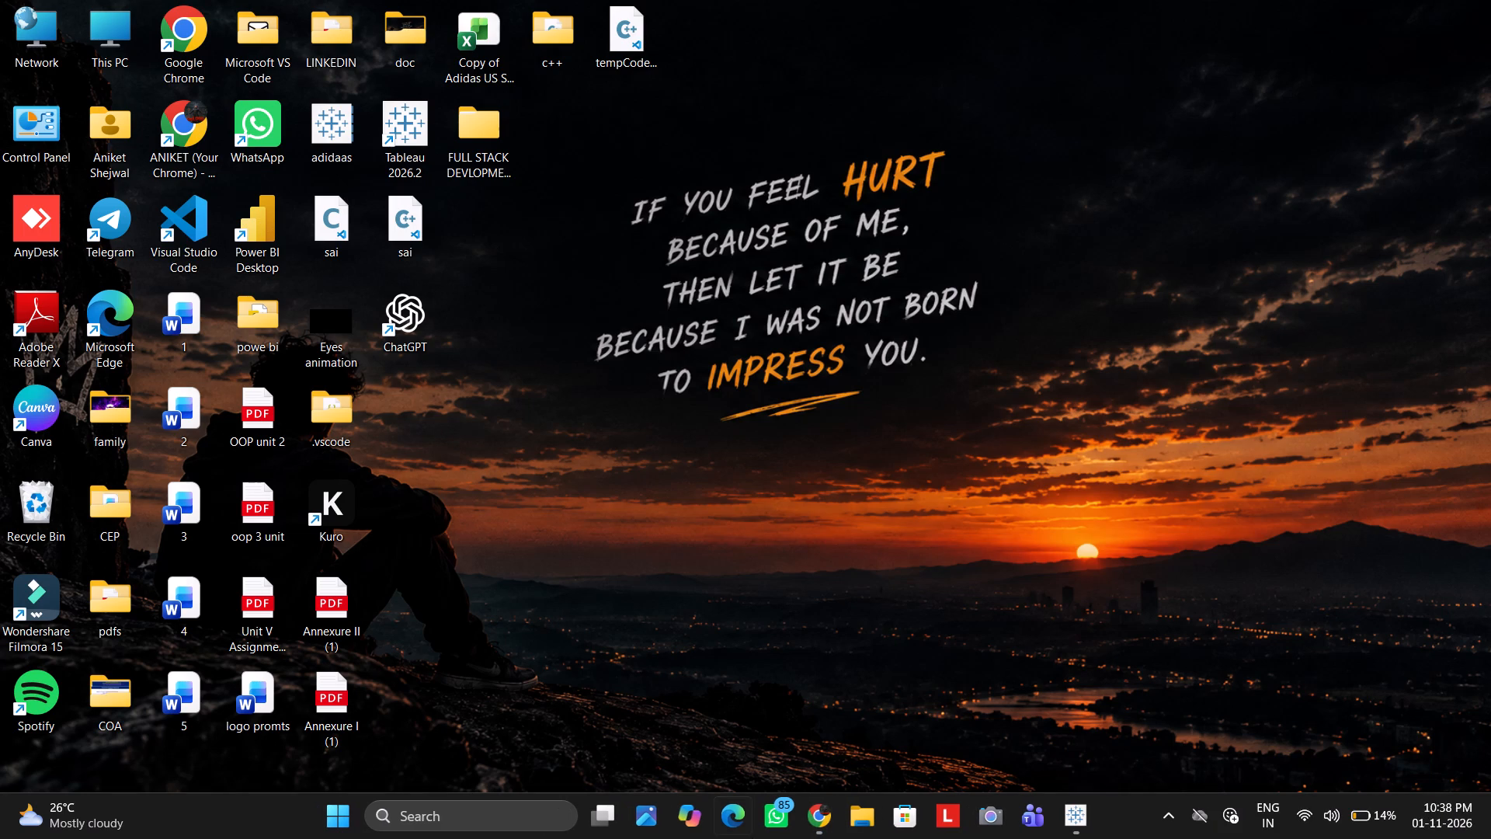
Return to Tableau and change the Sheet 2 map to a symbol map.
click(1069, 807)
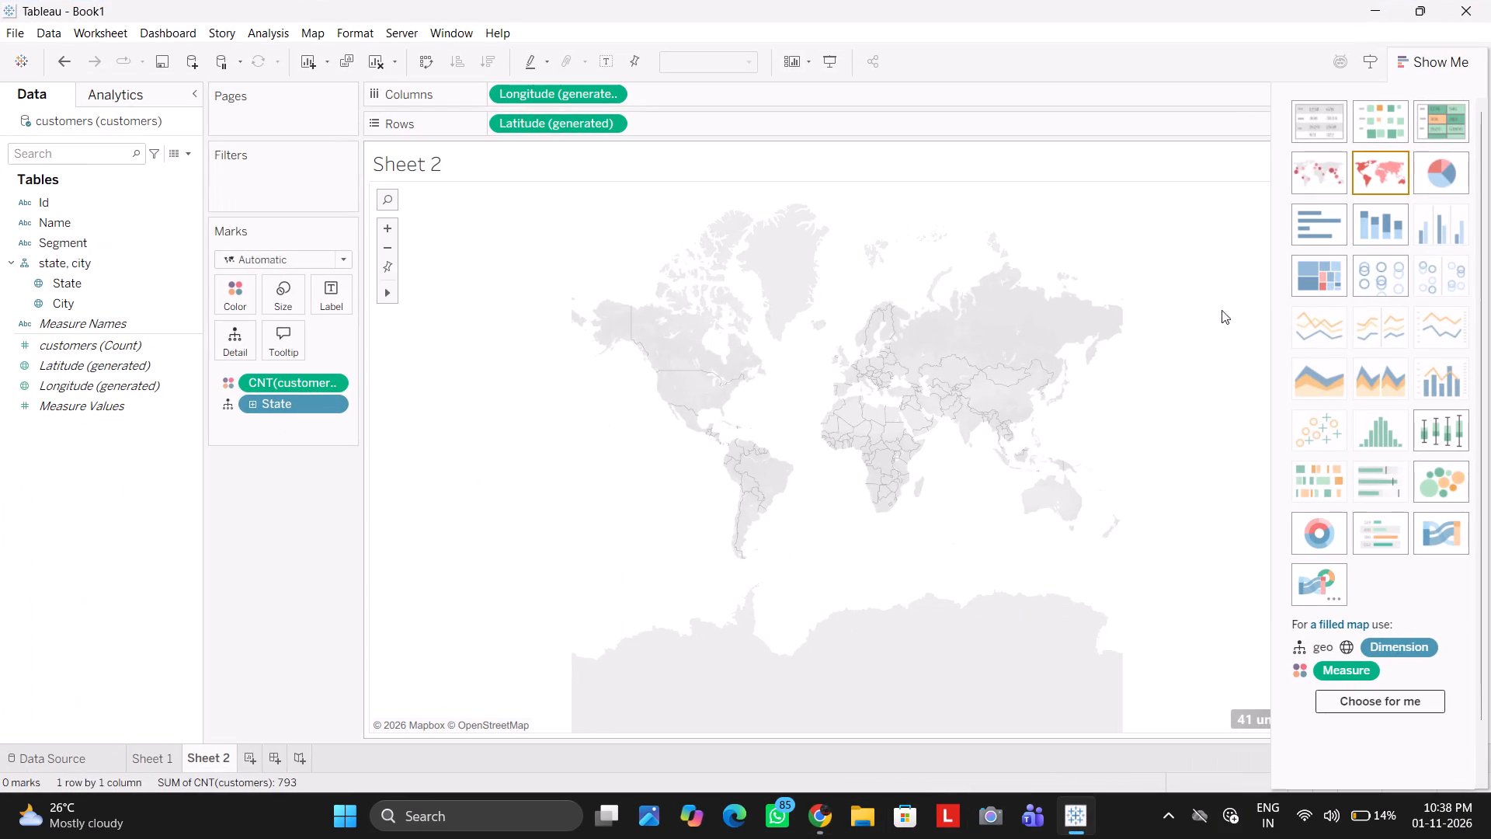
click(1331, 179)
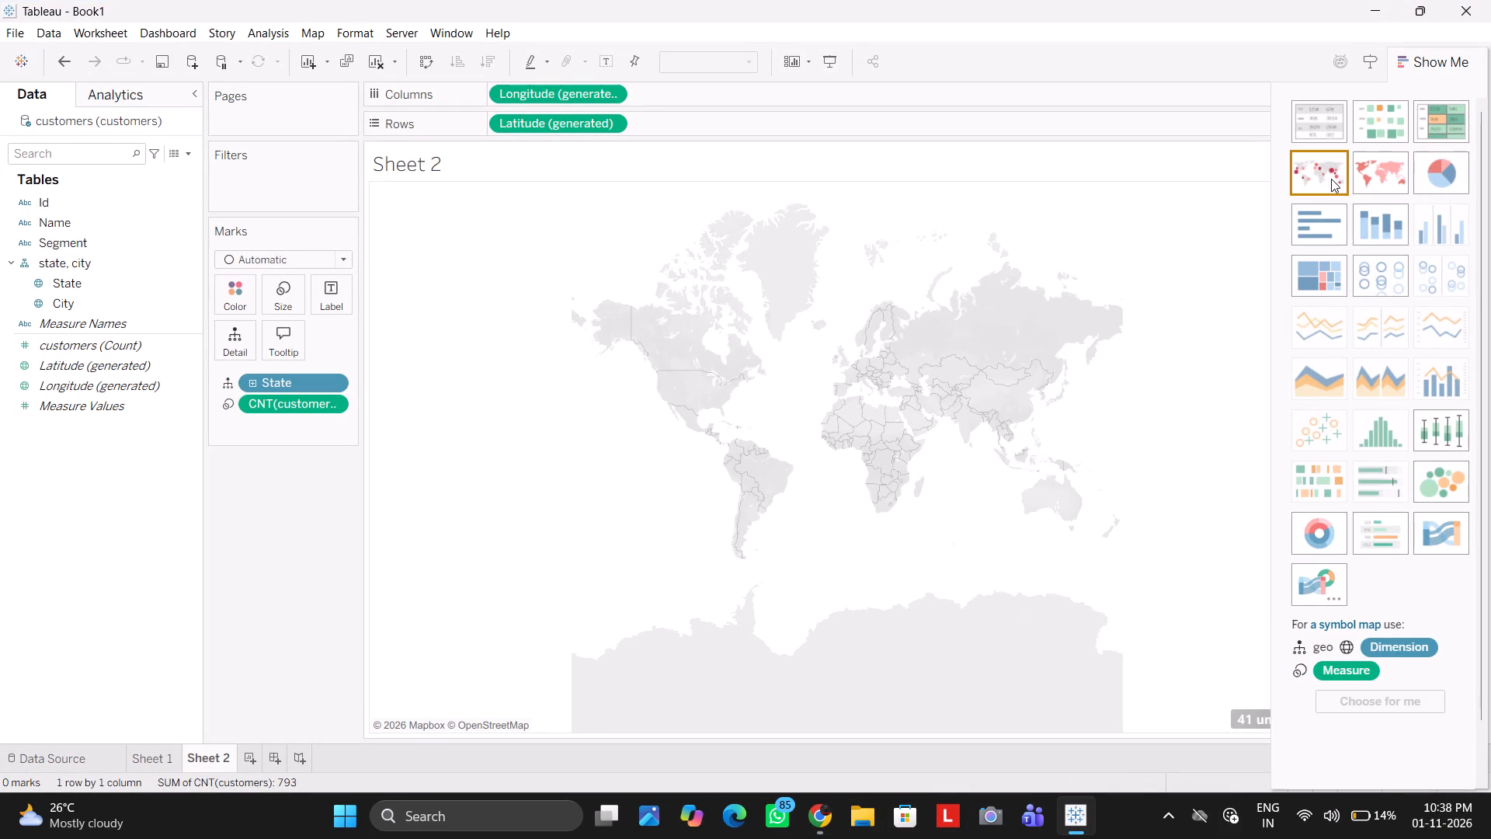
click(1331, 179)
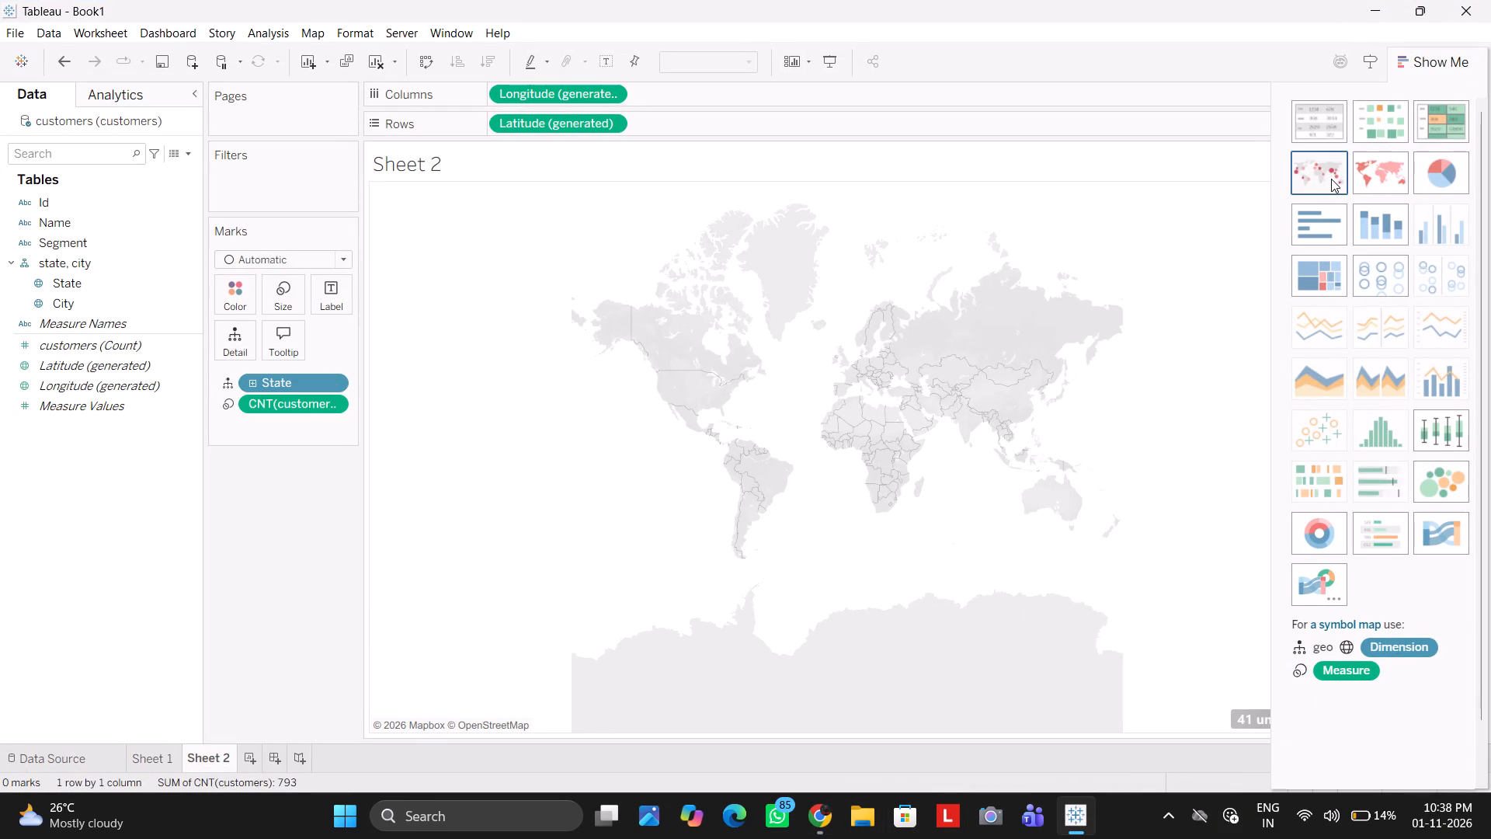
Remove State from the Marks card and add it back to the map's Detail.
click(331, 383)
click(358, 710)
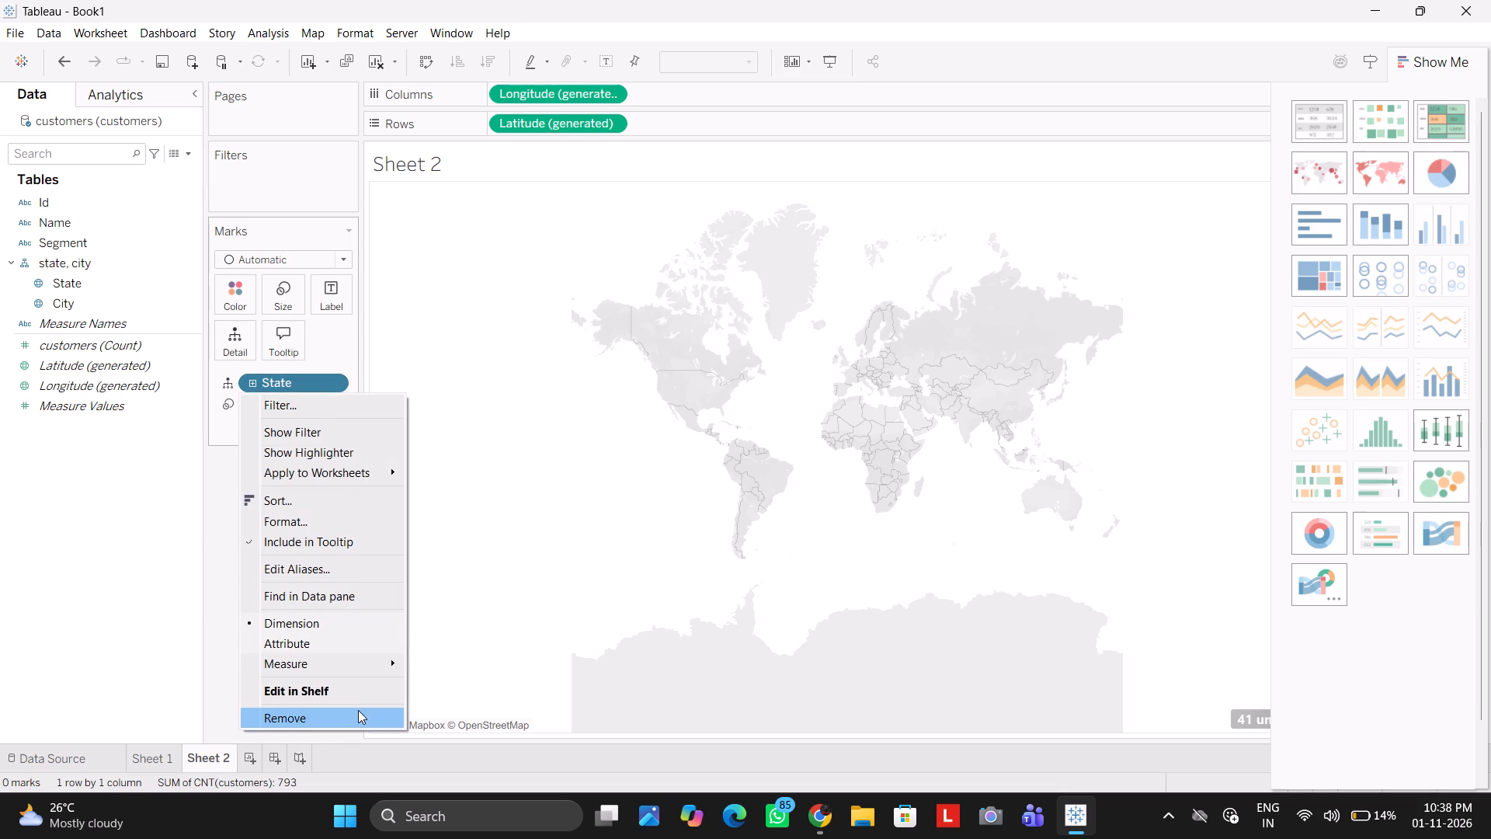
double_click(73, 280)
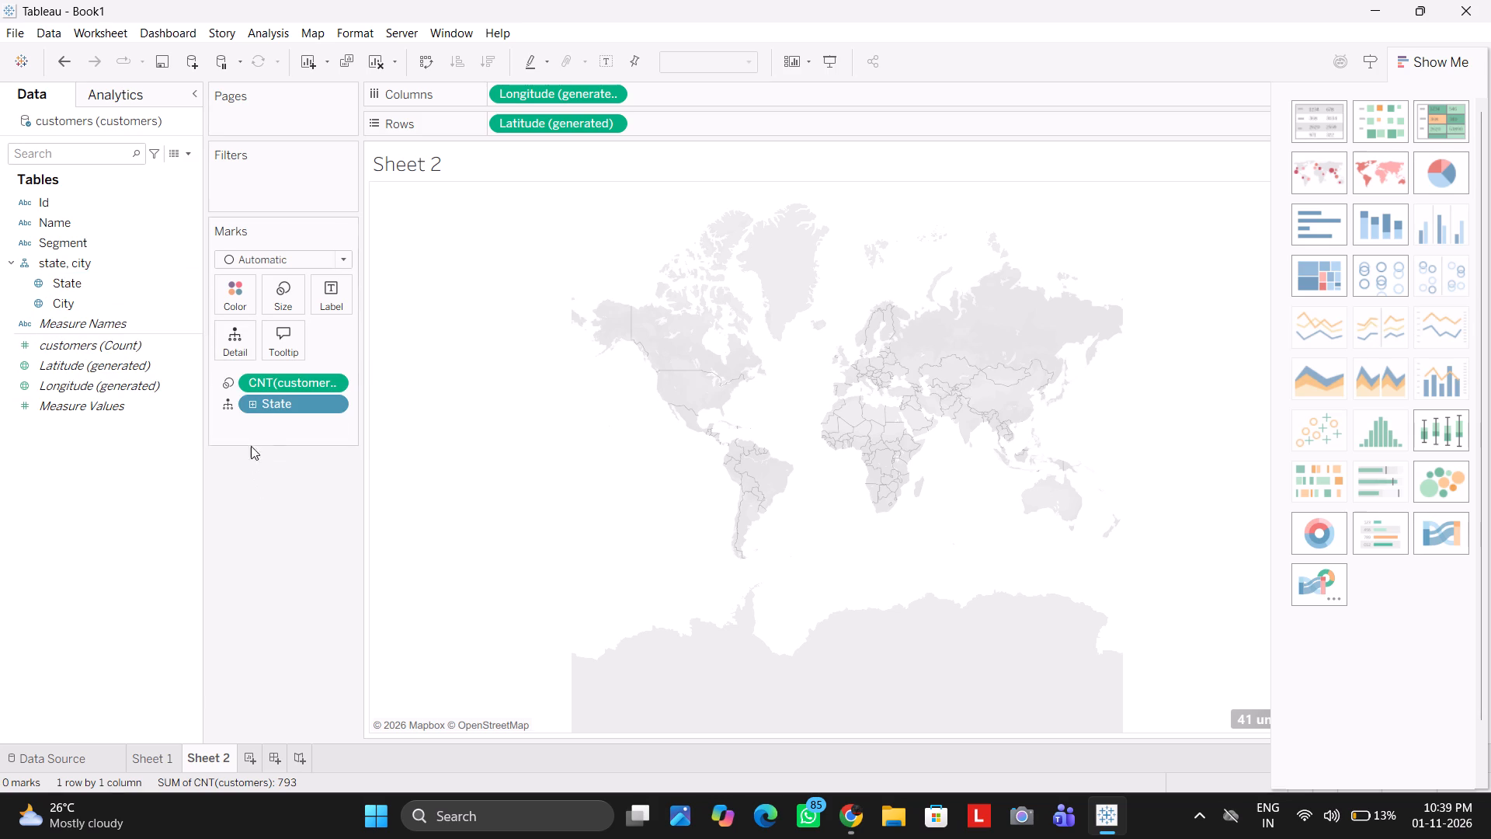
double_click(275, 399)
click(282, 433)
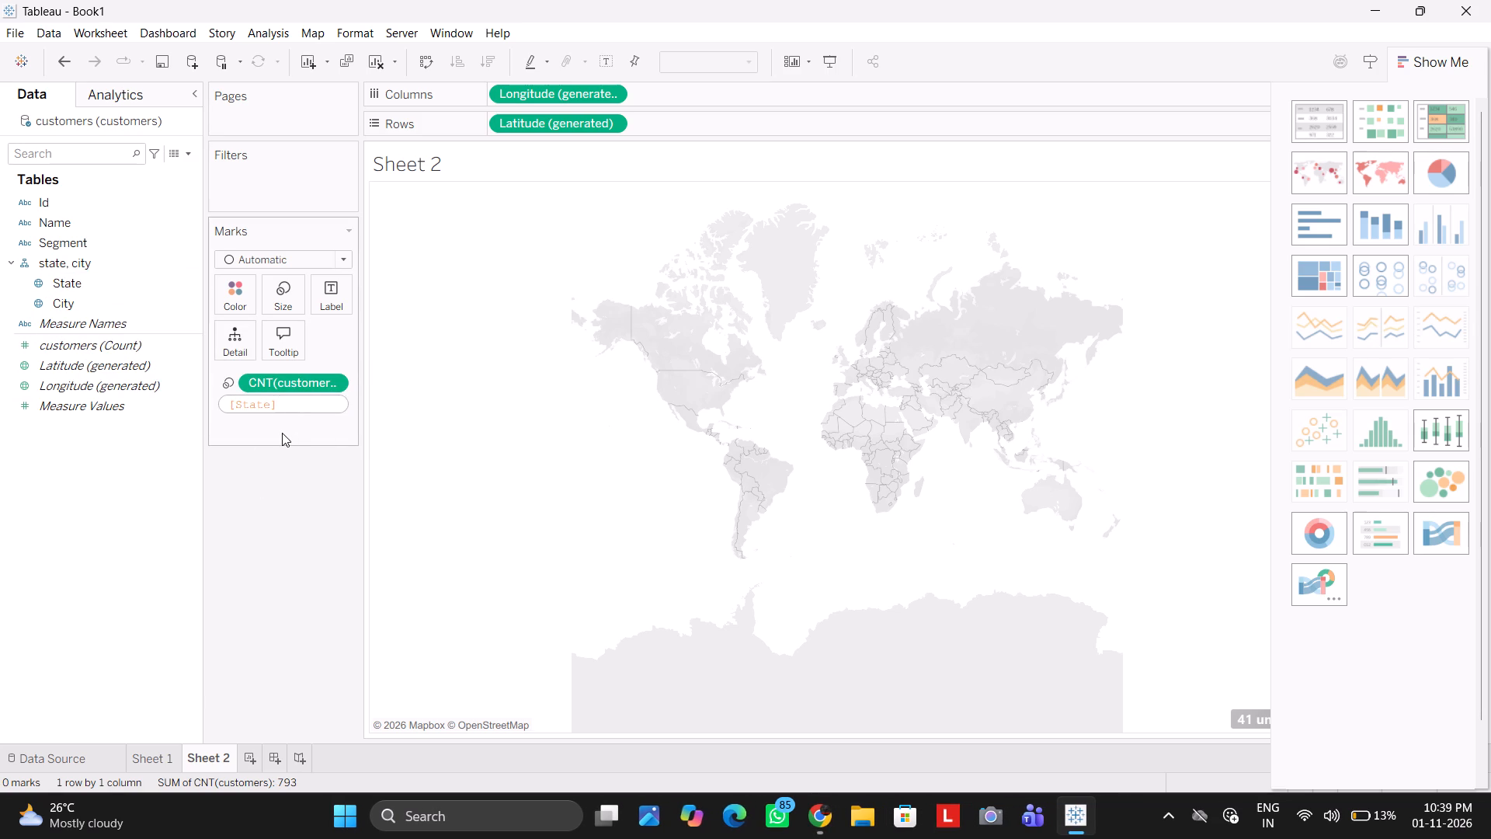
Clear the Marks card by removing the customers count and State.
click(326, 379)
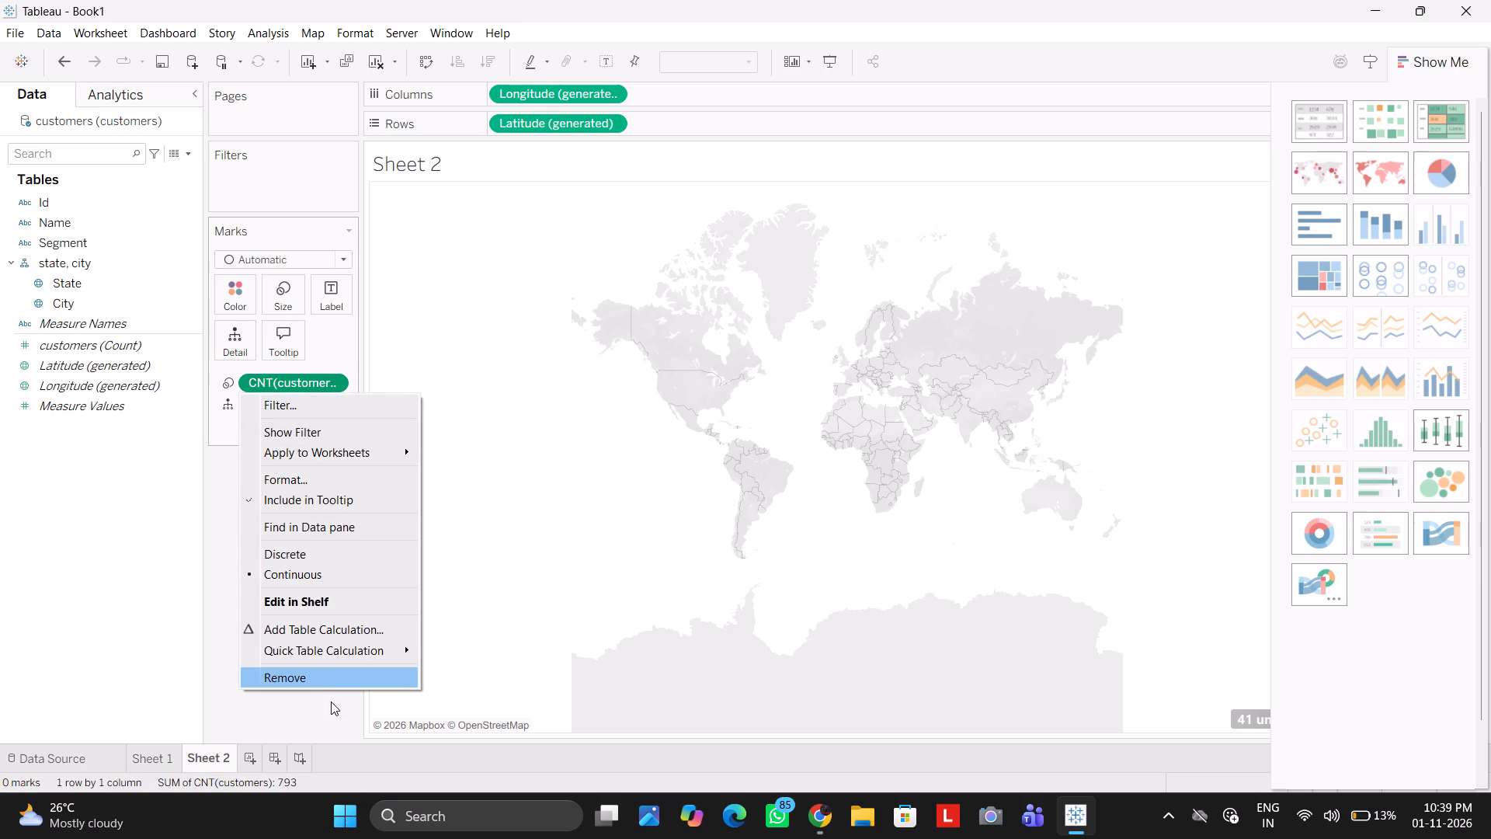
click(328, 673)
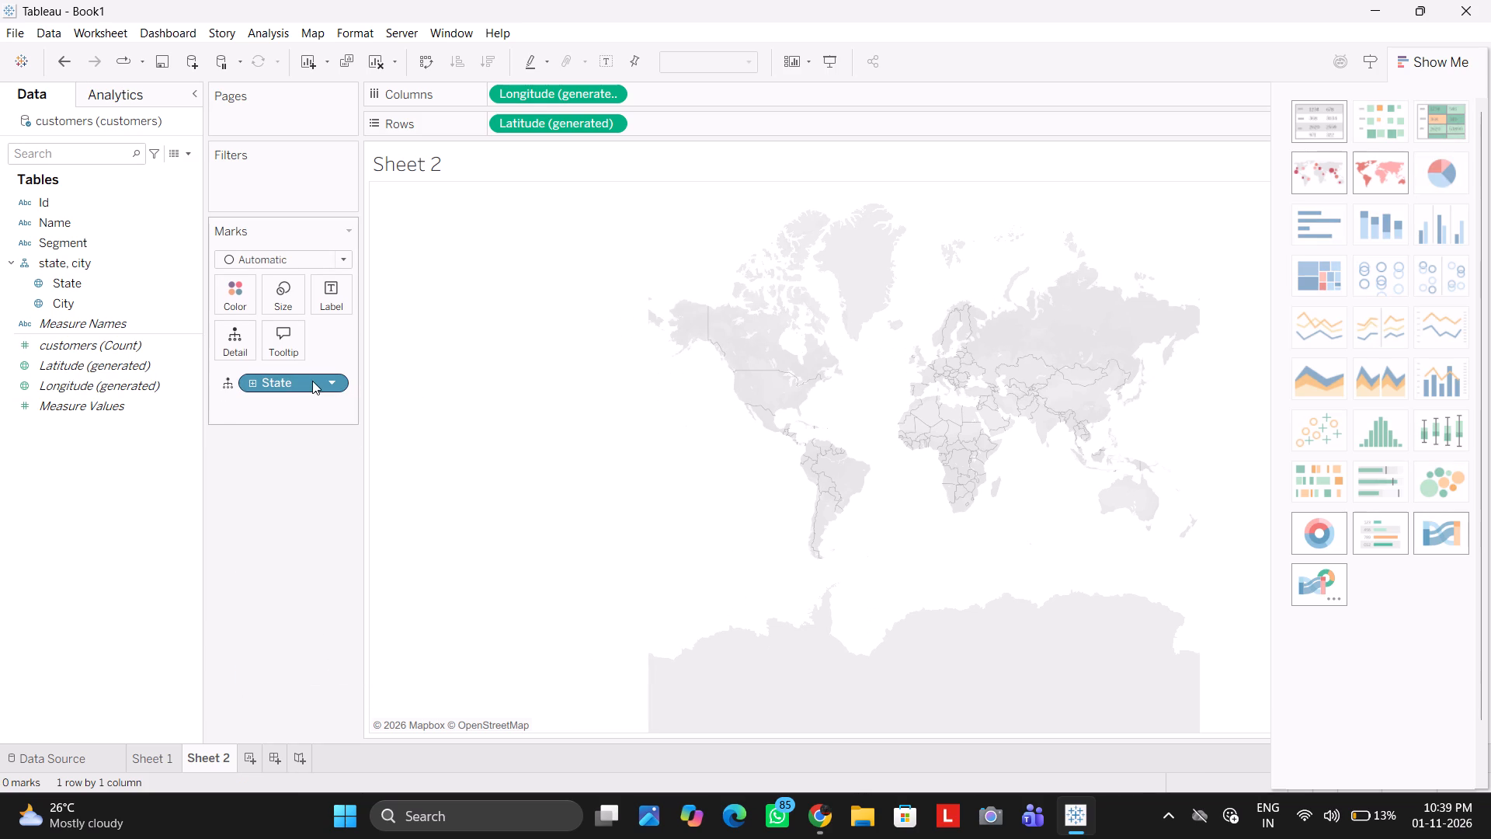
click(328, 382)
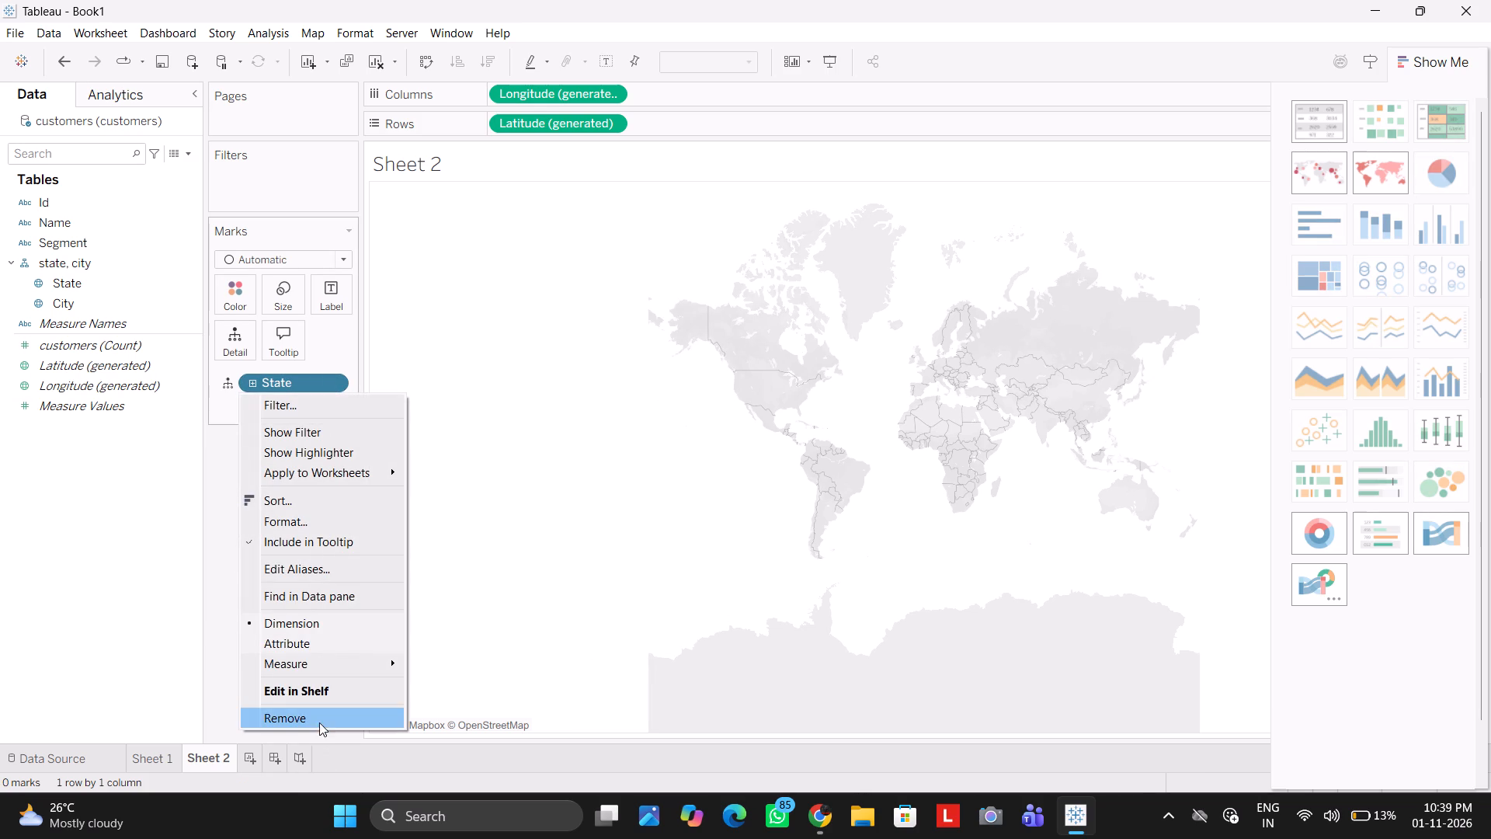
click(323, 705)
click(335, 387)
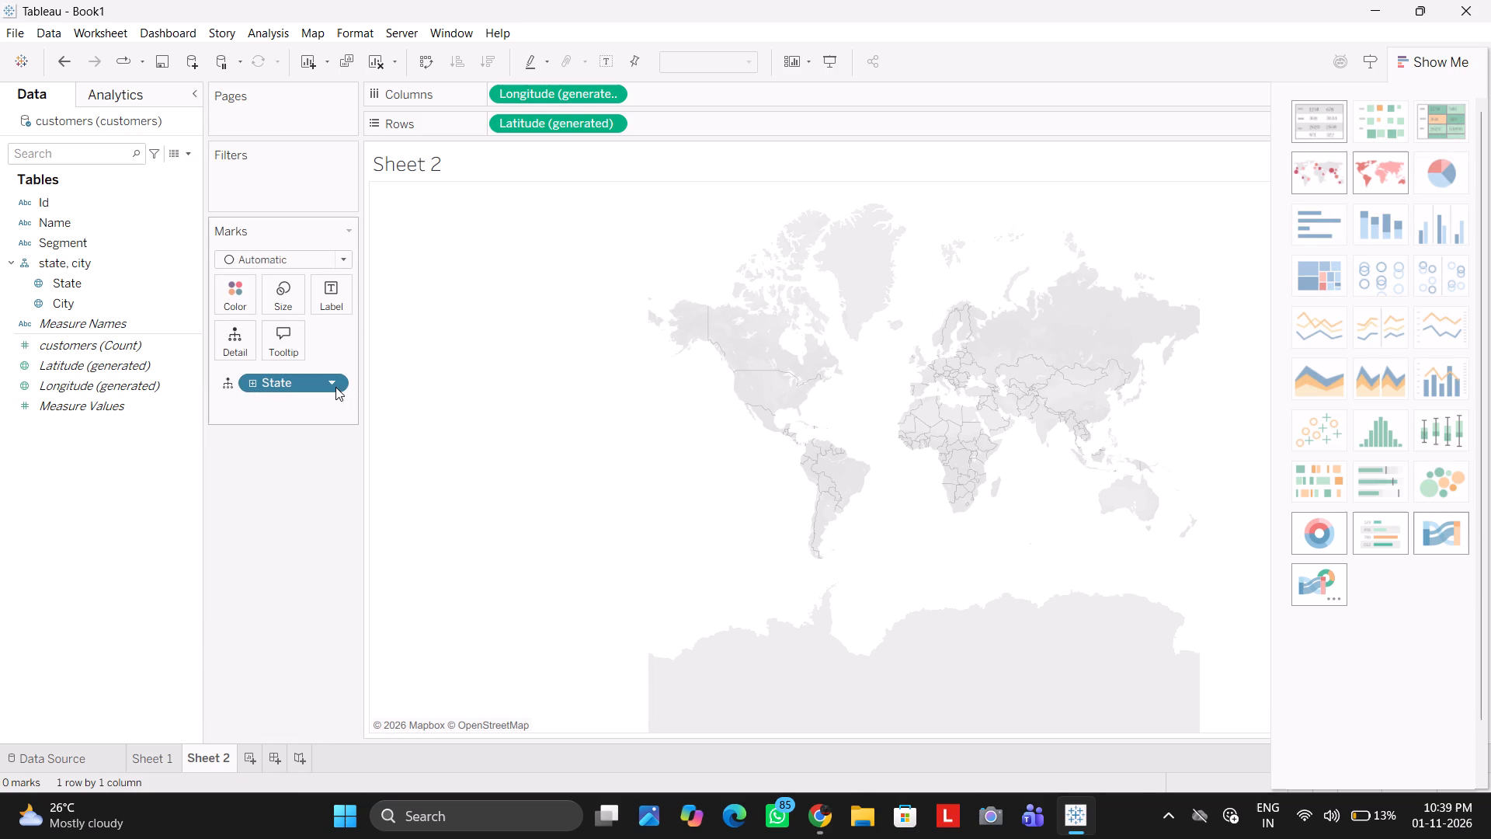
click(293, 710)
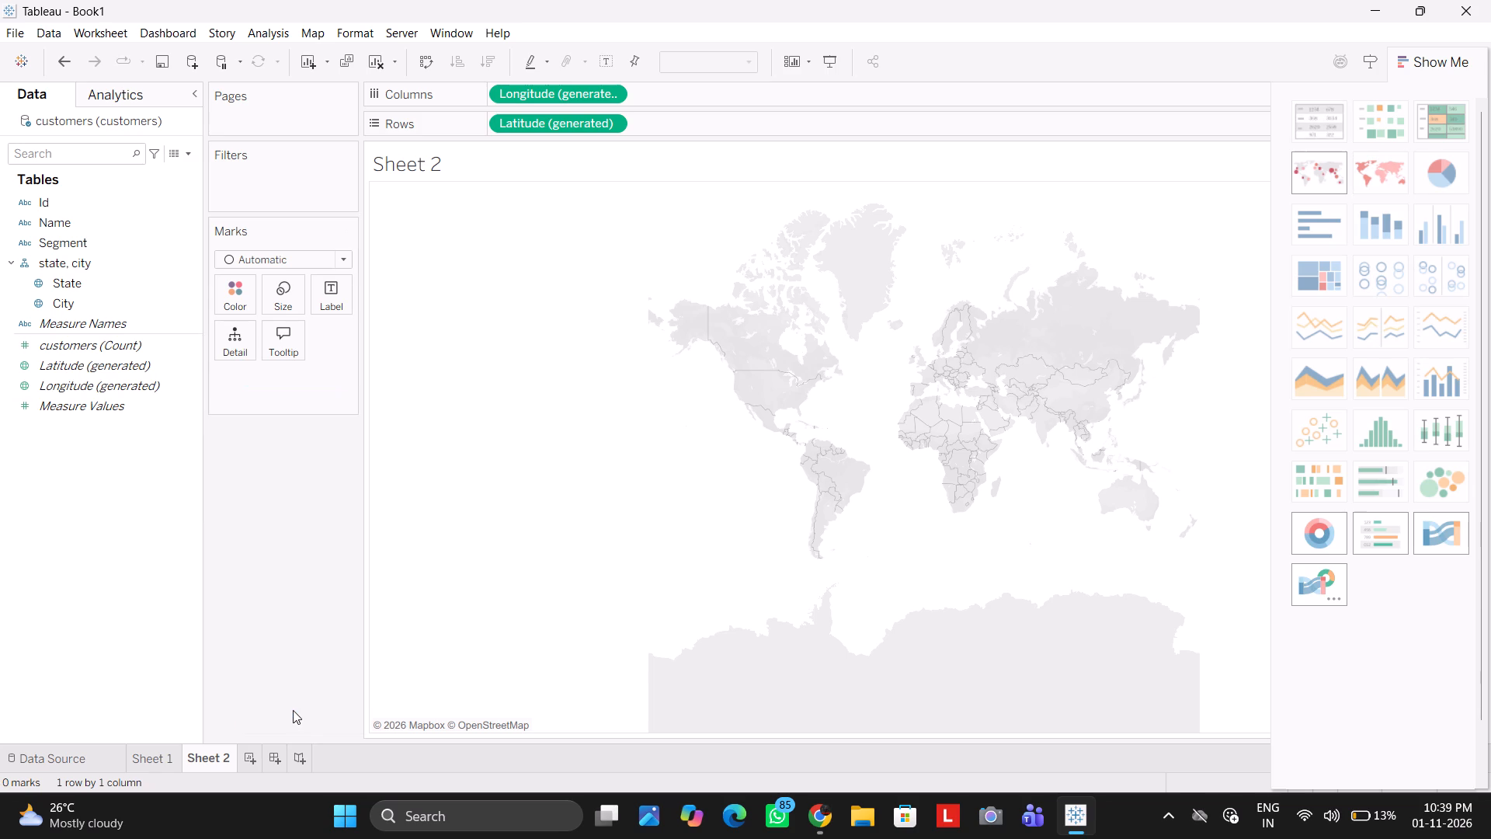
Add City to the map so that State and City are both on Detail.
double_click(82, 298)
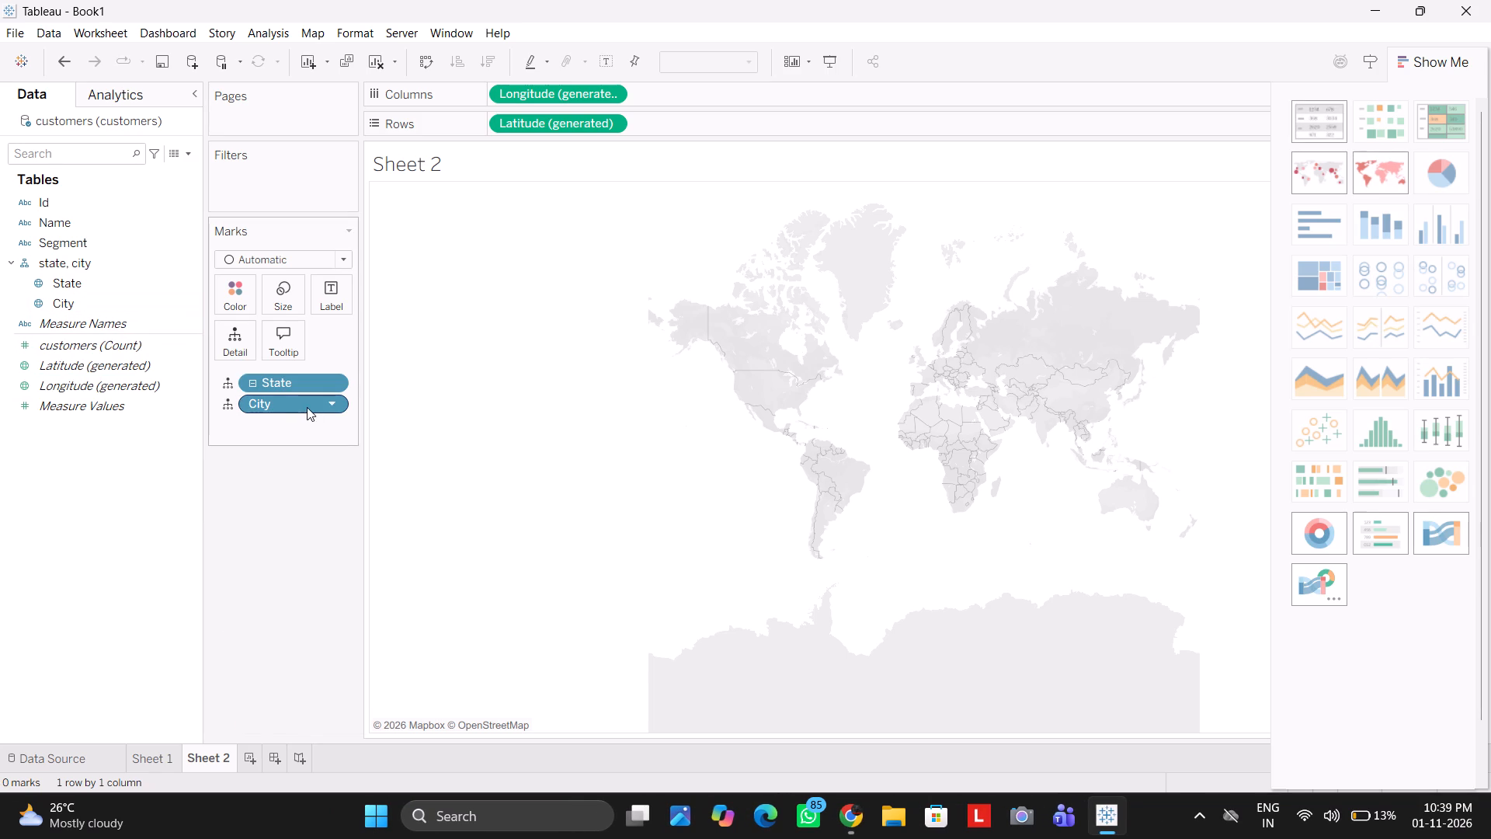
ctrl+scroll(719, 374, down, 5)
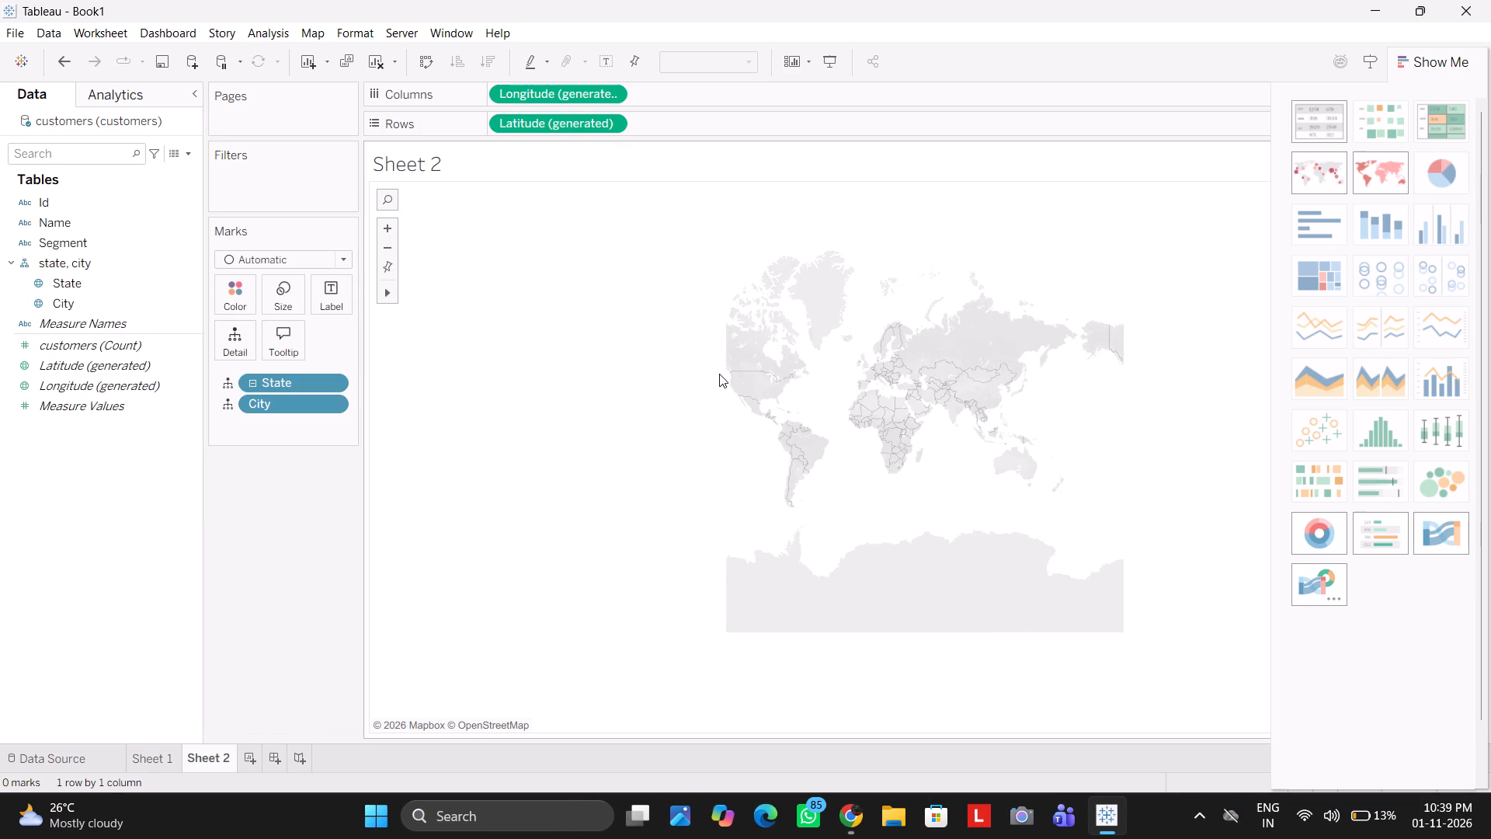
ctrl+scroll(719, 374, up, 13)
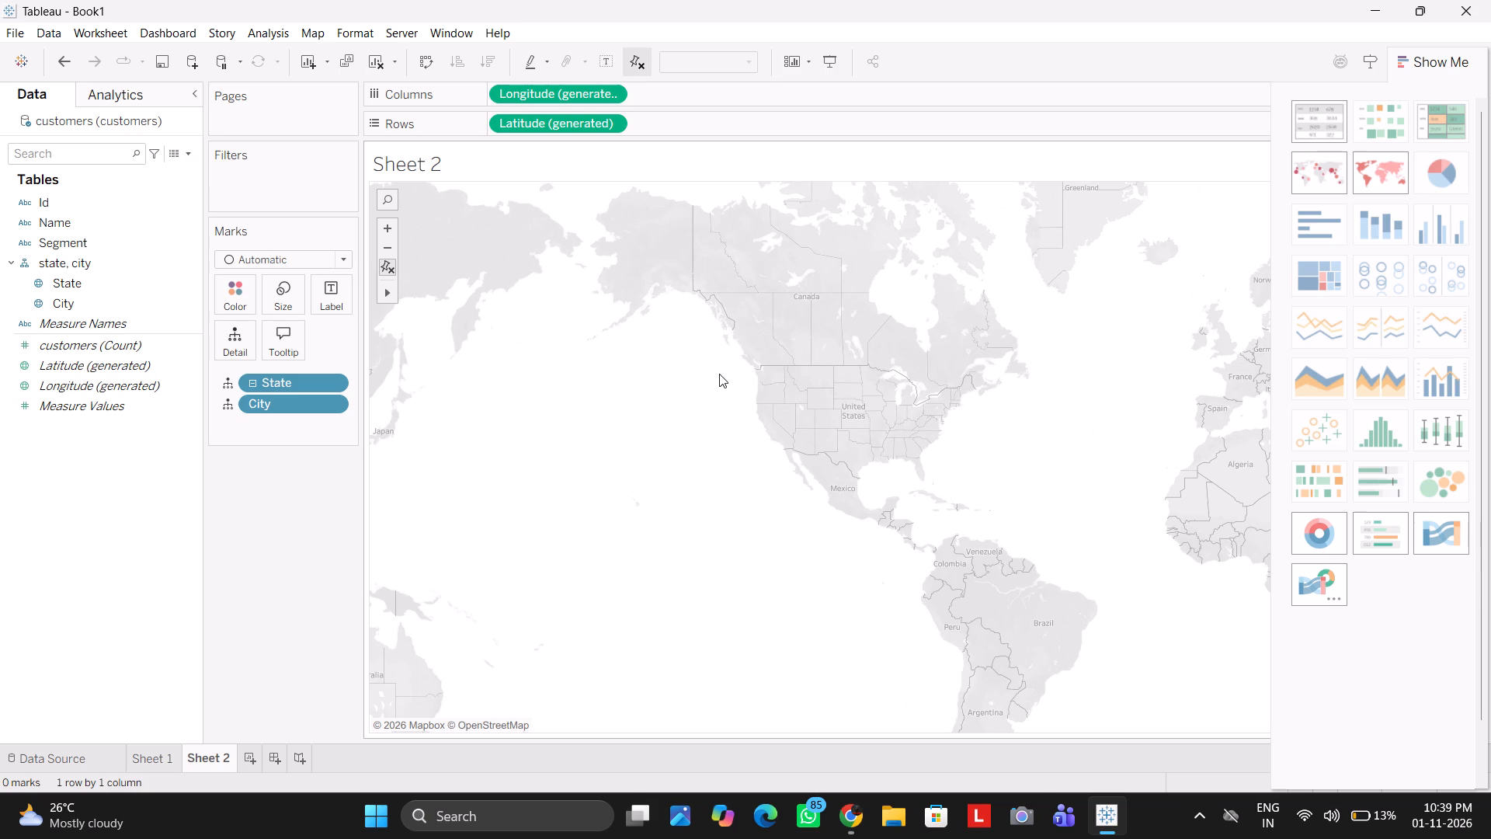
Switch to the tutorial video in Chrome and watch how the state map is coloured by profit.
click(837, 806)
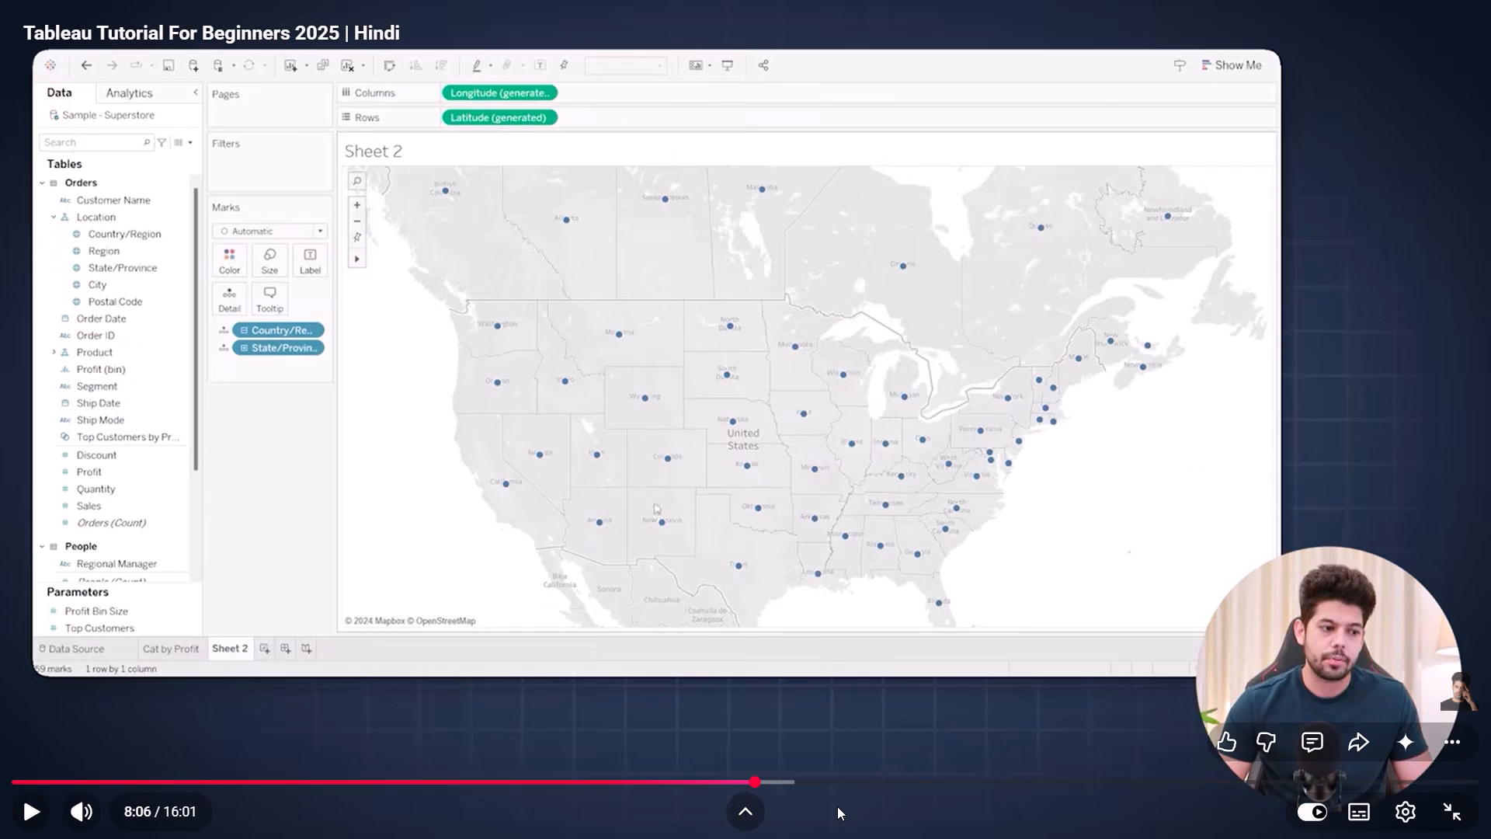
click(673, 472)
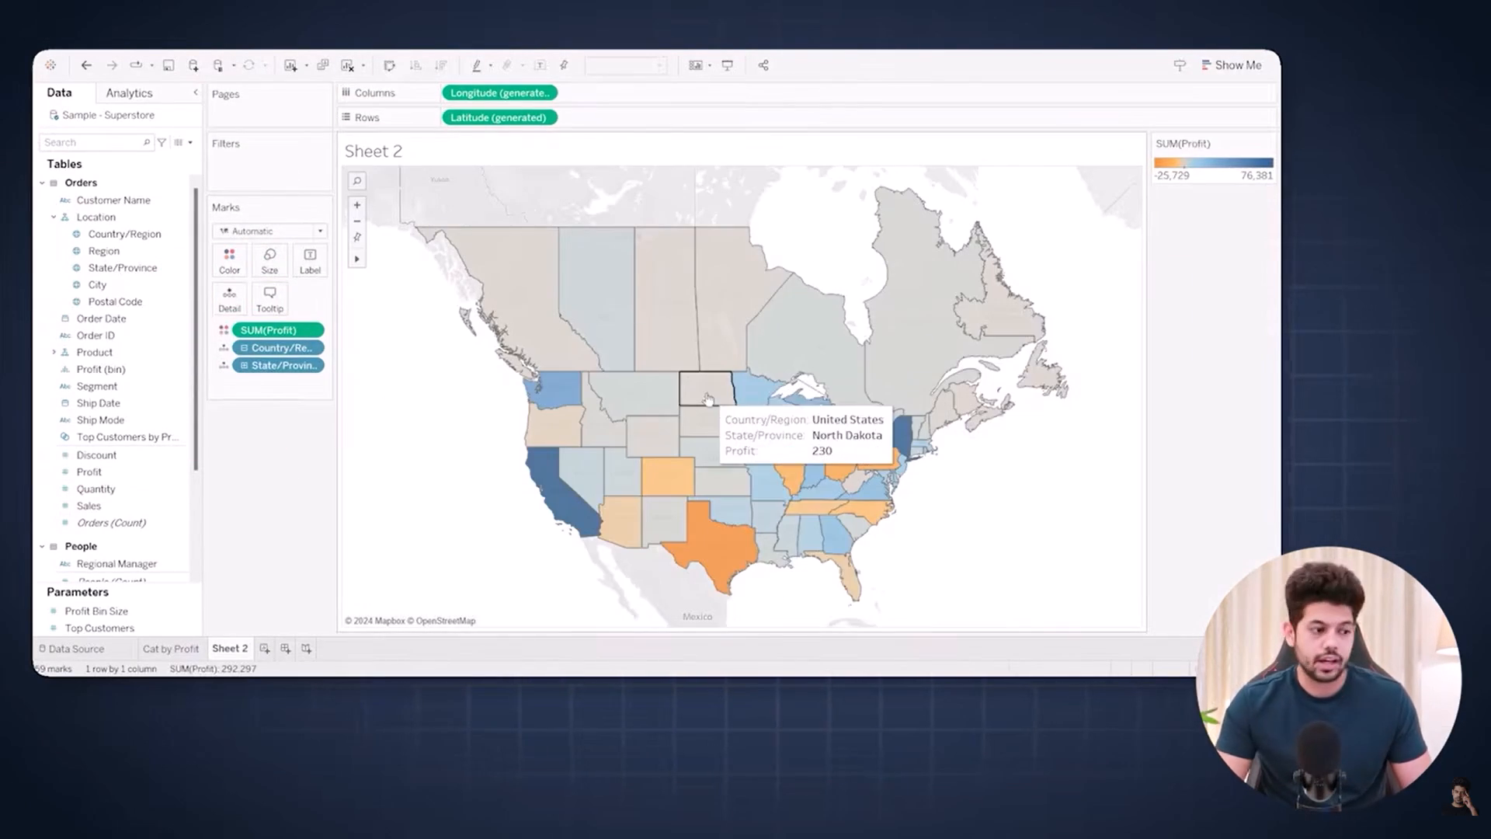
click(604, 319)
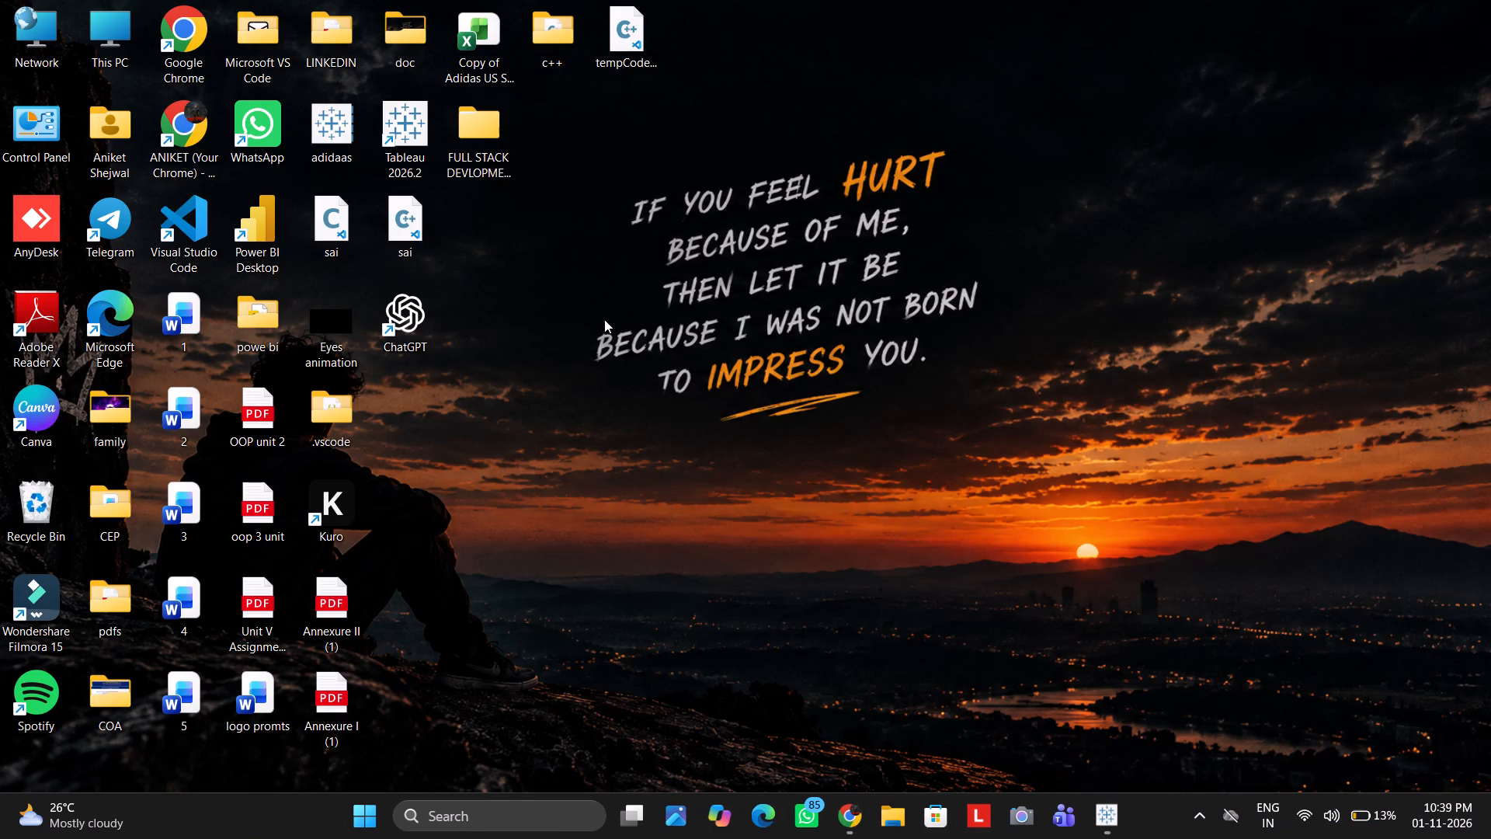
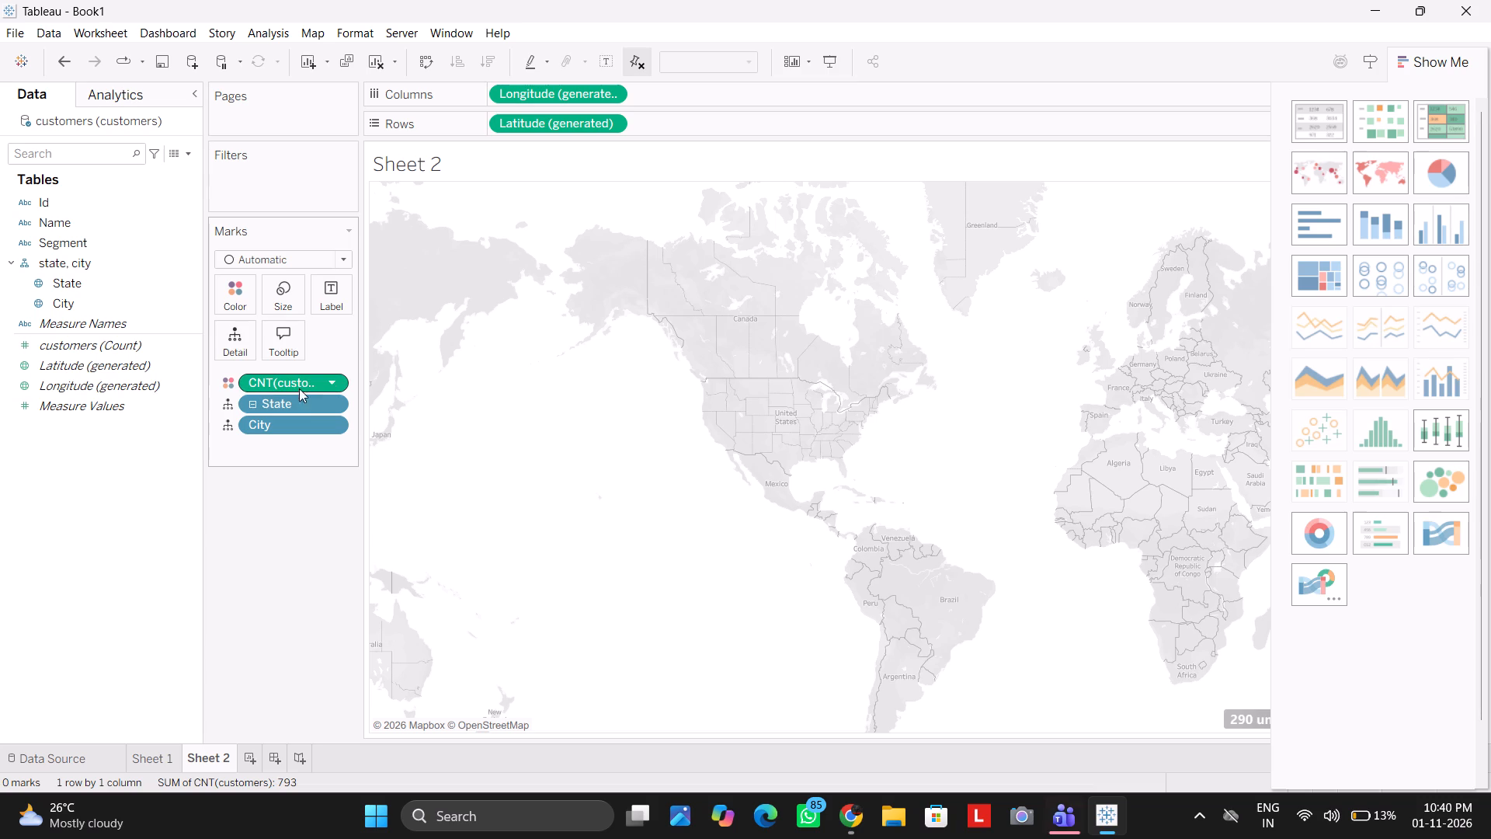
Change the end colour of the customers count's colour range from the Dark Palette to light yellow.
click(245, 296)
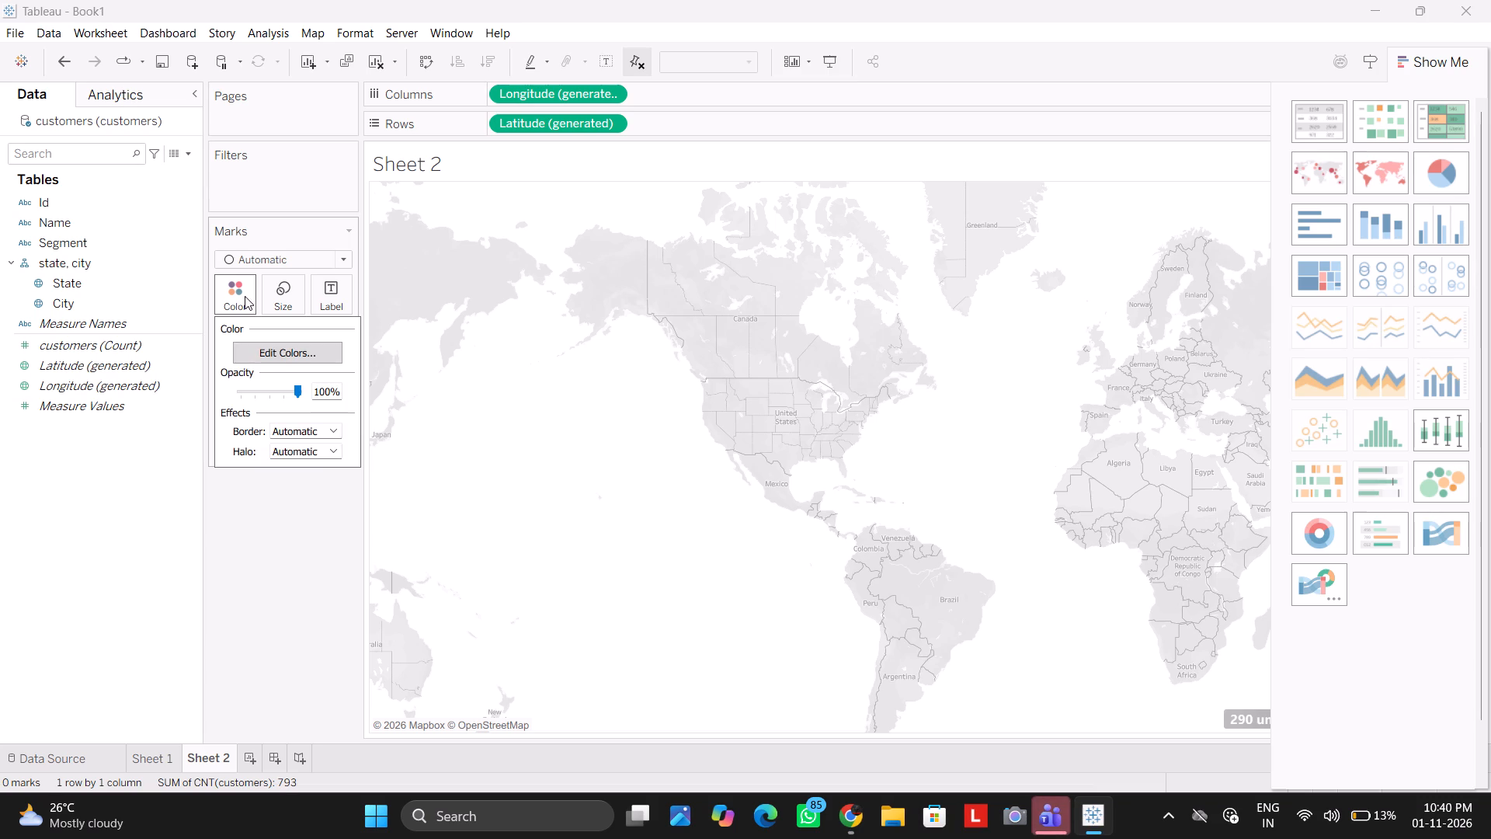
drag(336, 472, 313, 383)
click(313, 383)
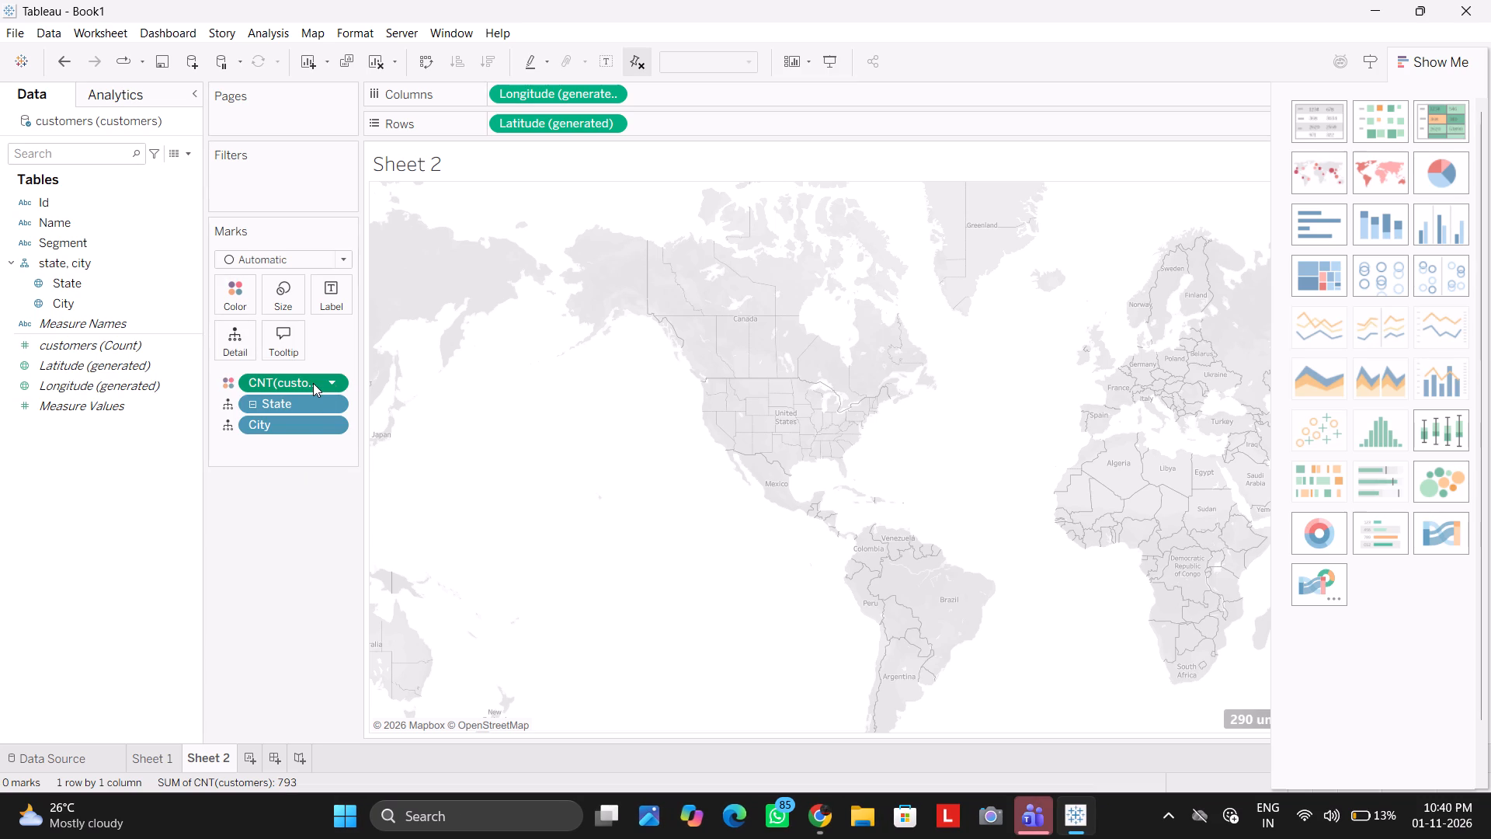
right_click(225, 284)
click(234, 294)
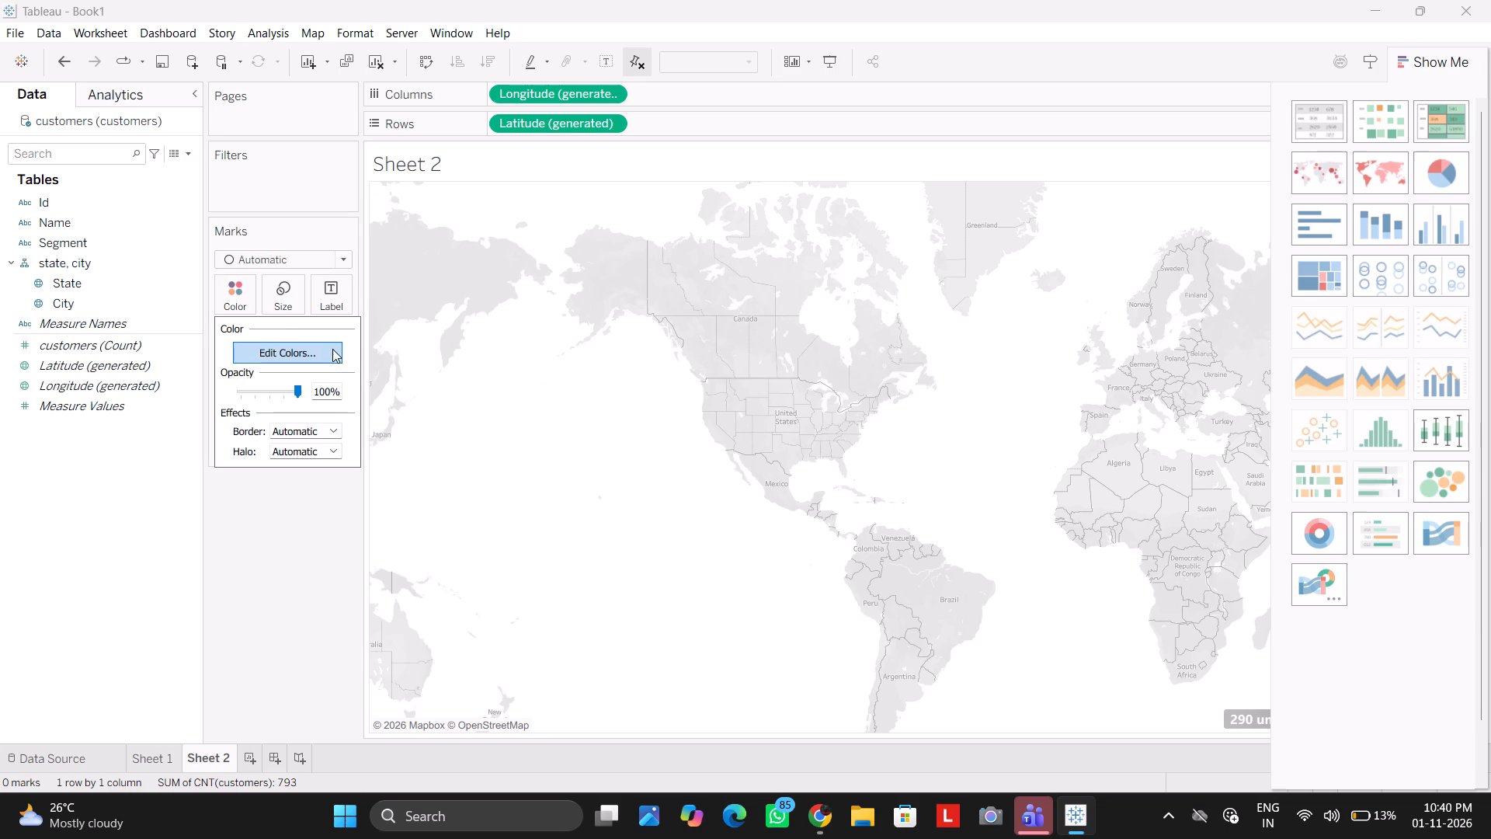
click(332, 349)
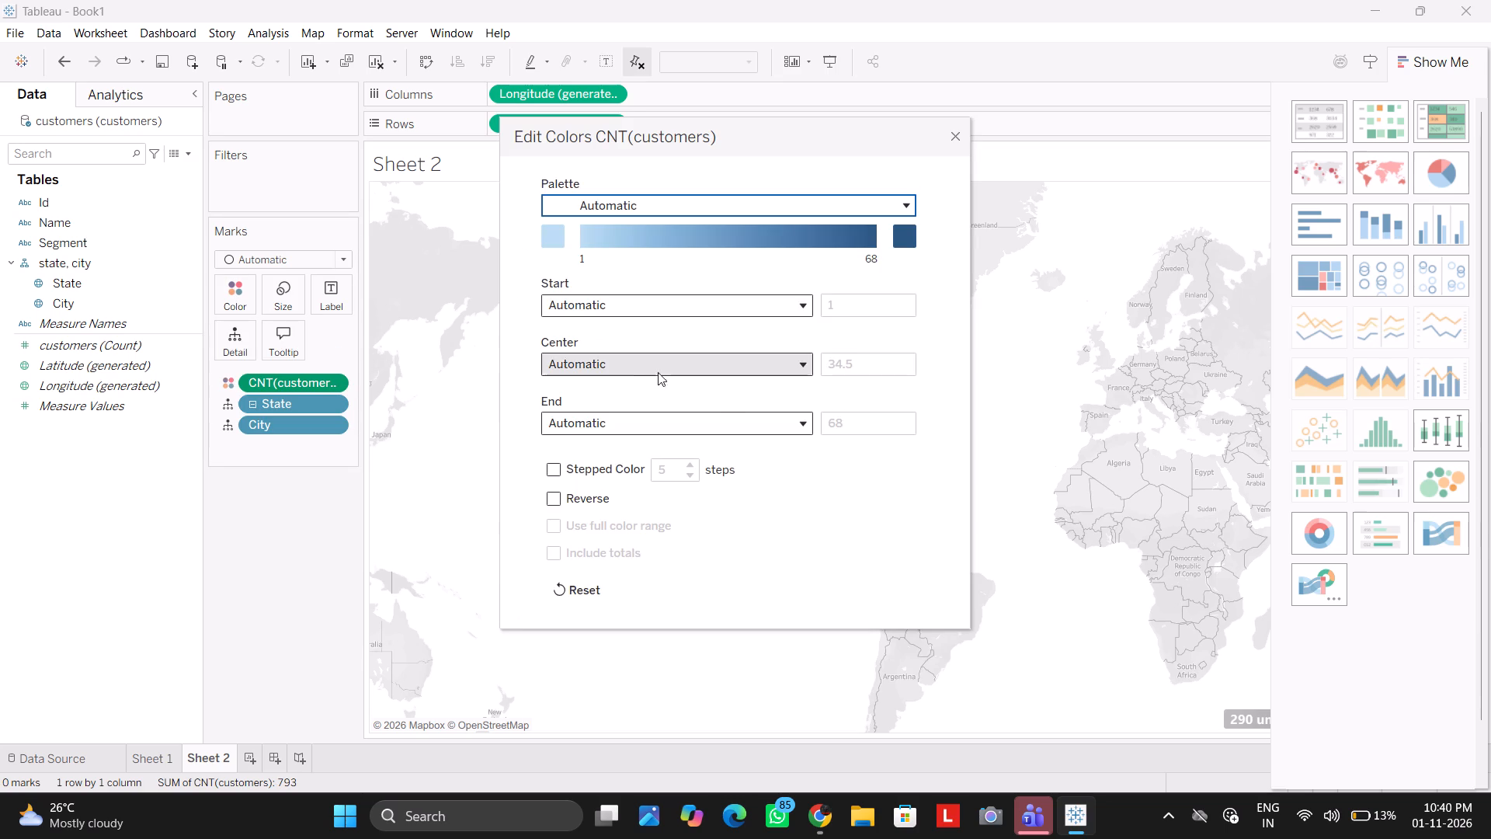
click(908, 233)
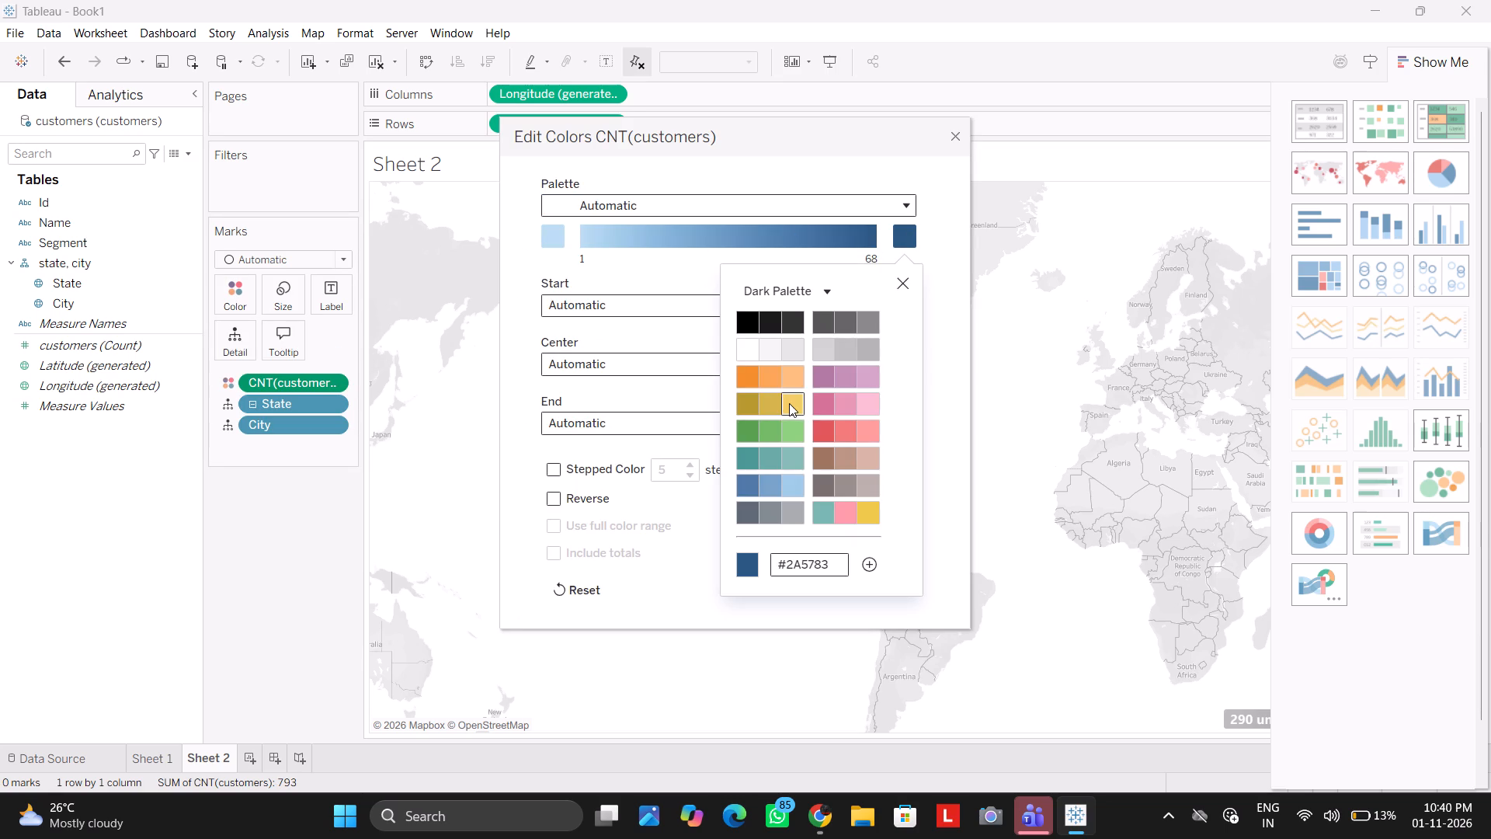
click(789, 403)
click(702, 538)
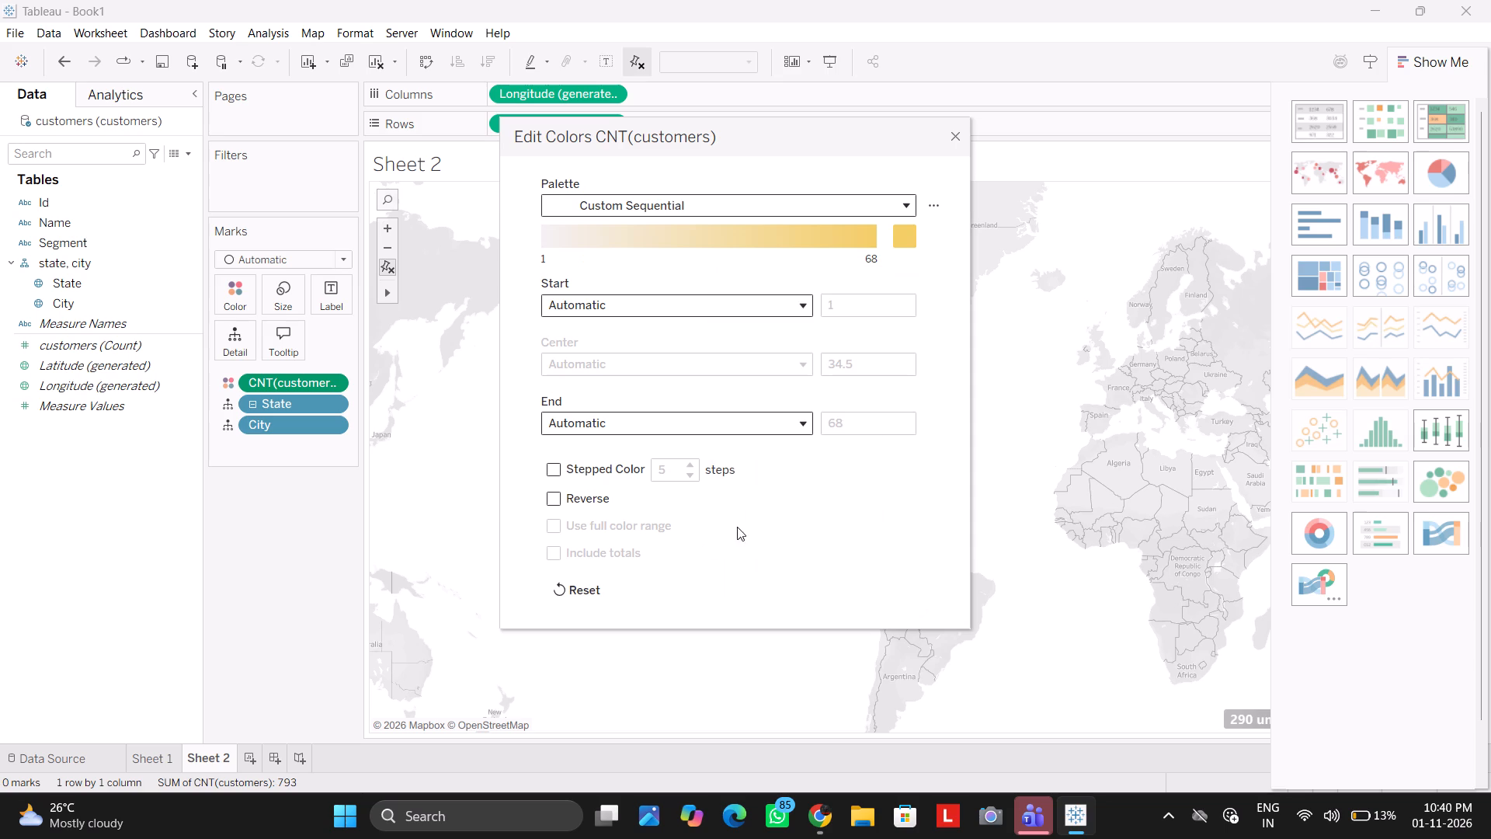
click(573, 660)
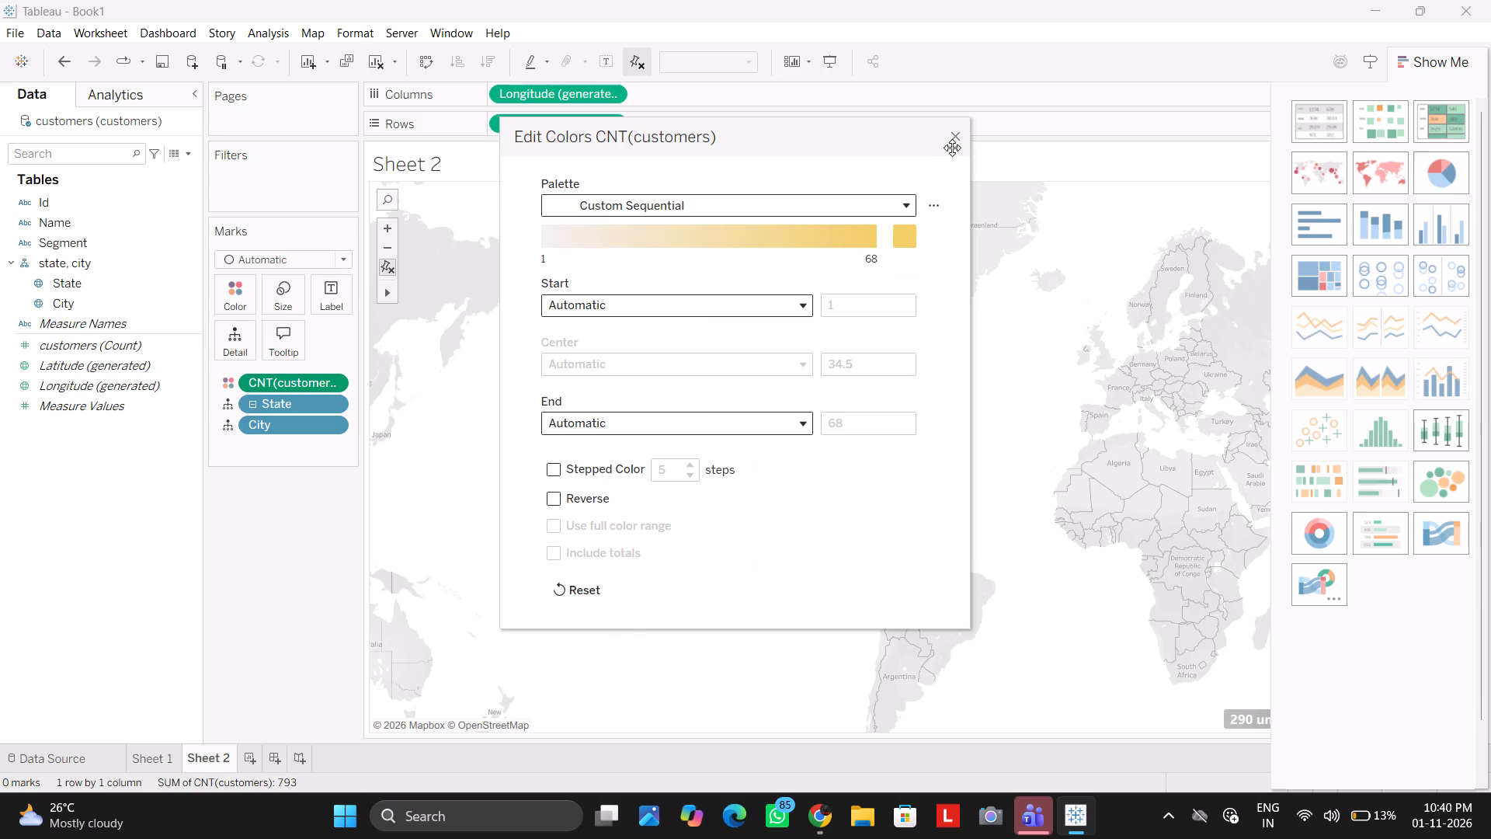
click(954, 140)
Examine the map at different zoom levels around North America to check whether any coloured marks are drawn.
scroll(868, 421, left, 3)
ctrl+scroll(868, 421, down, 6)
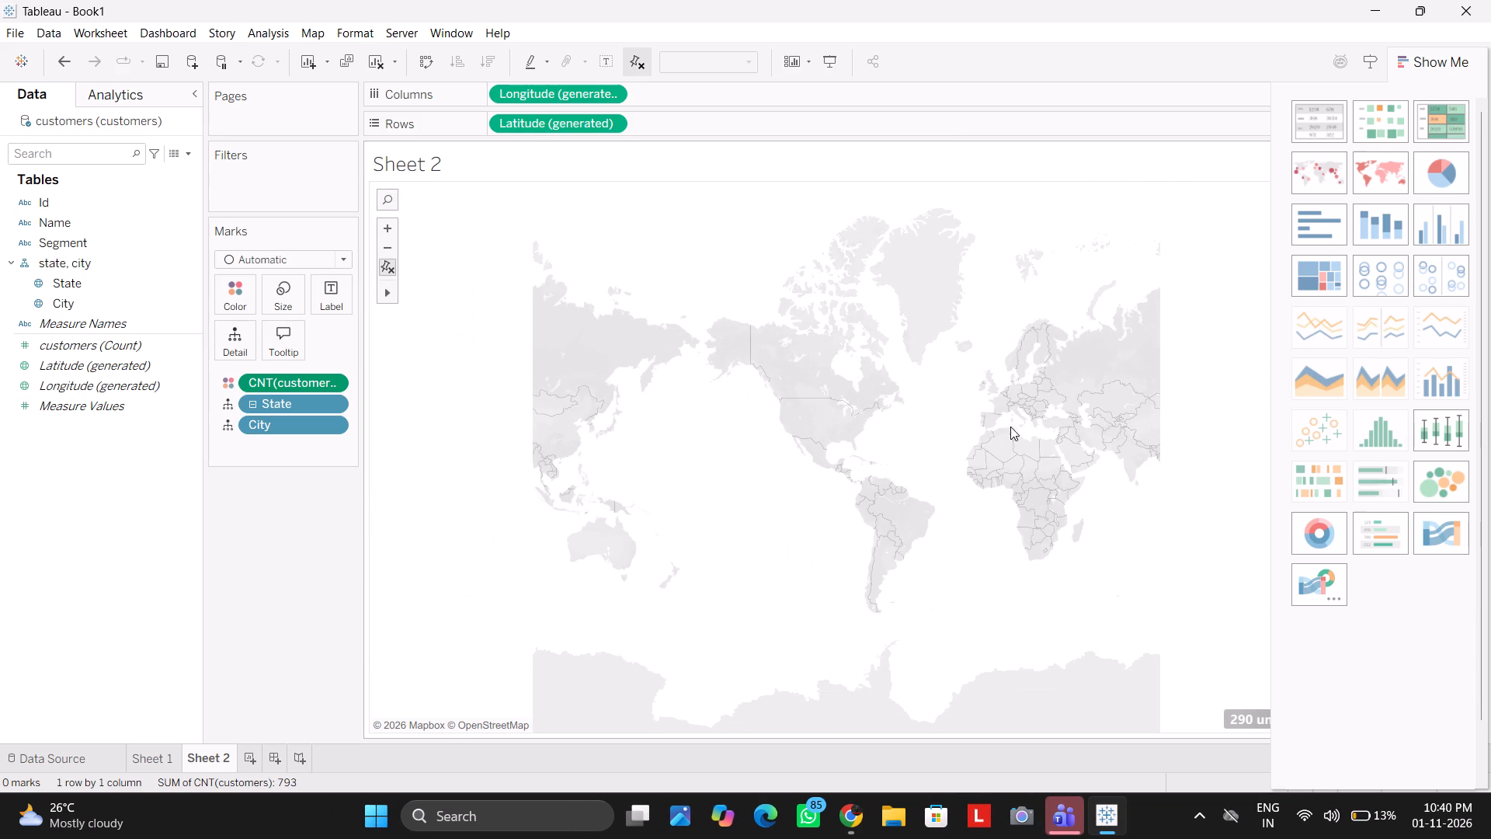
ctrl+scroll(1027, 433, up, 10)
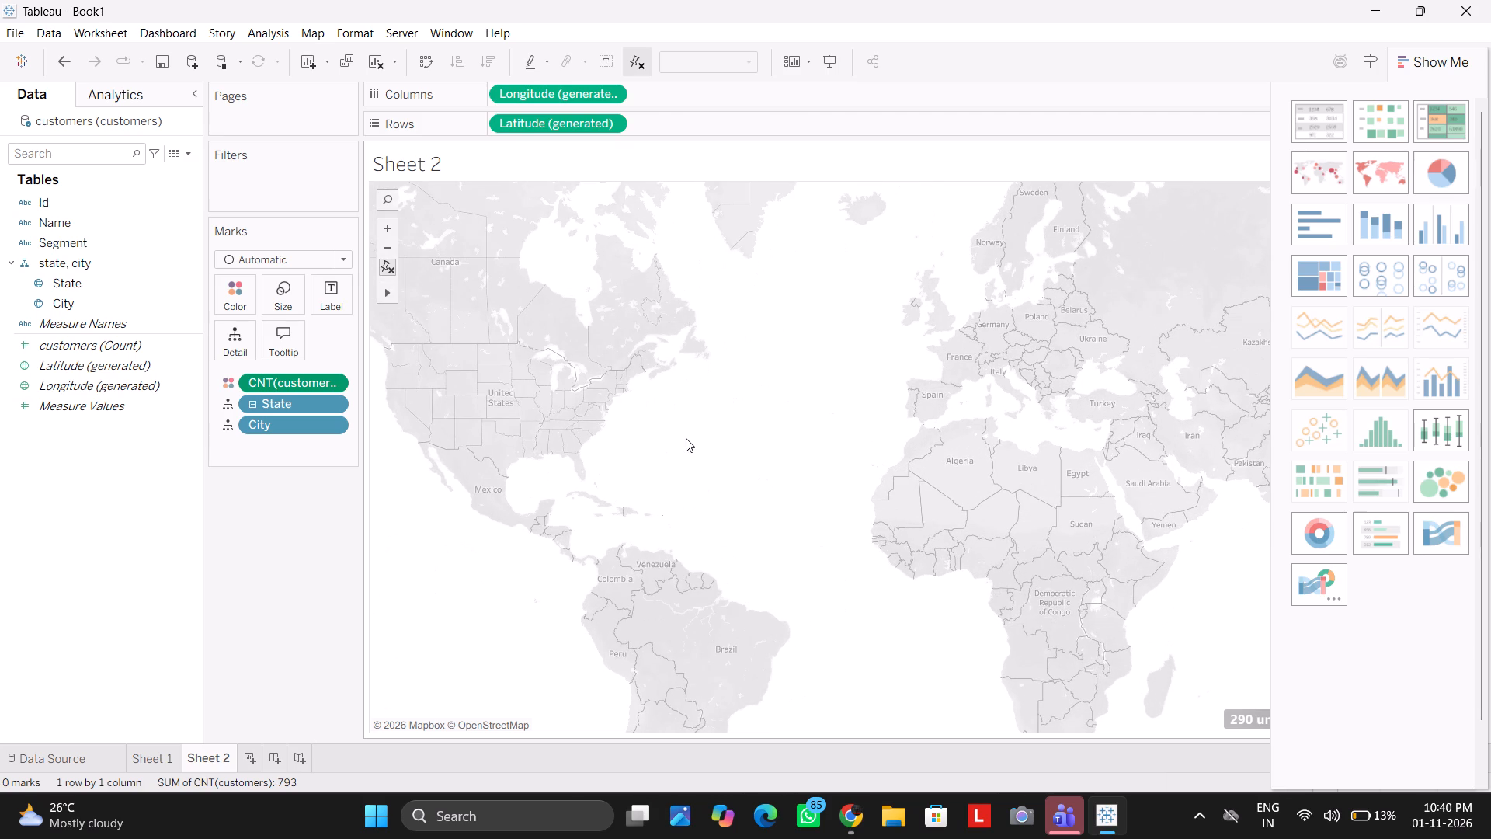
ctrl+scroll(459, 381, up, 5)
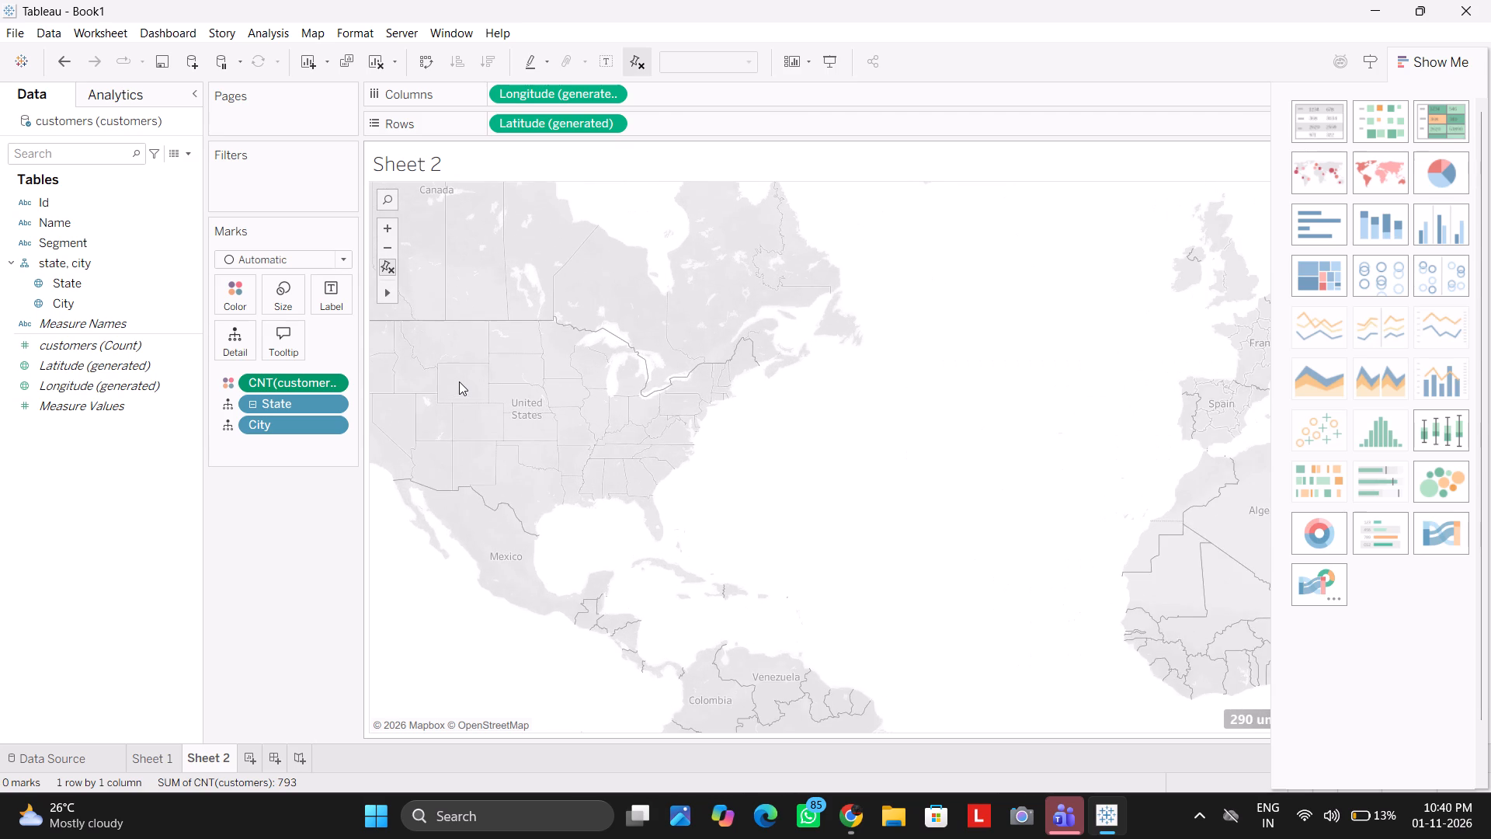
ctrl+scroll(459, 381, down, 10)
ctrl+scroll(459, 381, up, 1)
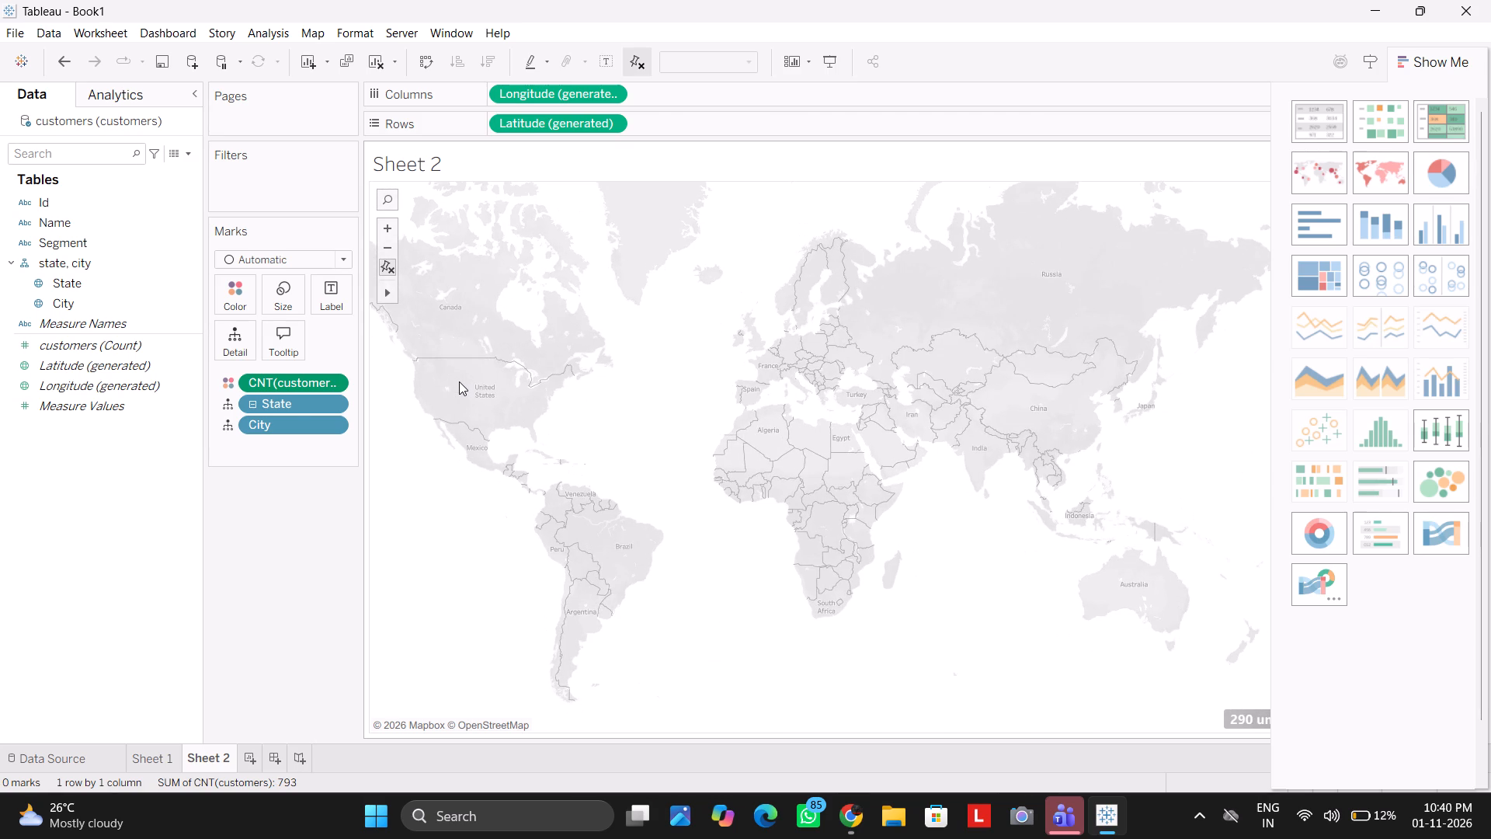
Remove State and City from the Marks card, and add only State back to the map's Detail.
click(332, 400)
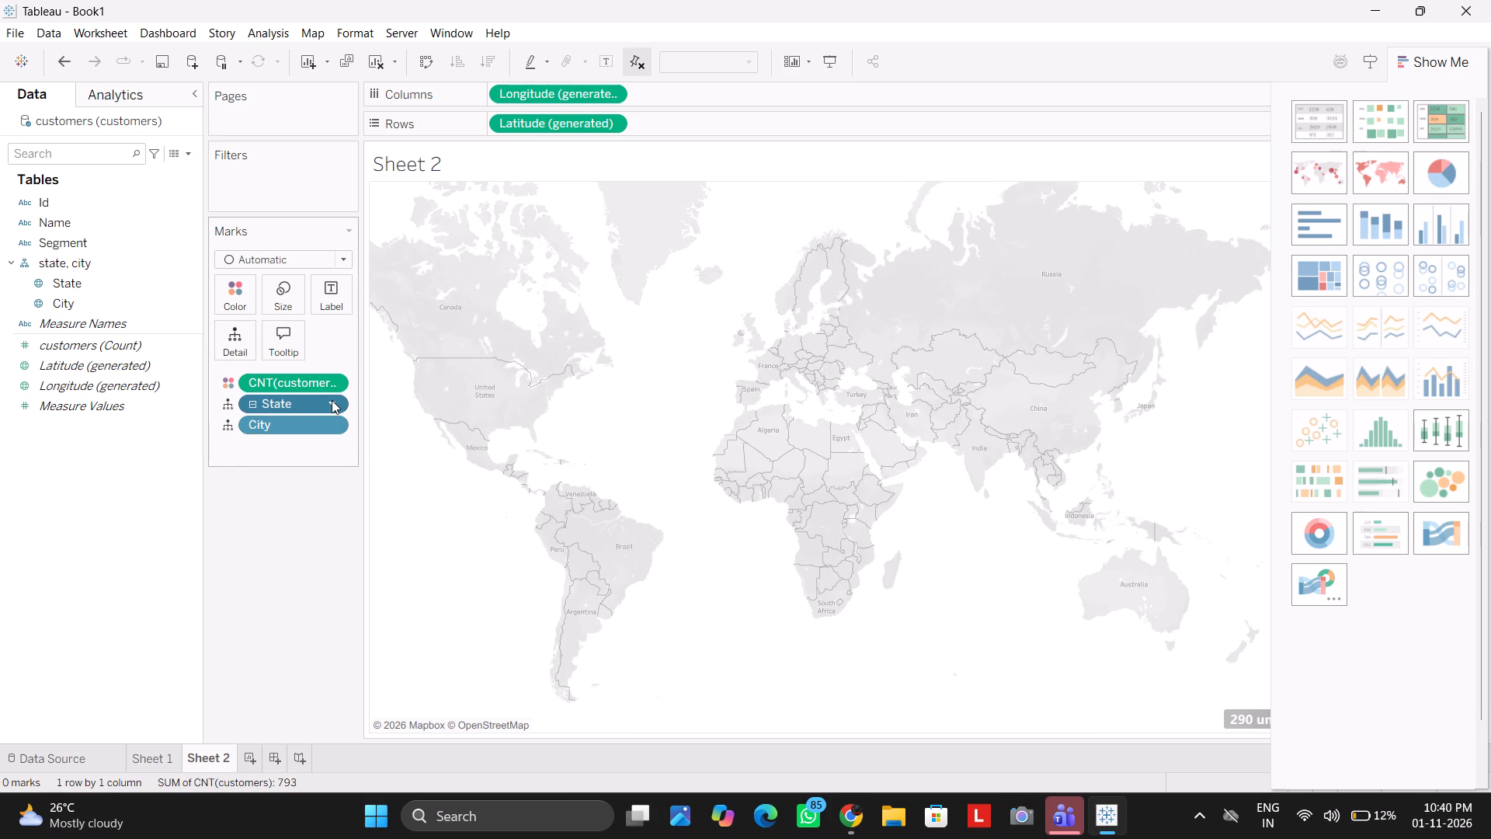
click(296, 729)
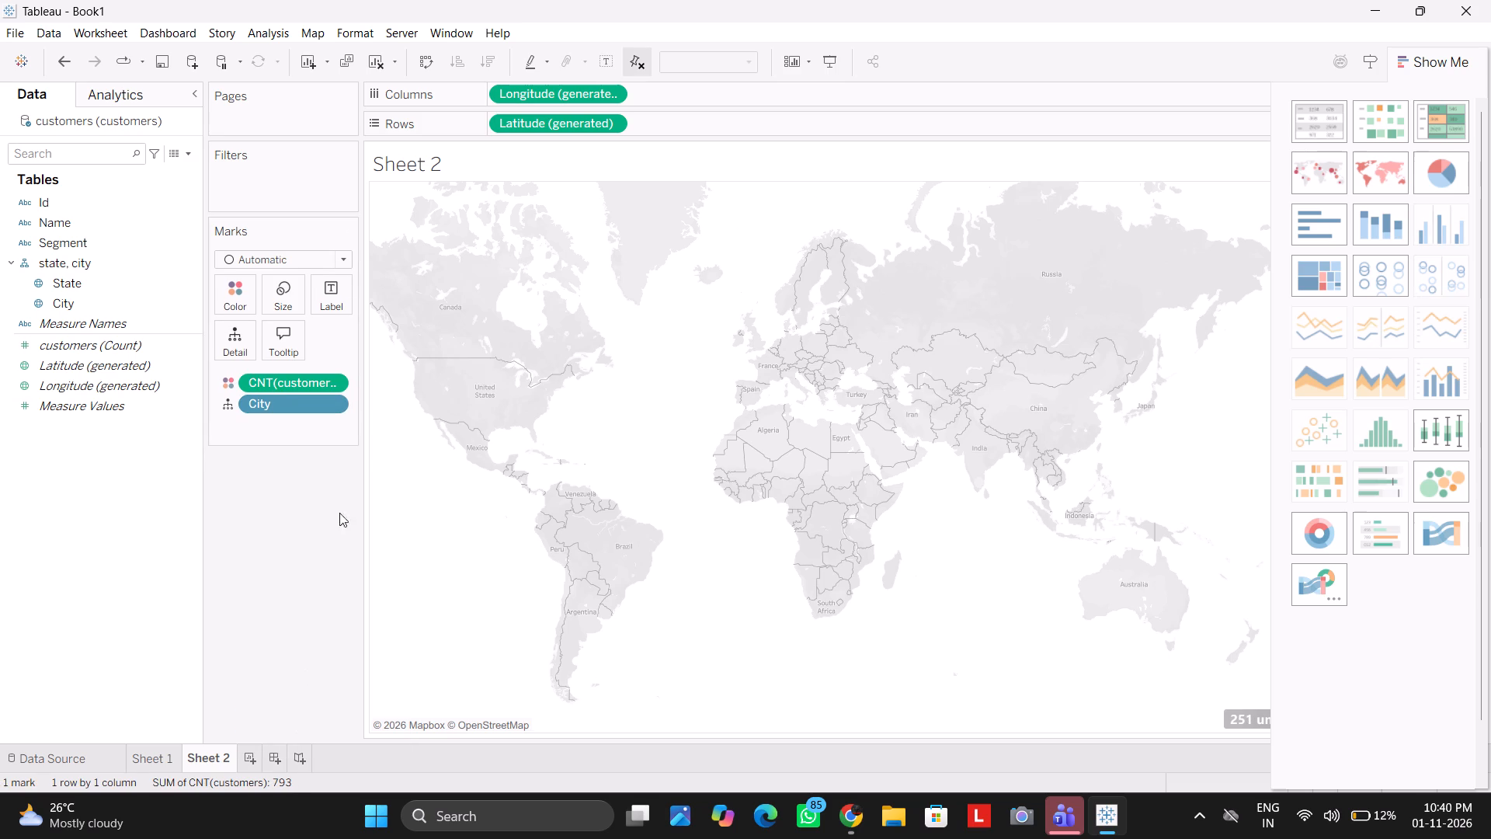
click(332, 402)
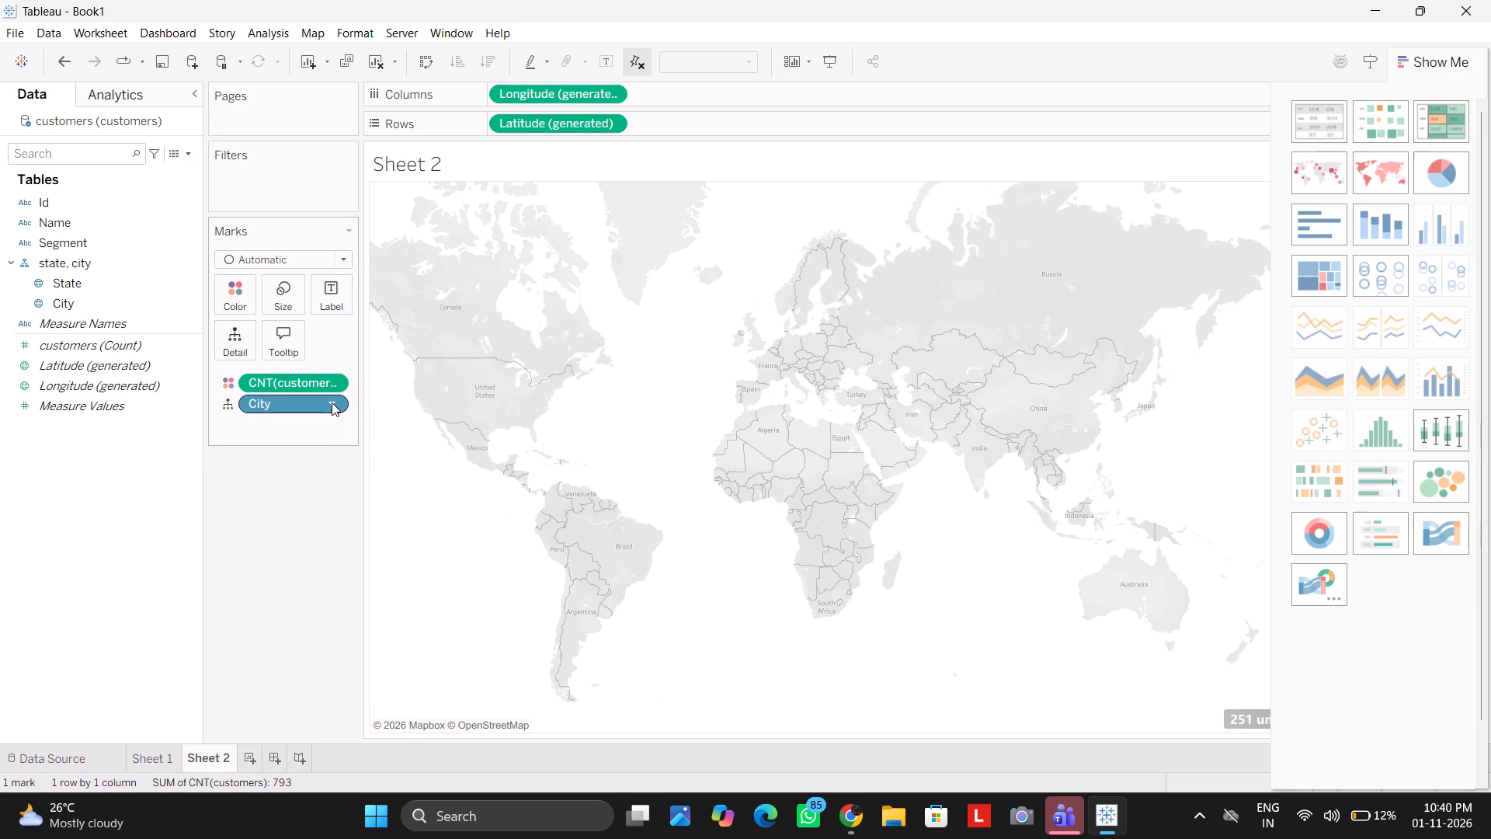
click(273, 734)
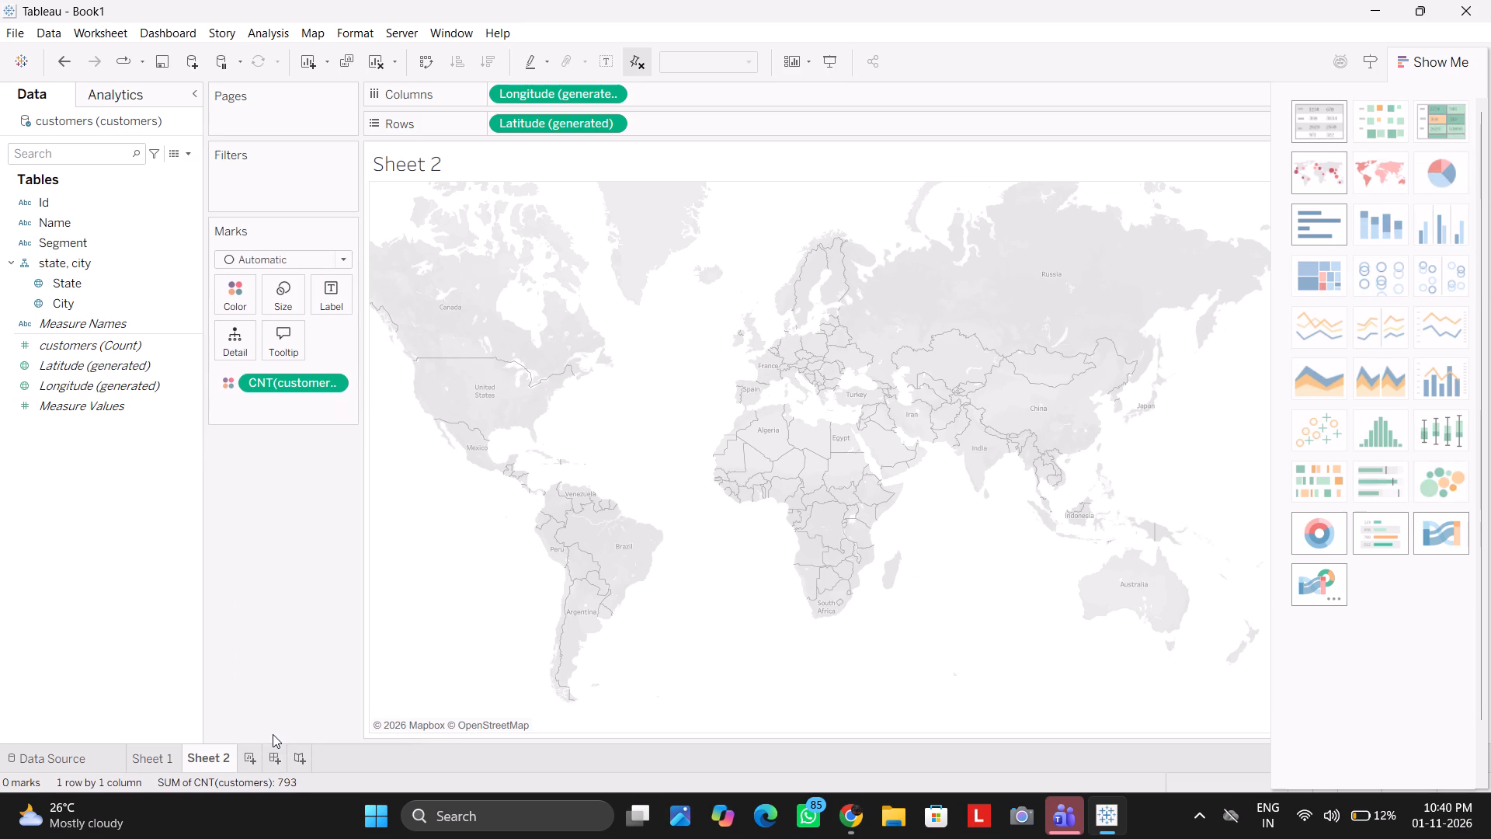
double_click(75, 287)
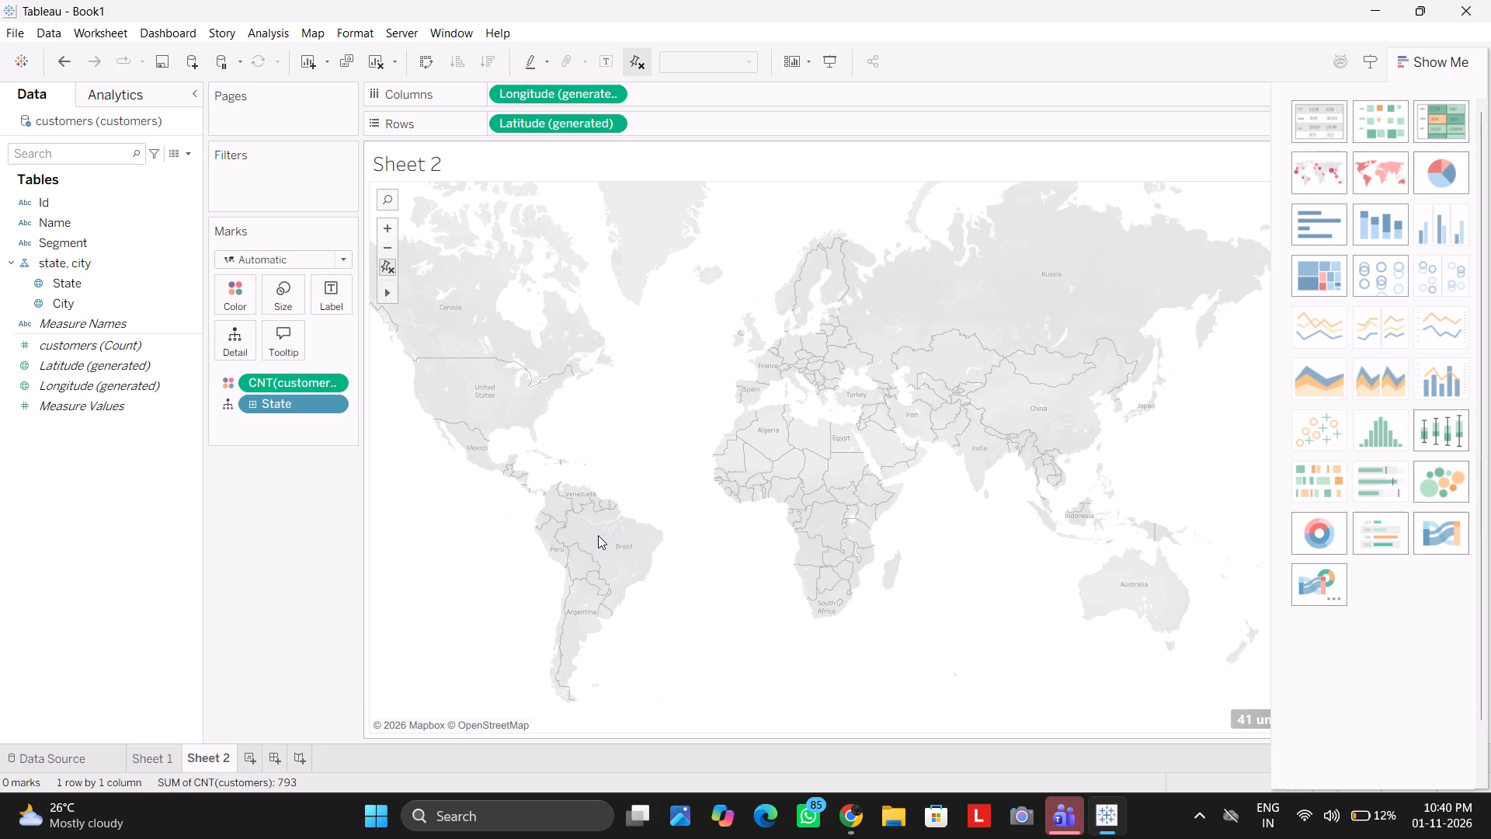
Examine the map over India and the United States for state marks after re-adding State.
ctrl+scroll(983, 459, up, 8)
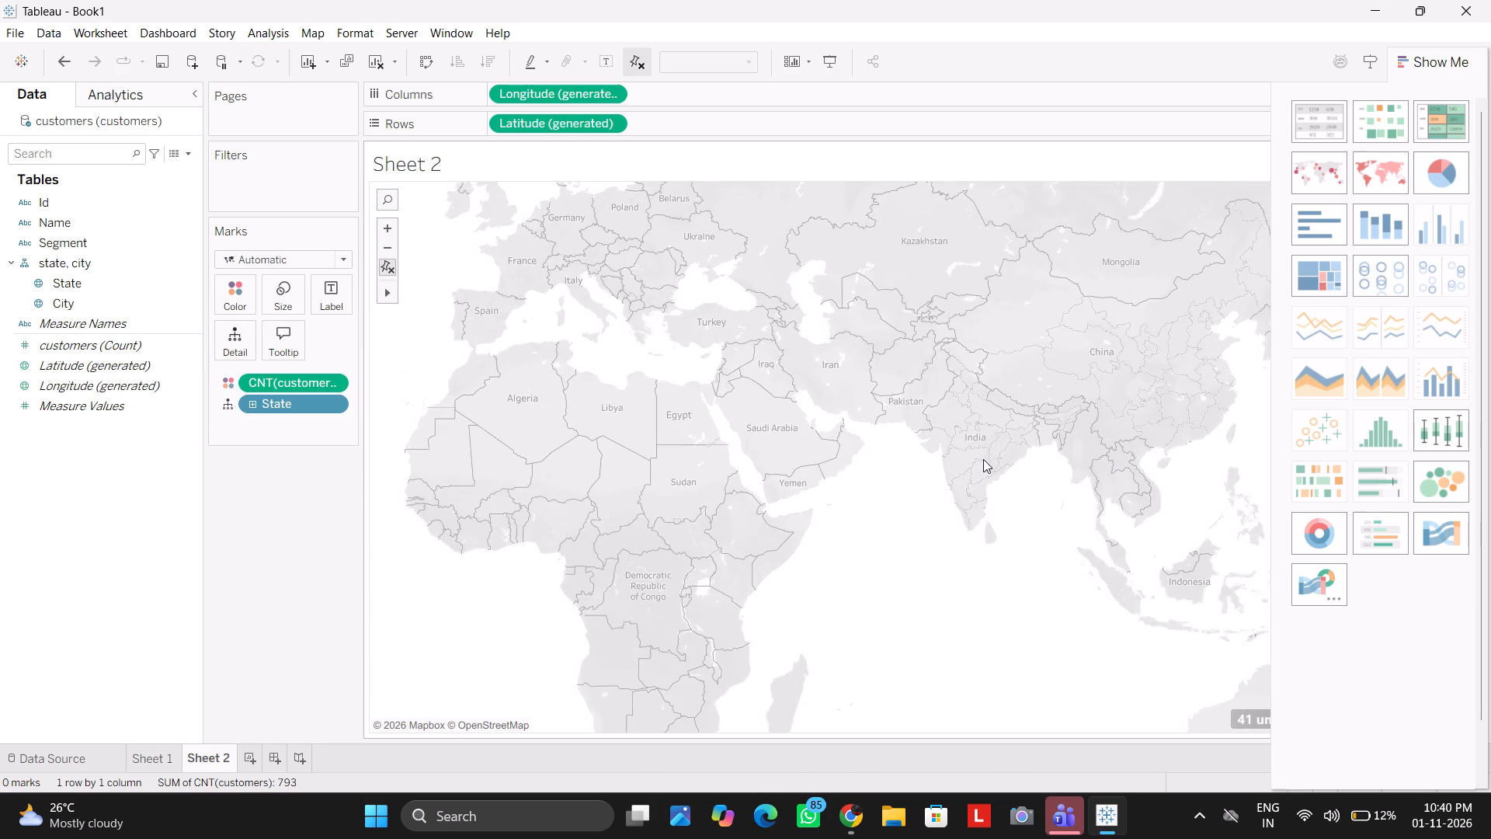
ctrl+scroll(983, 459, up, 15)
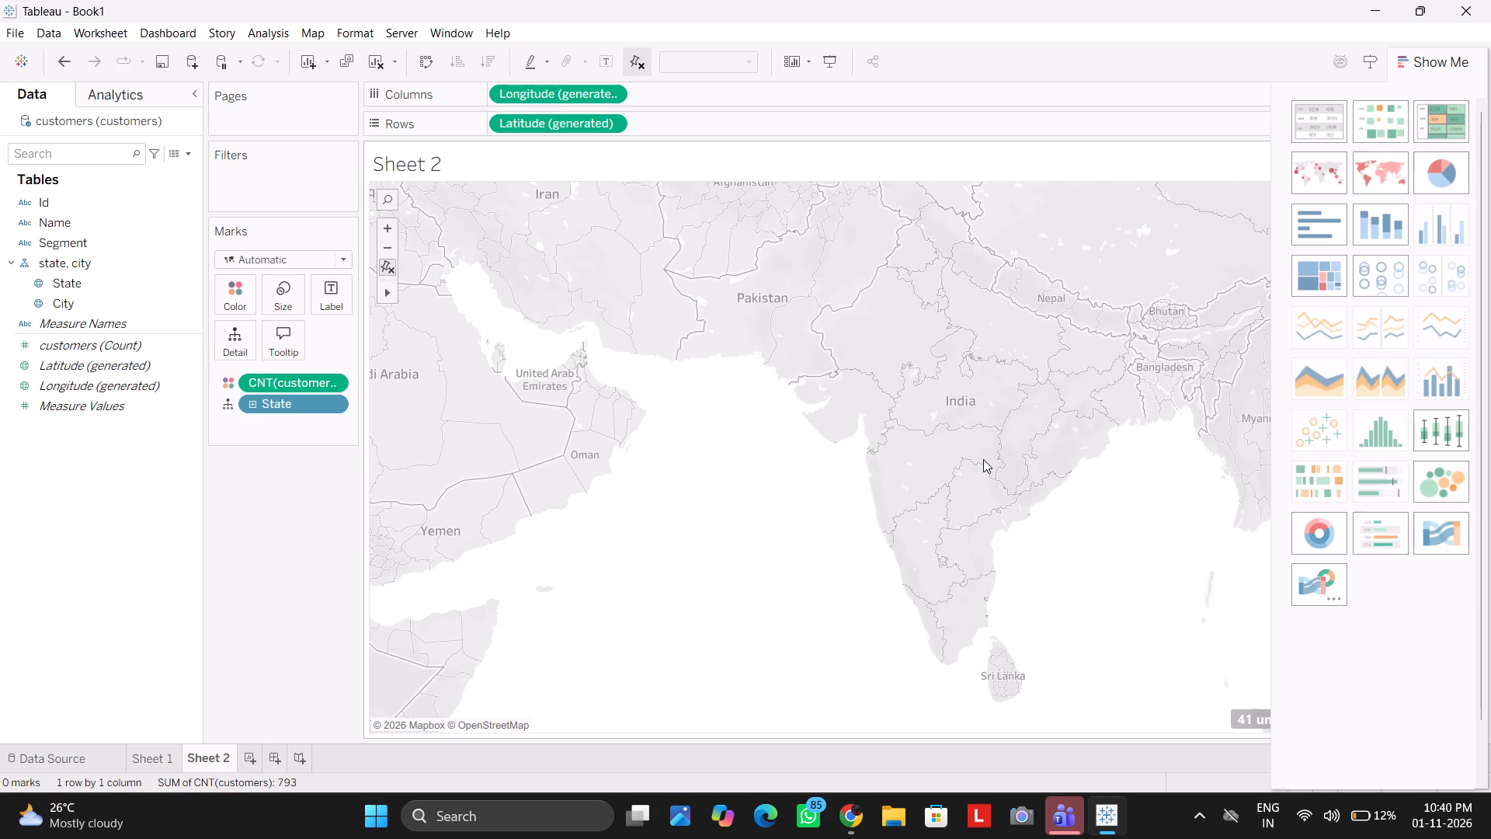
ctrl+scroll(983, 459, up, 3)
ctrl+scroll(983, 459, down, 7)
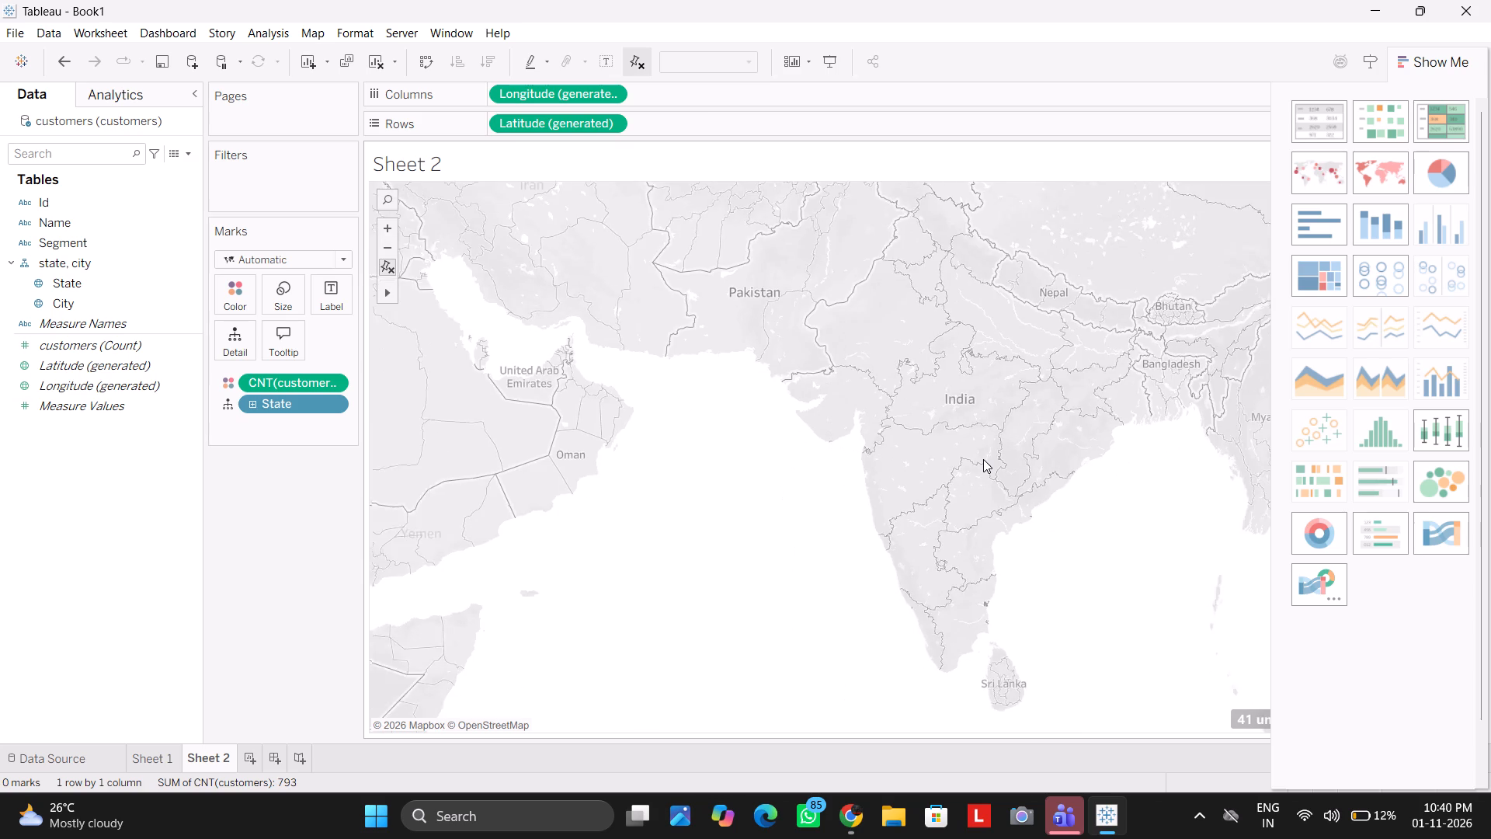
ctrl+scroll(983, 459, down, 11)
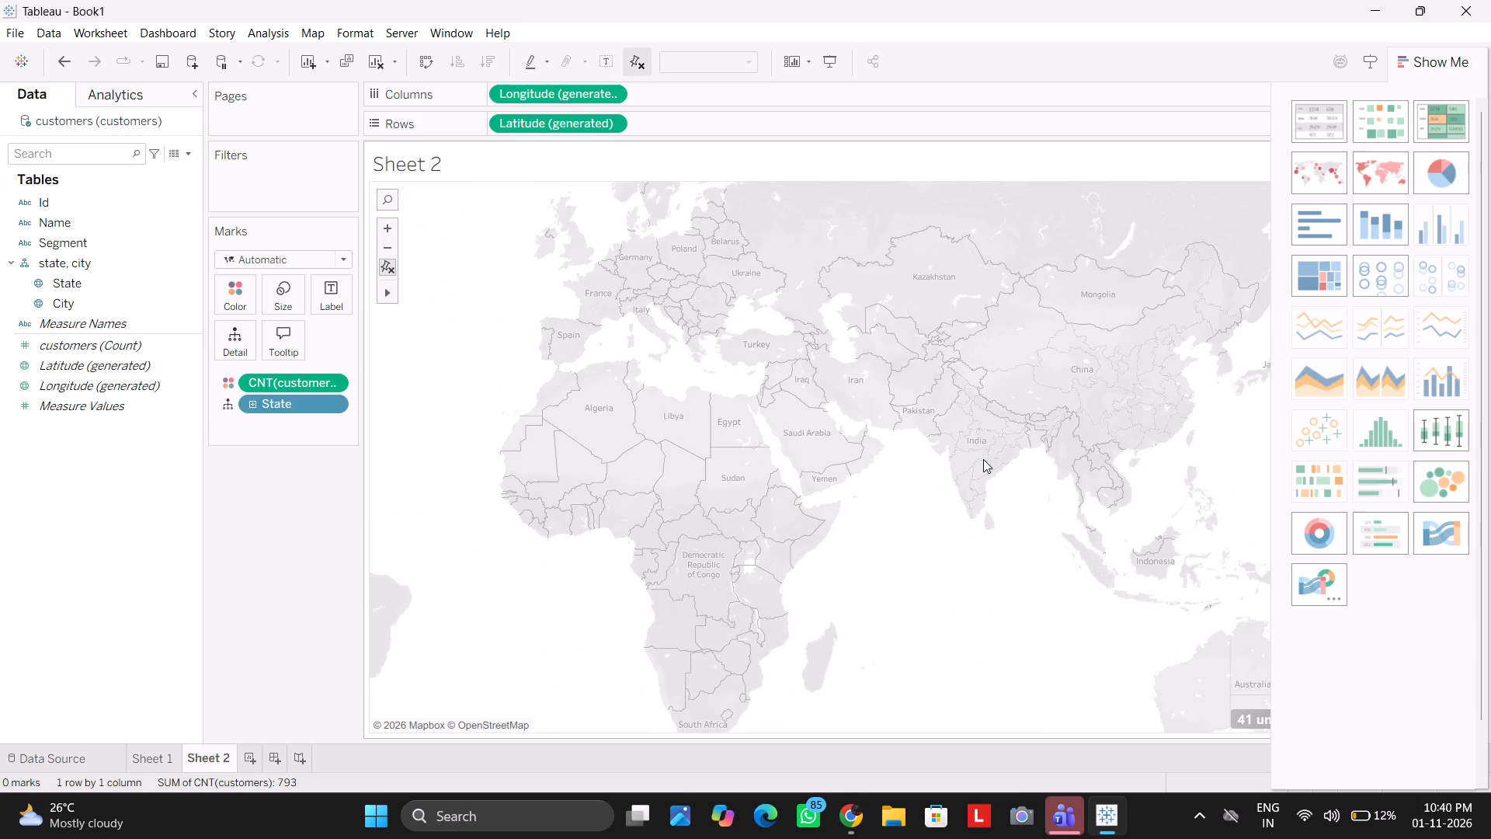
ctrl+scroll(983, 459, down, 16)
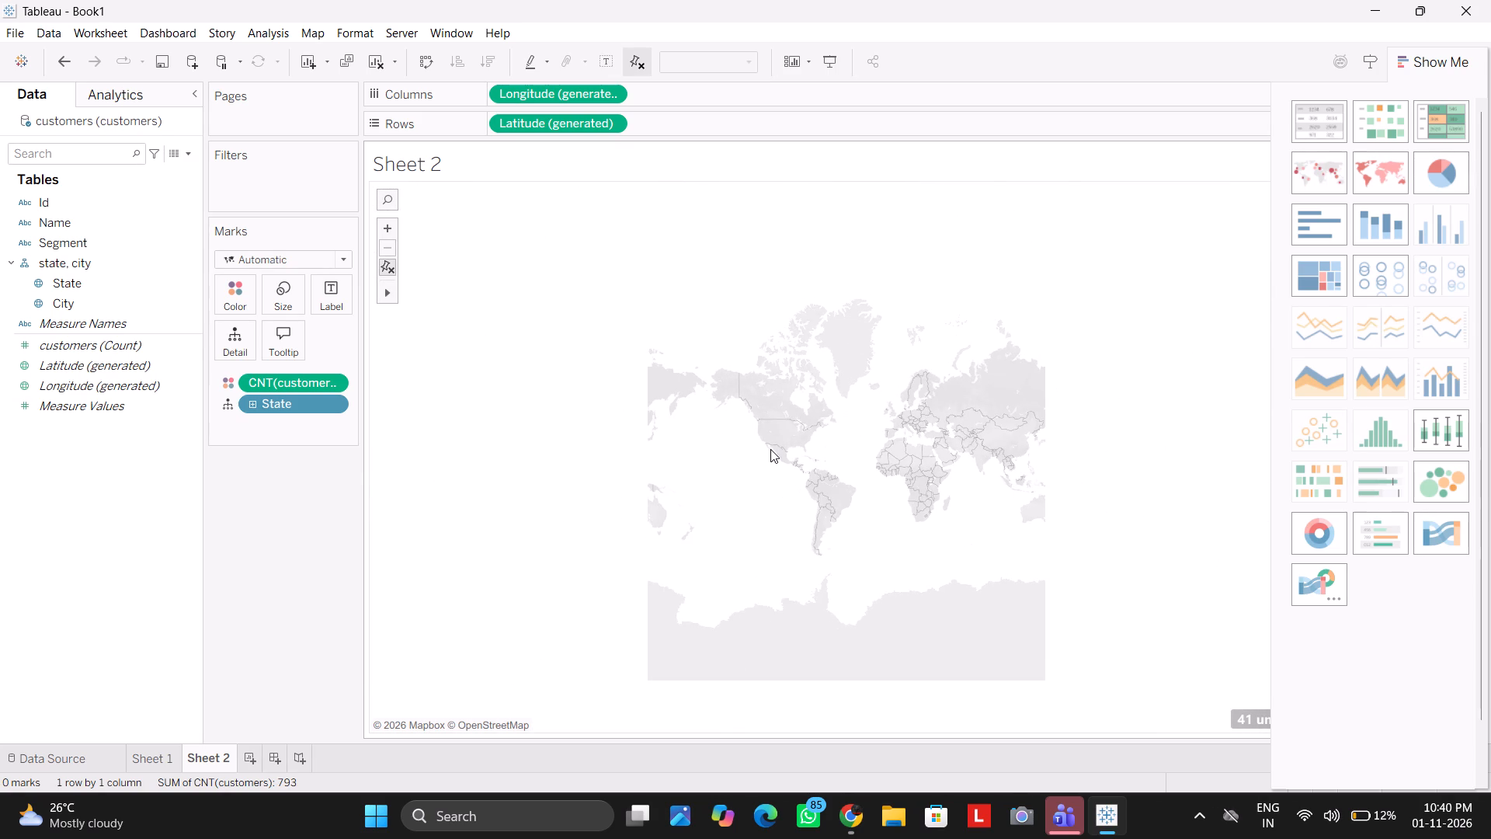
ctrl+scroll(768, 447, up, 17)
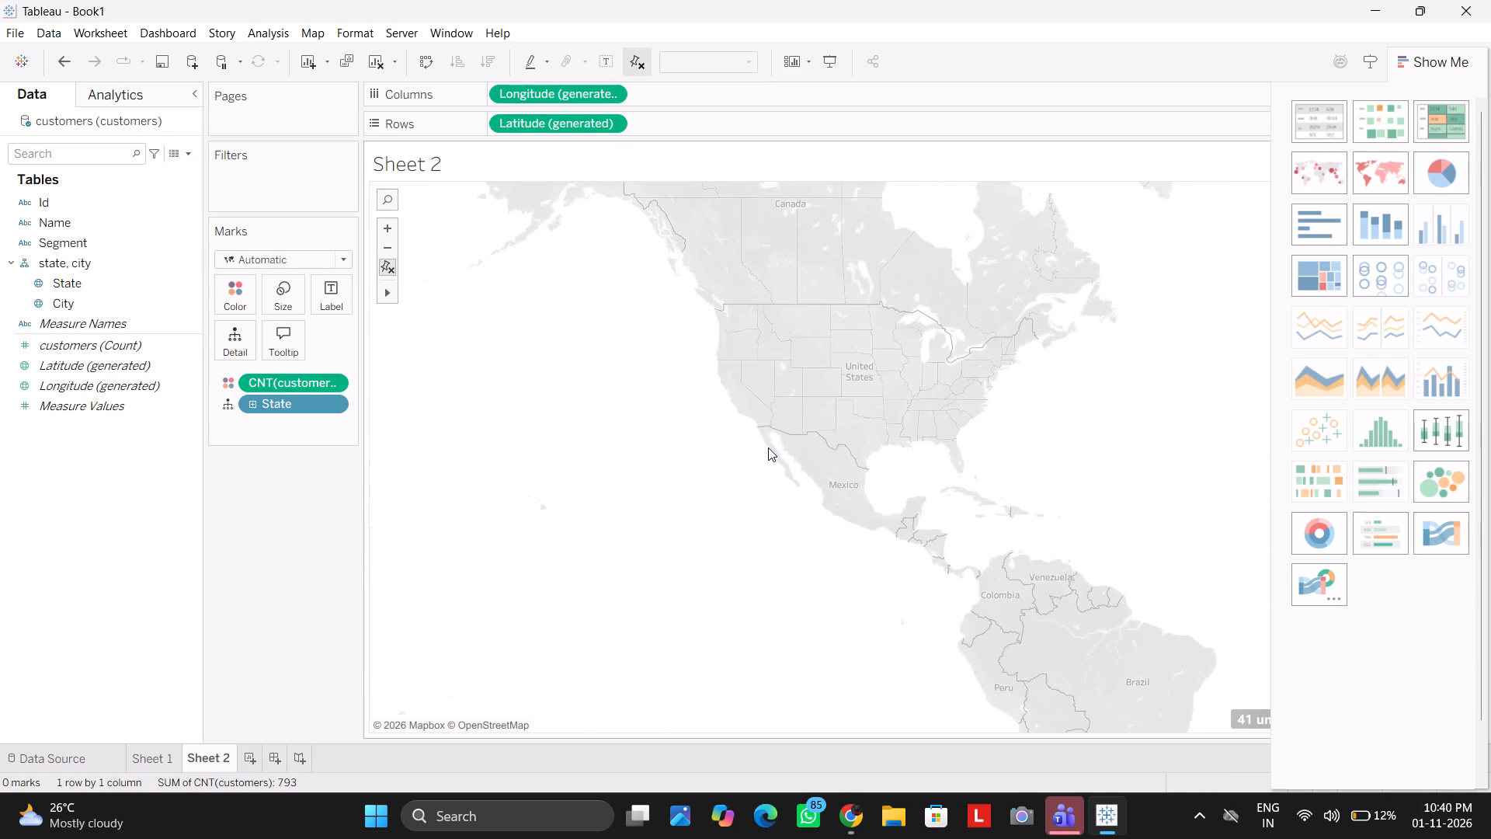
ctrl+scroll(768, 447, up, 4)
click(768, 447)
right_click(768, 447)
scroll(768, 447, up, 1)
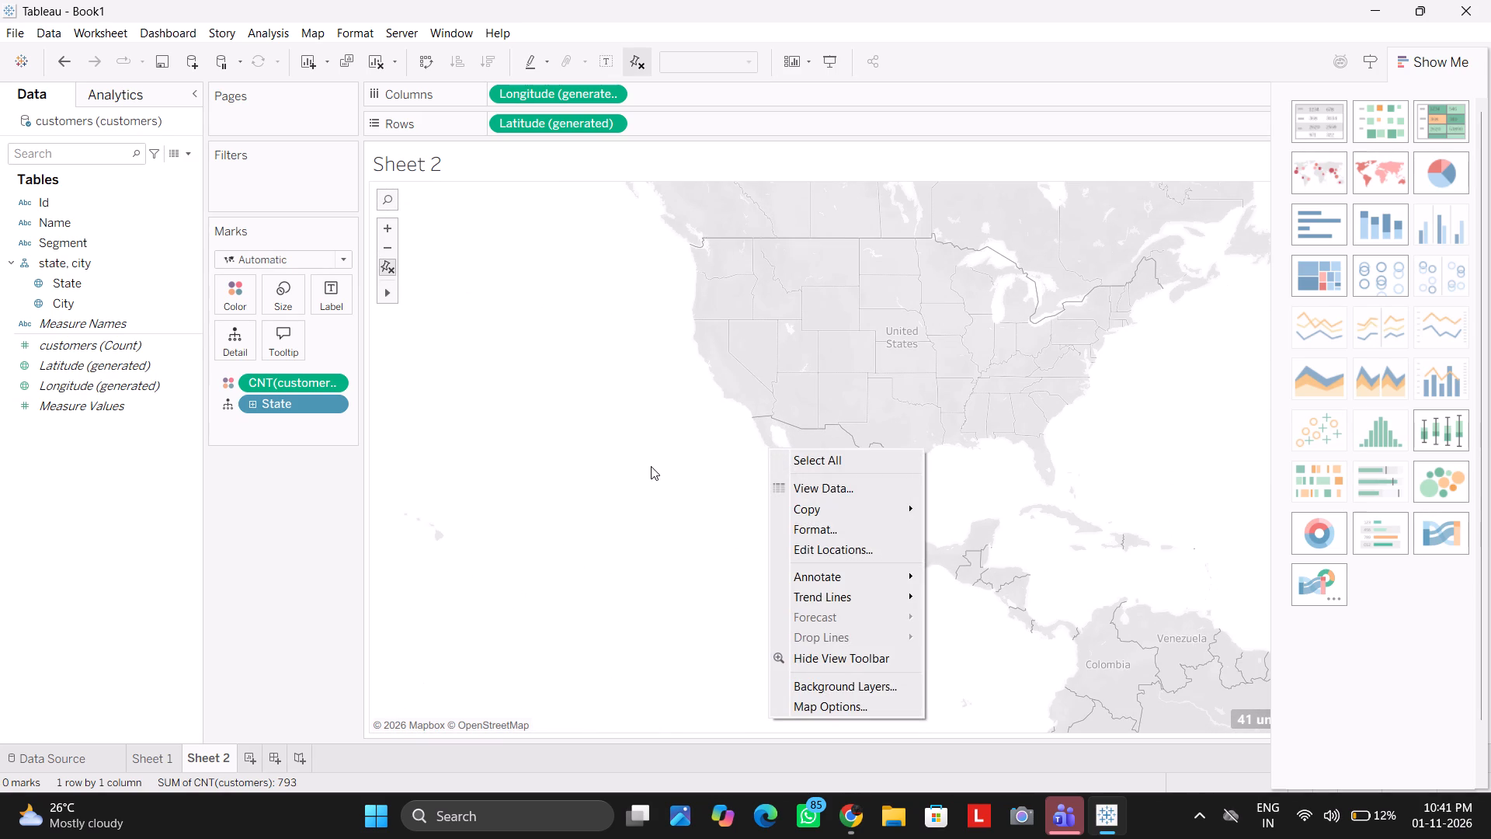
click(651, 466)
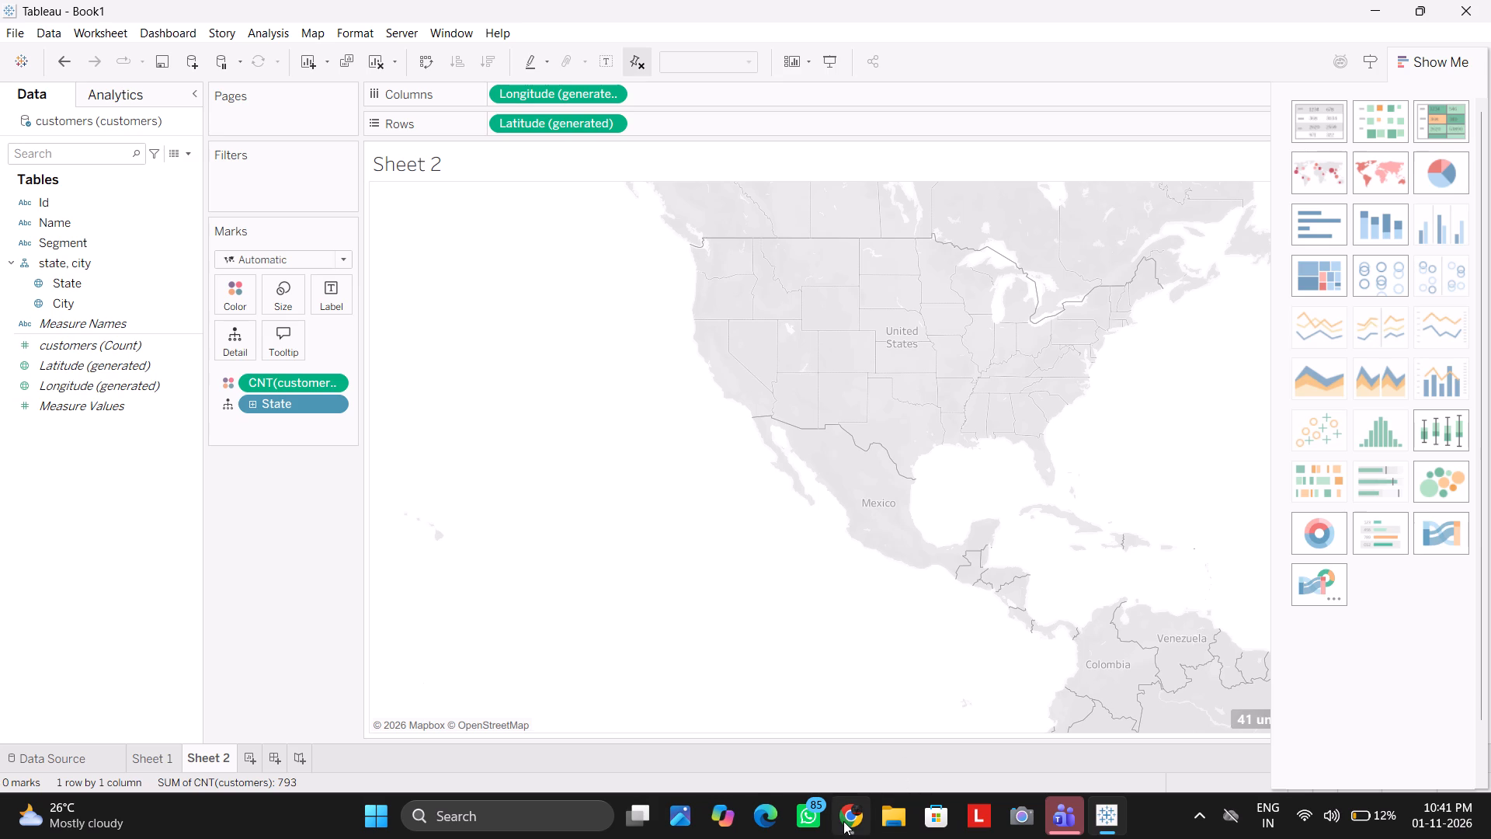
Switch to the tutorial video in Chrome and rewatch the part that starts a new sheet and uses the Location fields.
click(843, 821)
scroll(987, 837, up, 3)
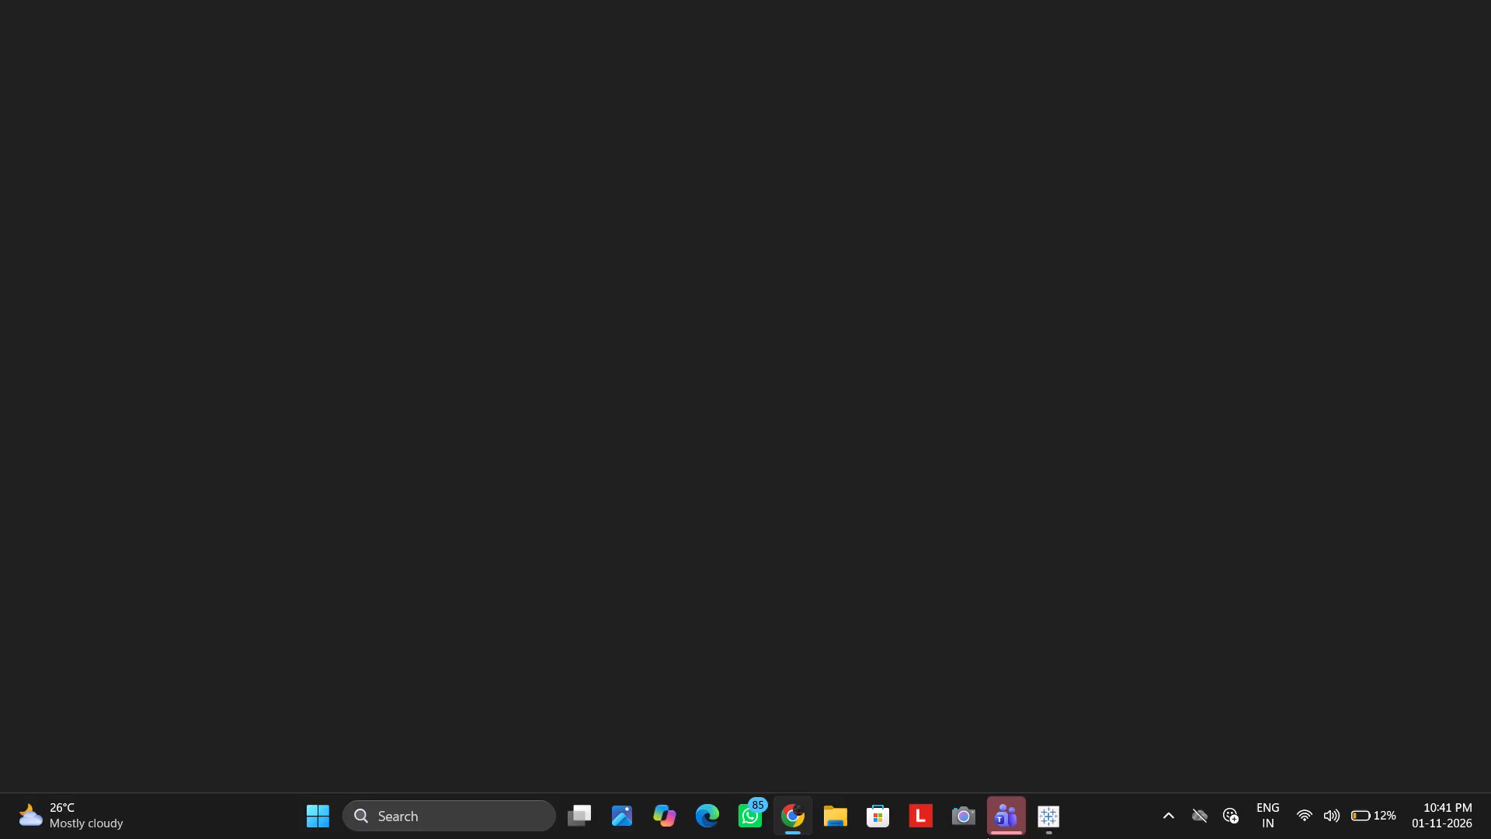
click(1068, 650)
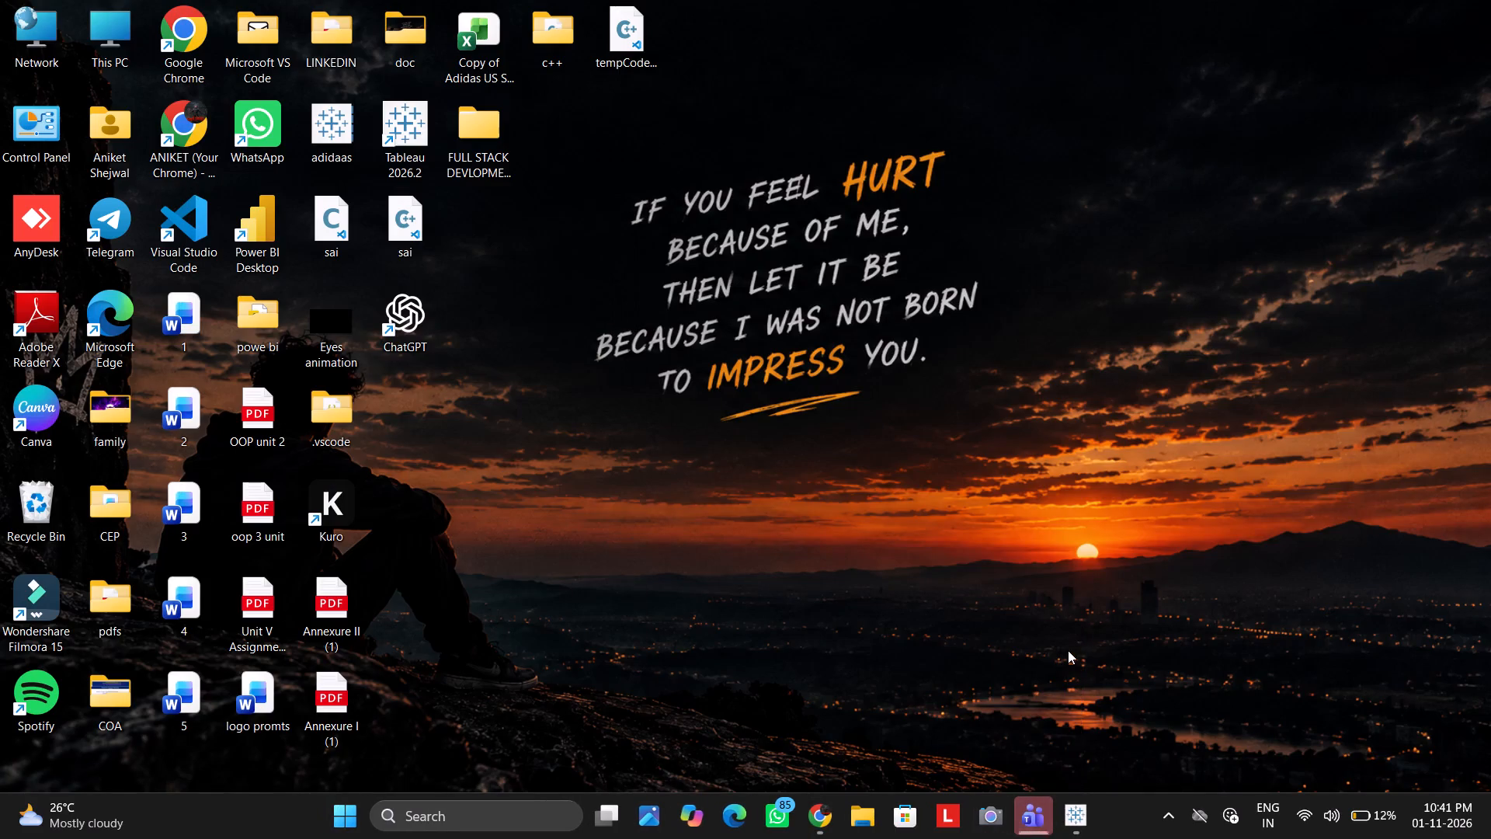
click(617, 367)
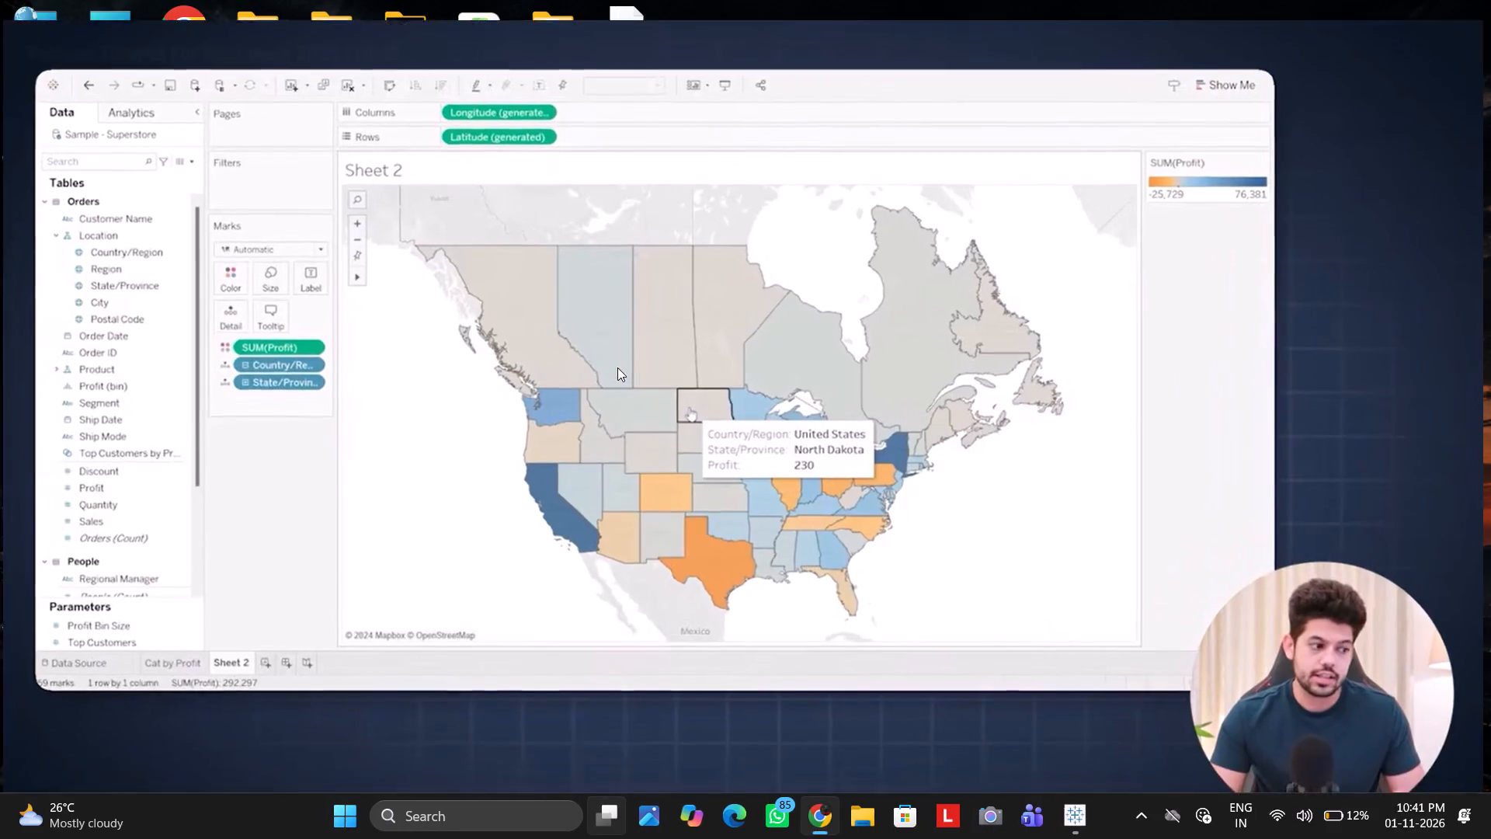
click(471, 370)
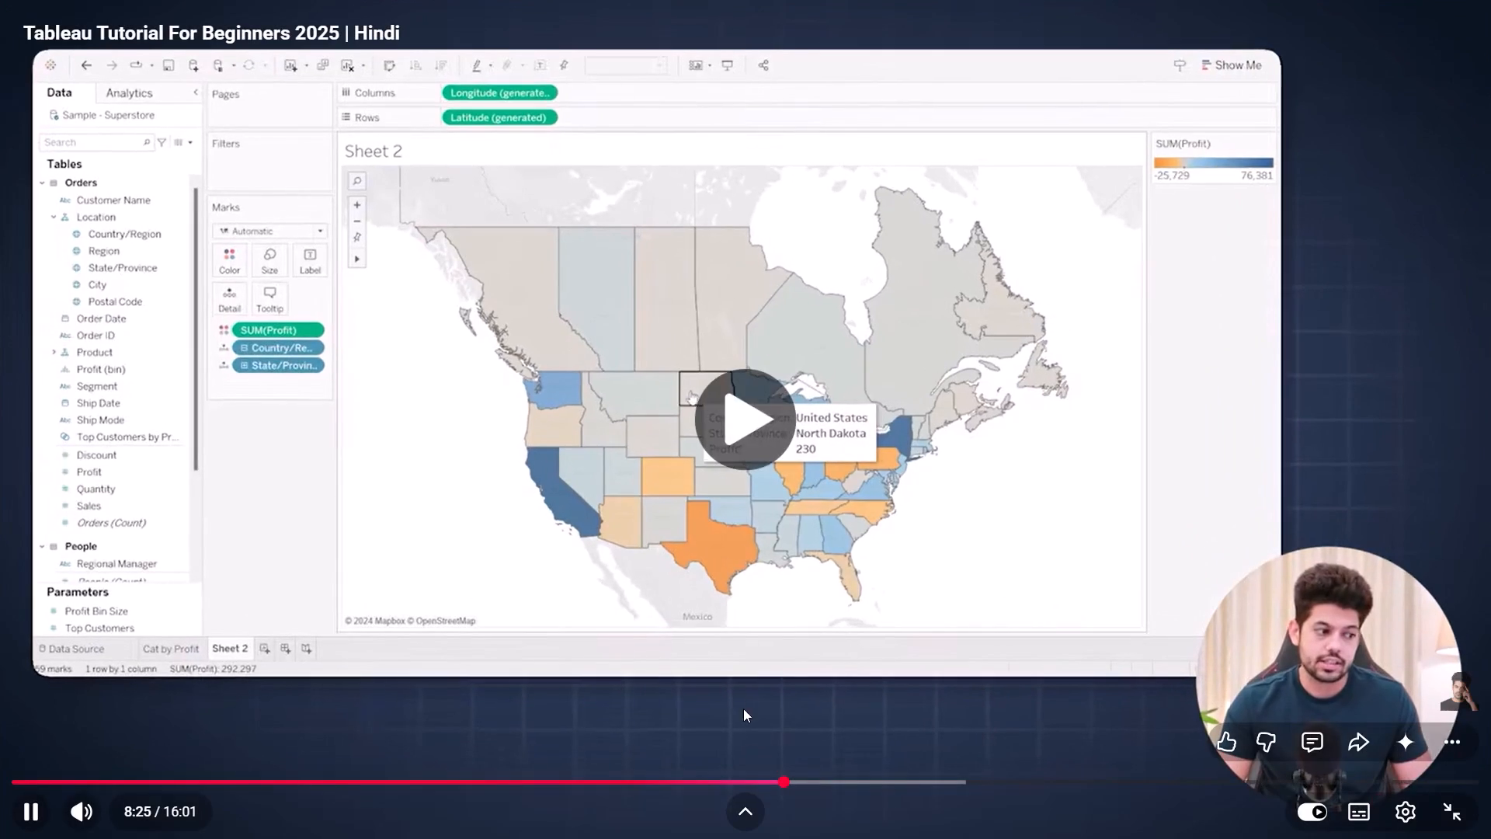
click(666, 785)
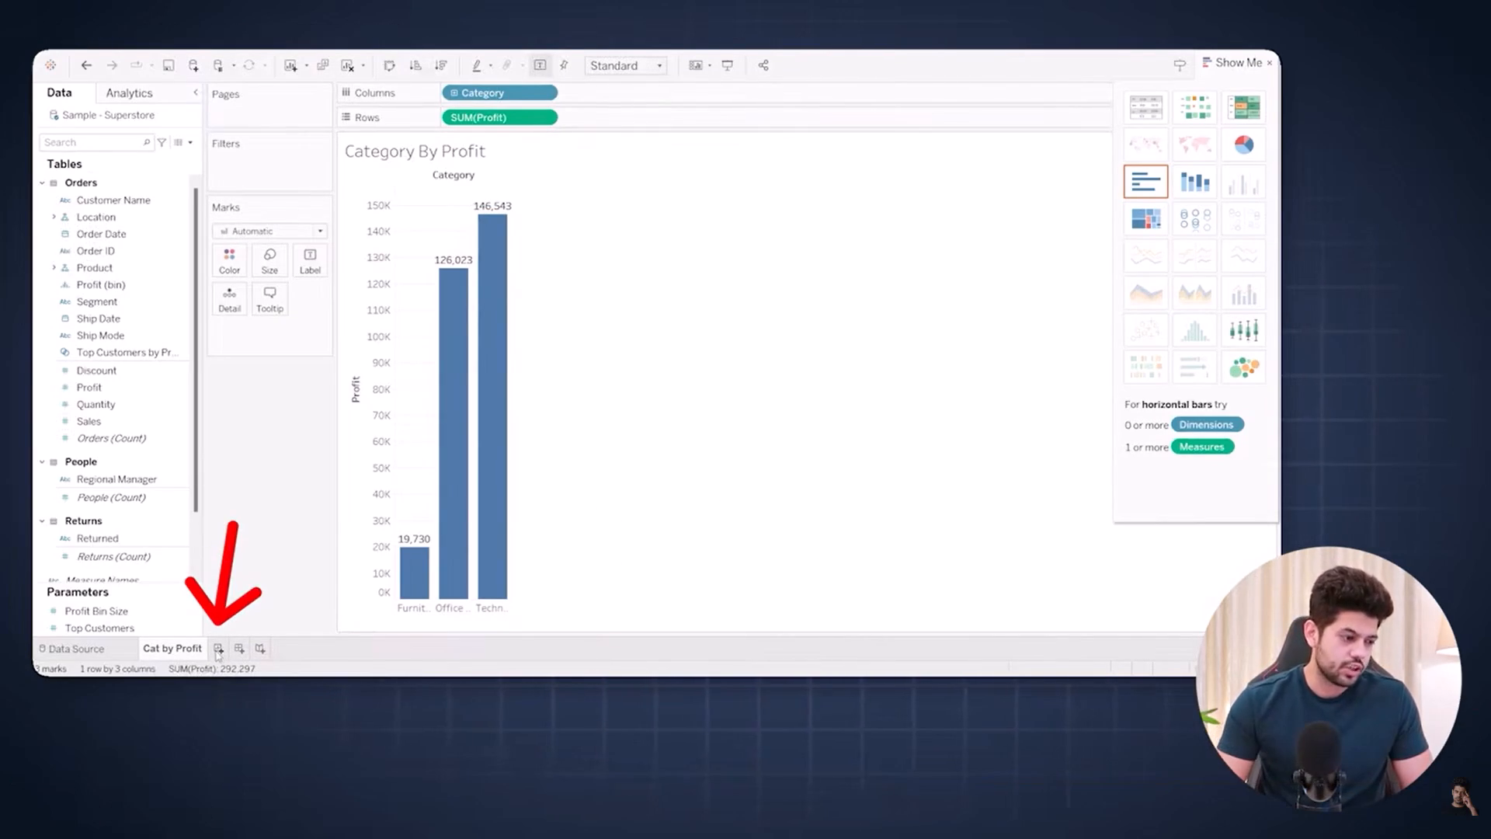
key(Right)
key(Right)
key(Right)
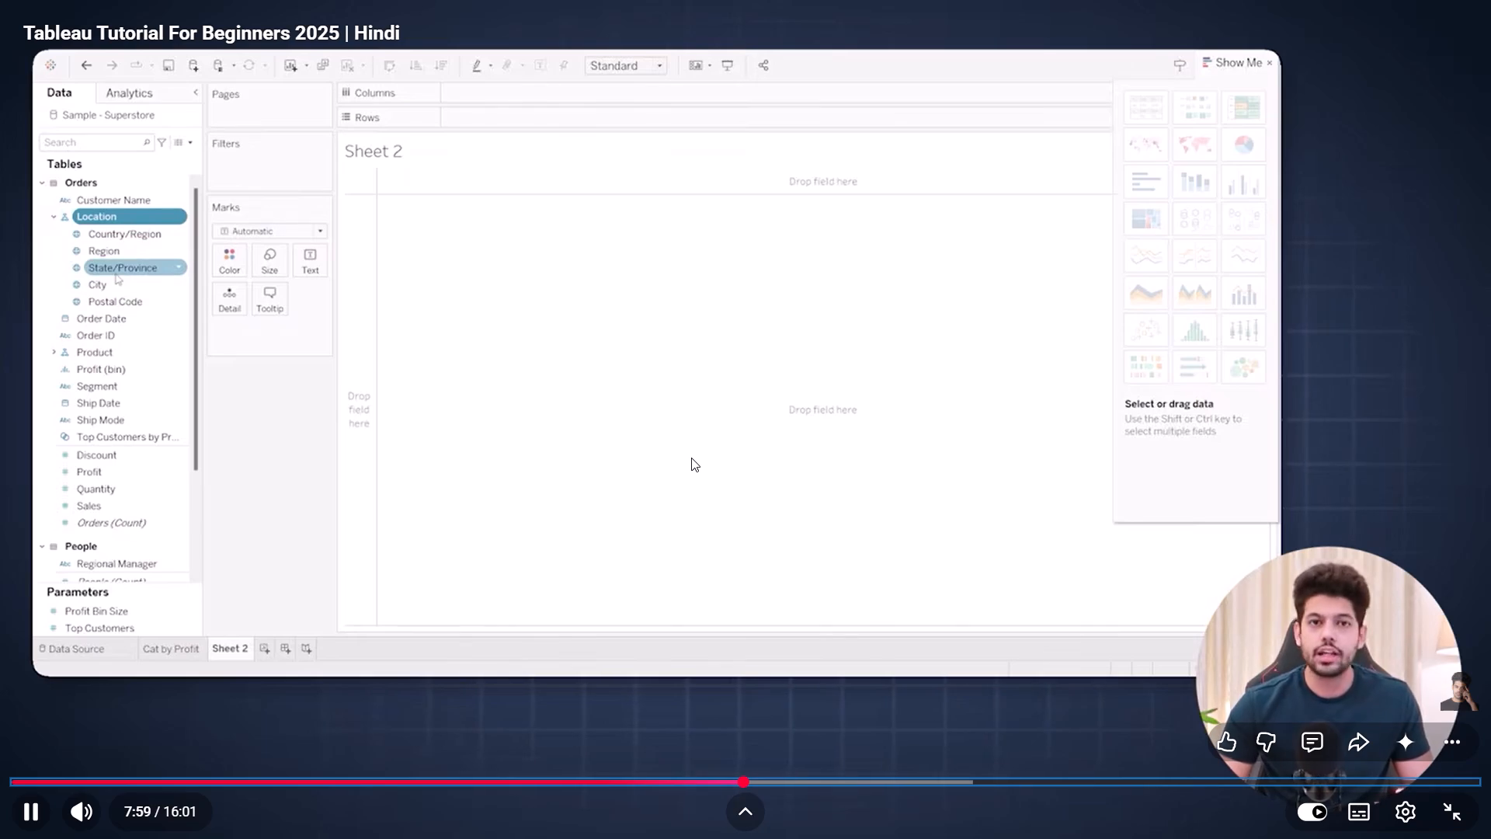
click(619, 343)
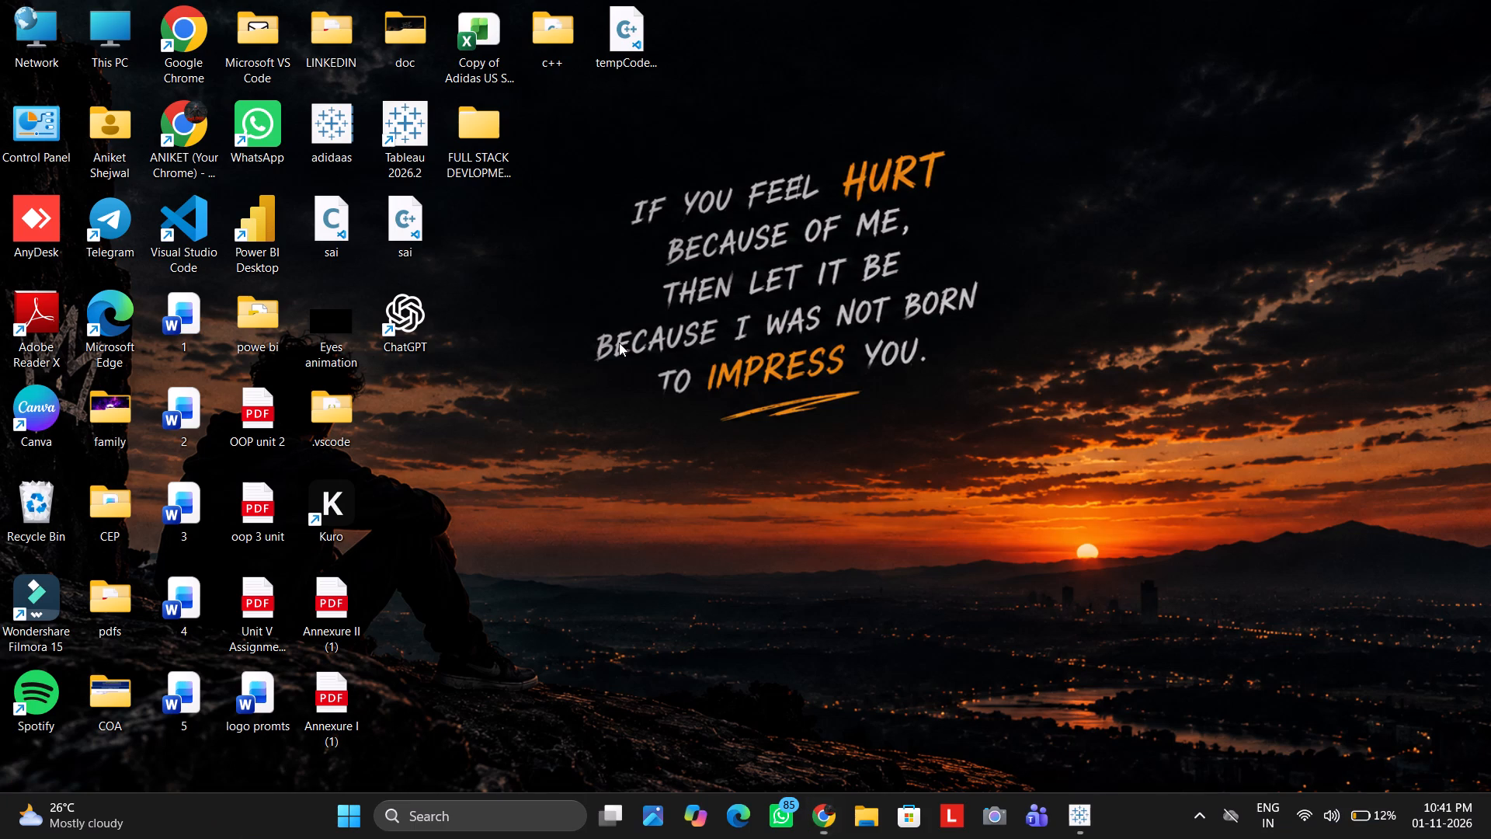
scroll(1136, 838, up, 1)
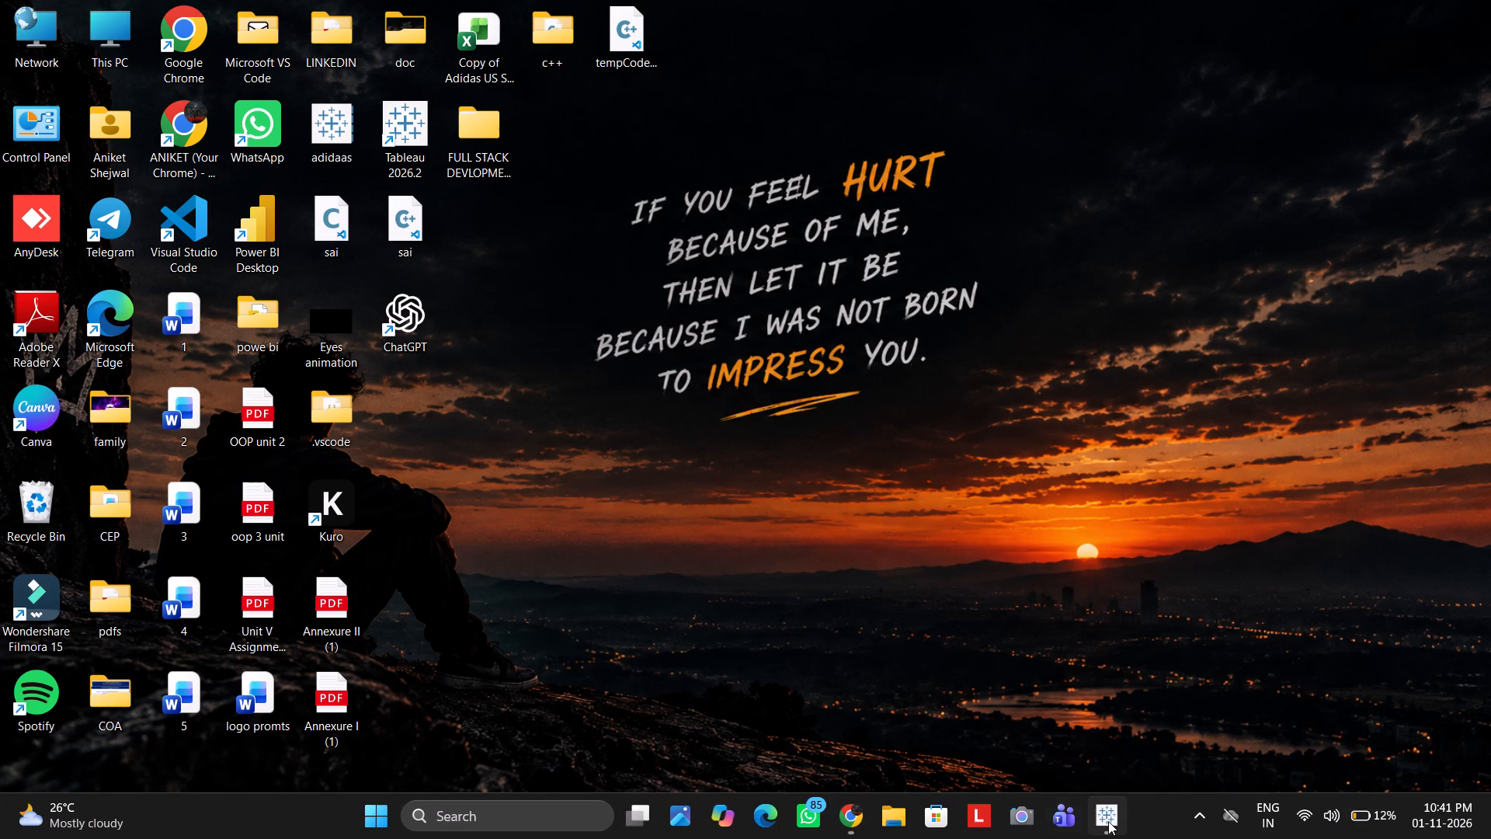
Return to Tableau, create a new worksheet and add State to it as a map.
click(1108, 821)
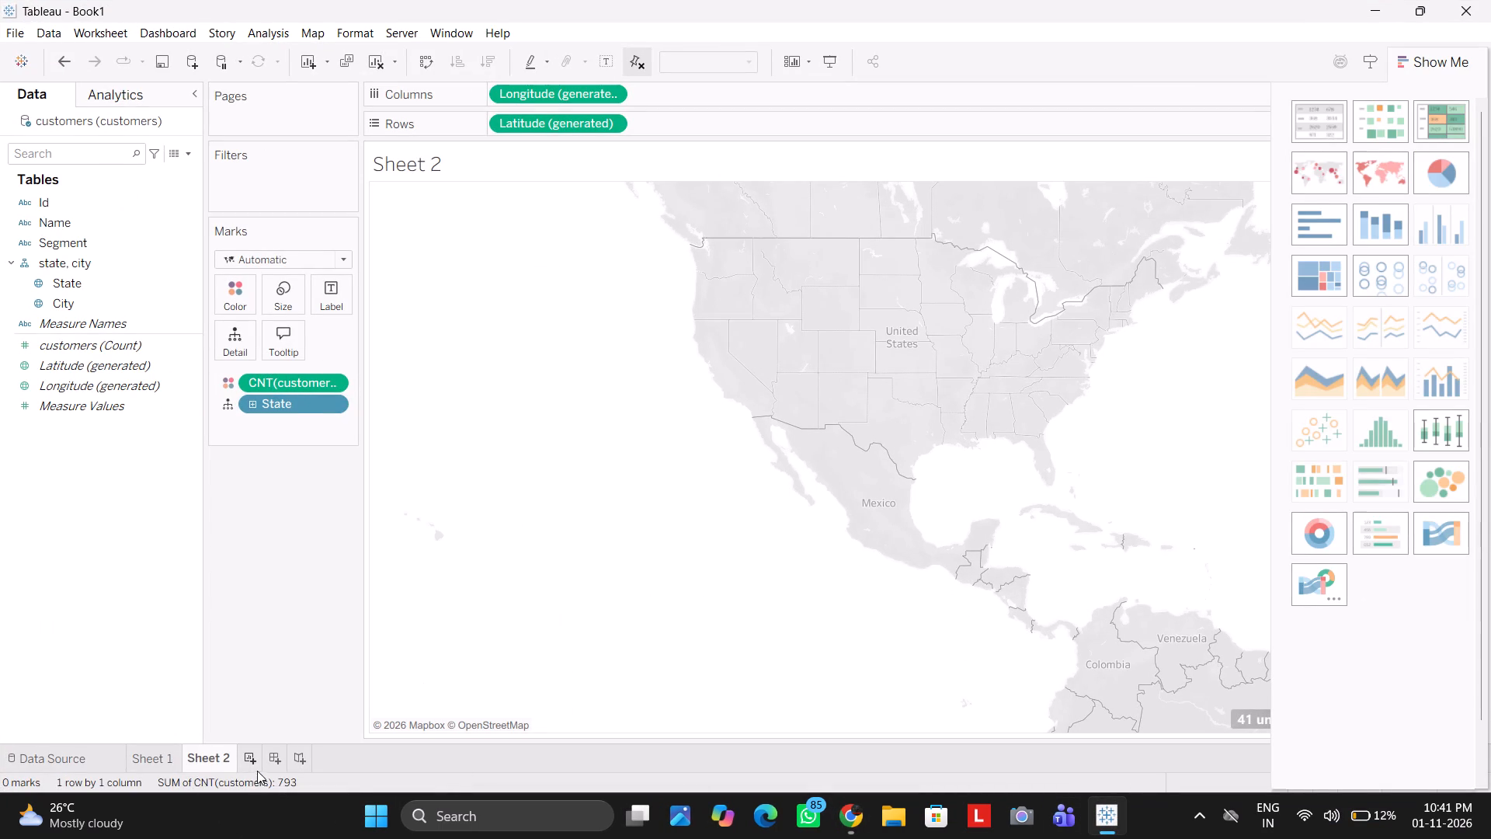
click(252, 763)
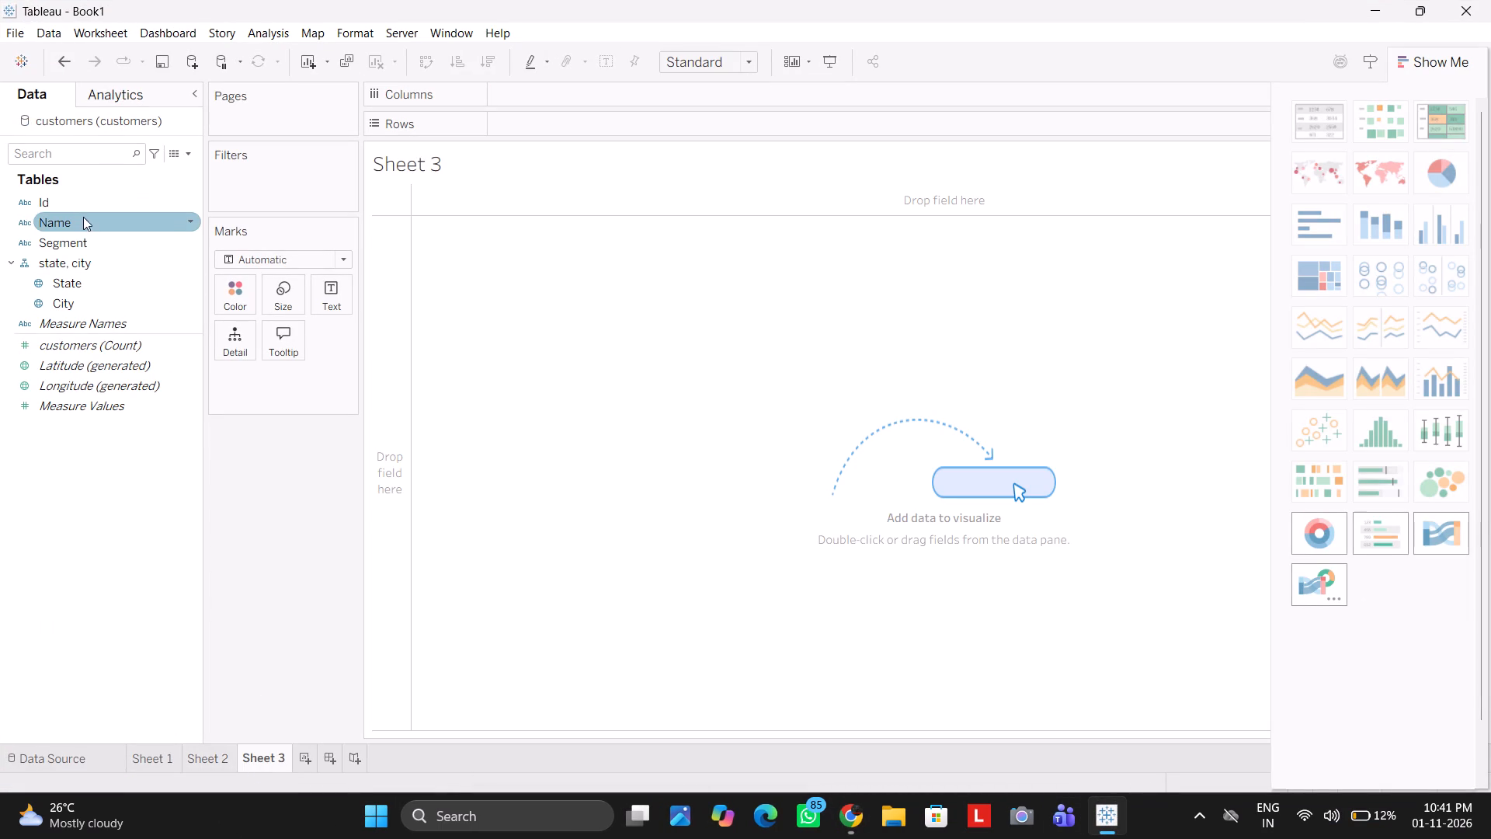
double_click(57, 284)
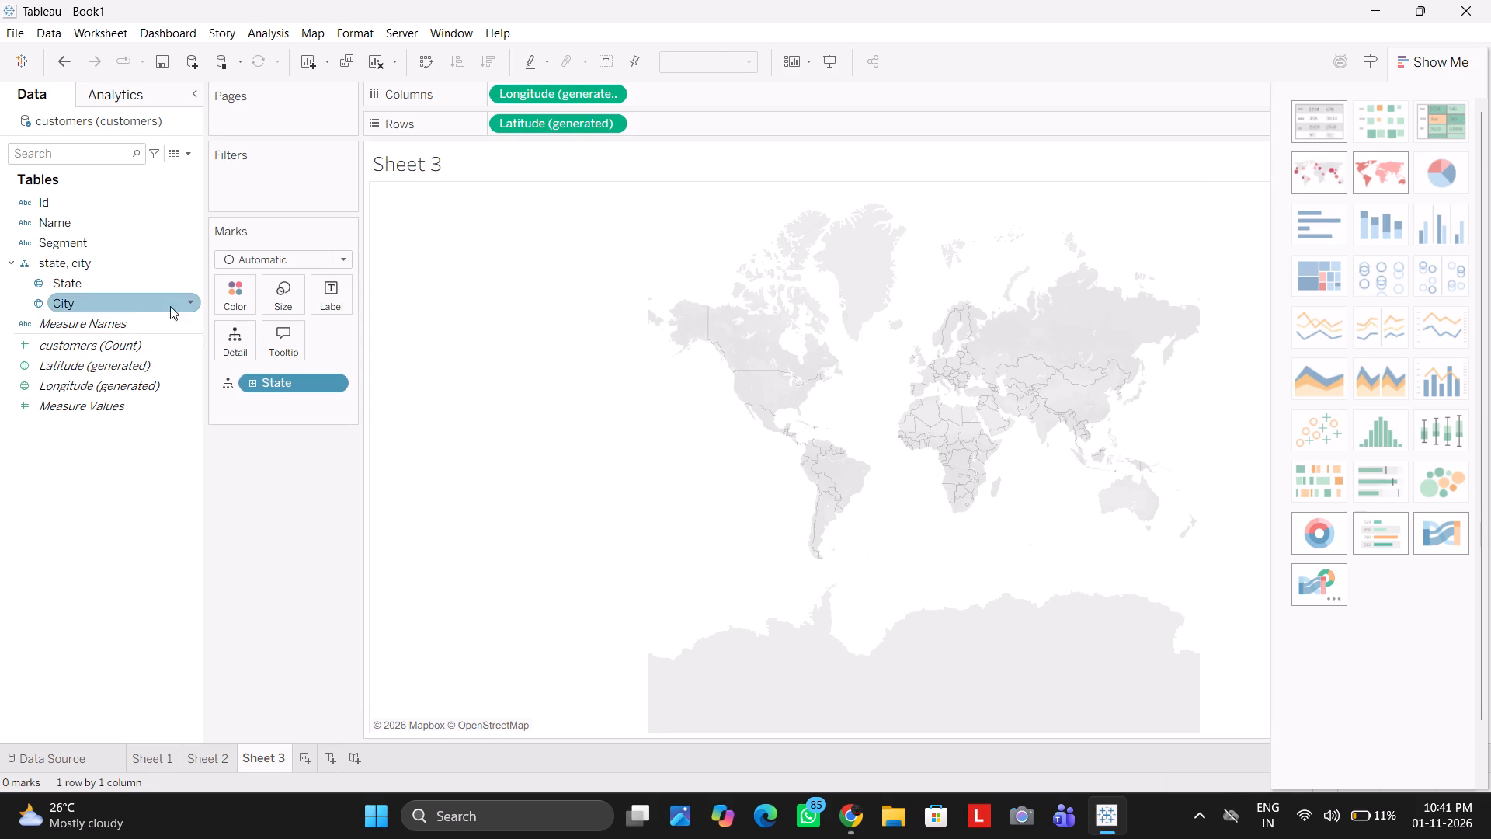
Colour the Sheet 3 map by adding customers (Count) to Color on the Marks card.
drag(101, 344, 192, 331)
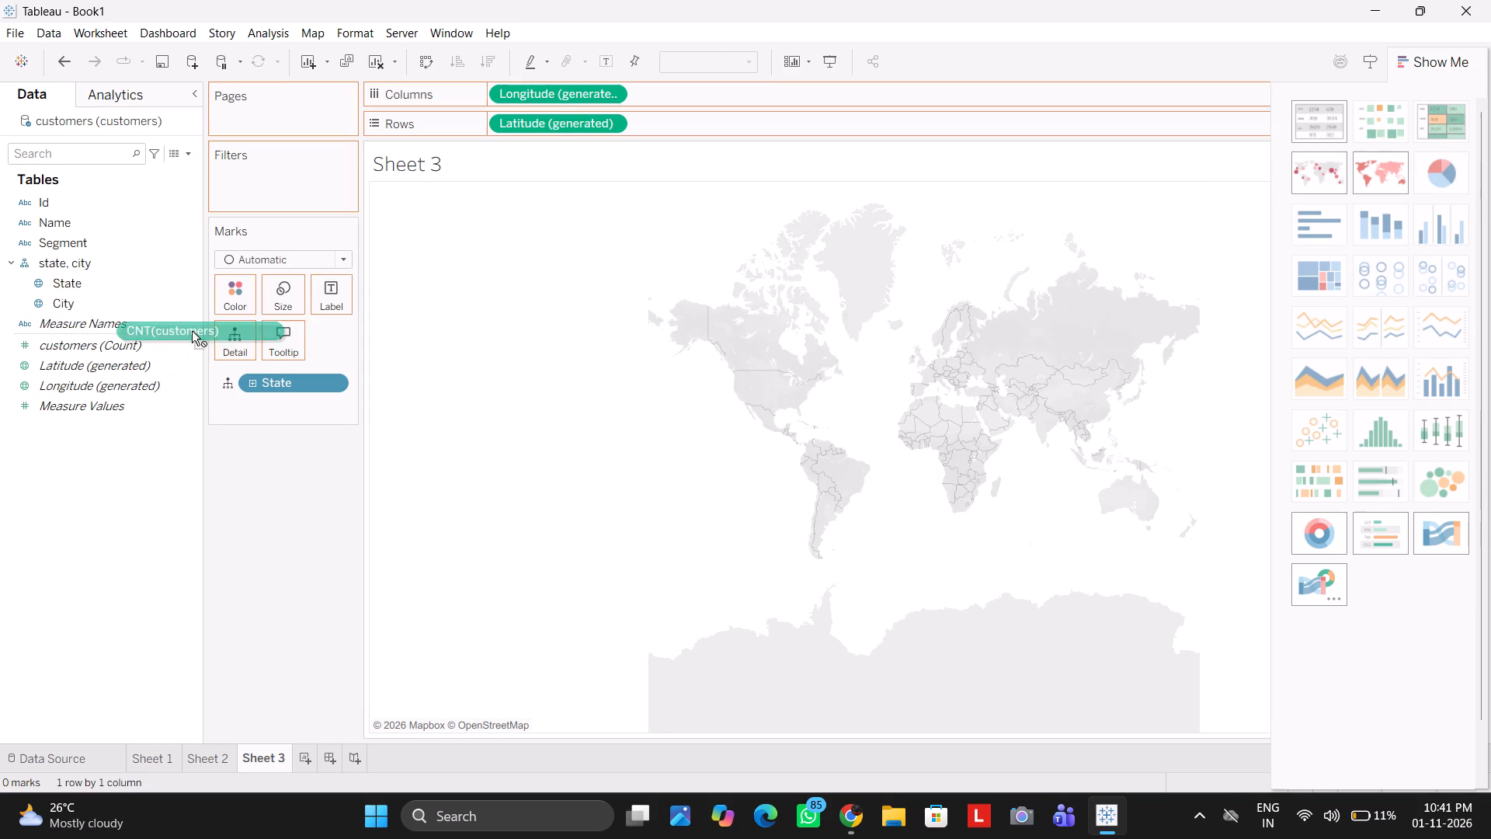
drag(192, 331, 221, 305)
Examine the Sheet 3 map across the world and around India for coloured state marks.
scroll(544, 441, left, 1)
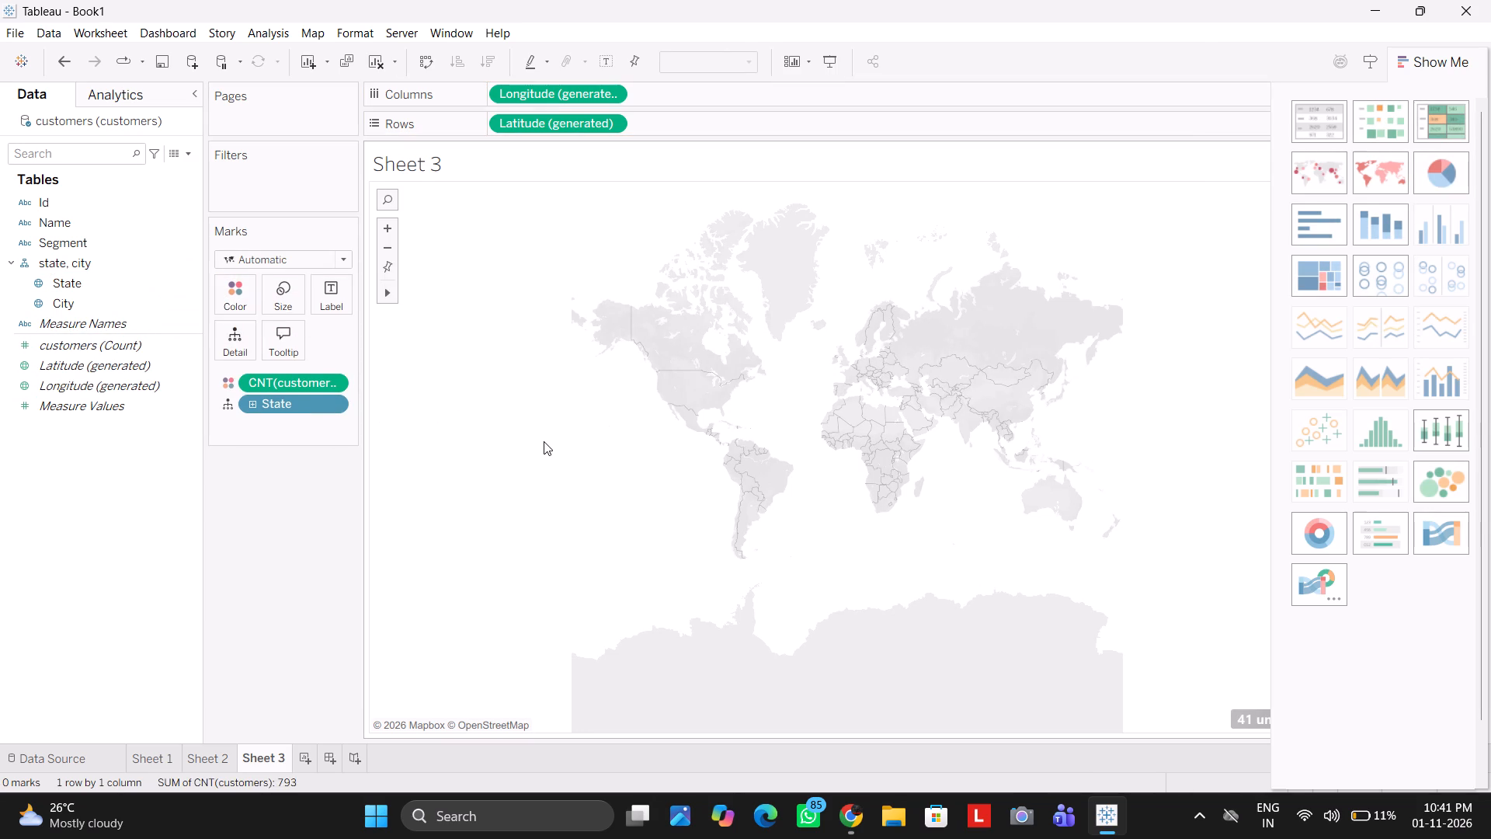
scroll(544, 441, left, 2)
scroll(828, 500, up, 3)
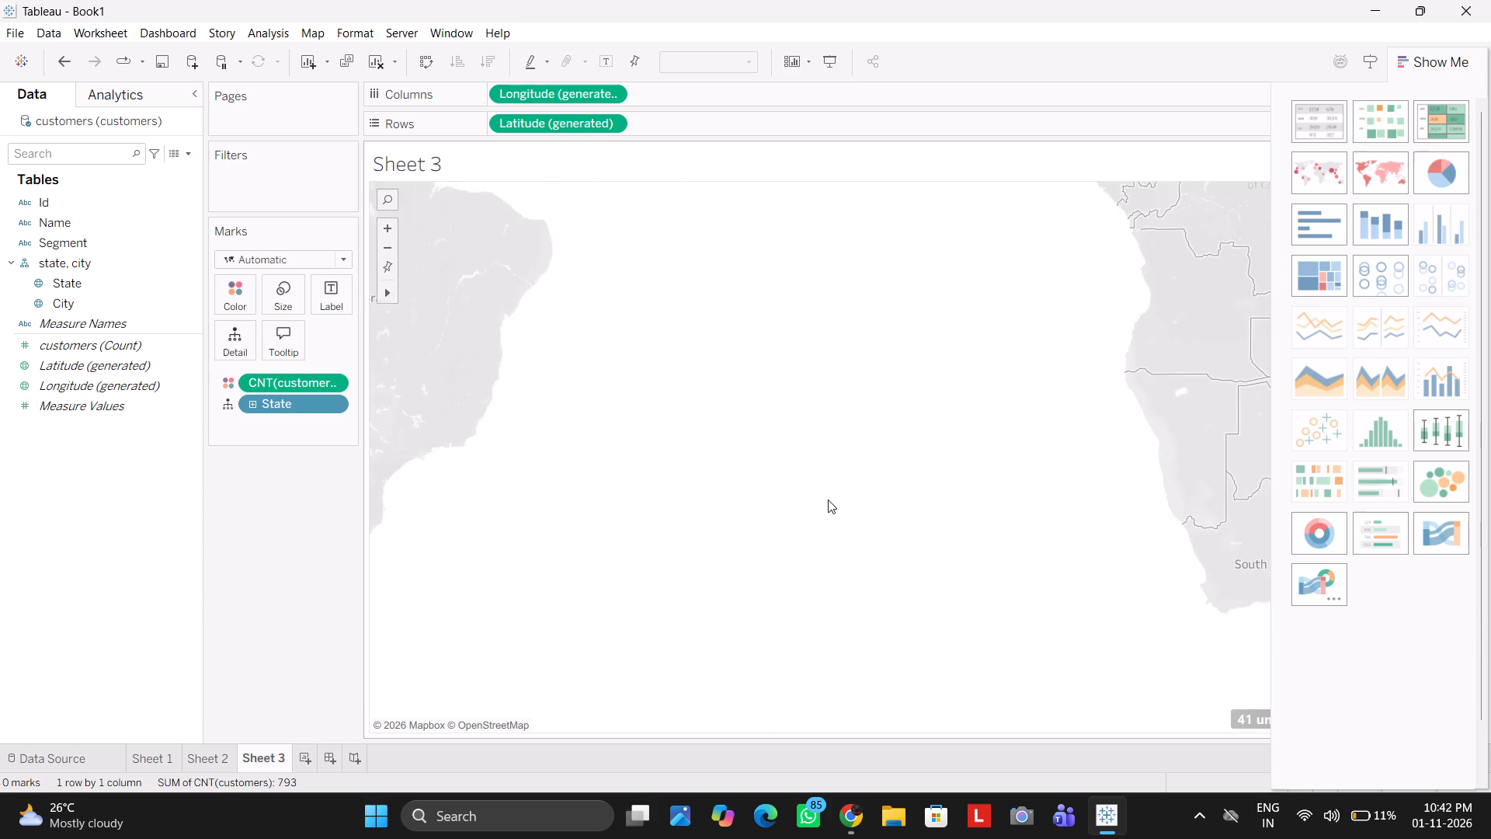
scroll(828, 500, down, 5)
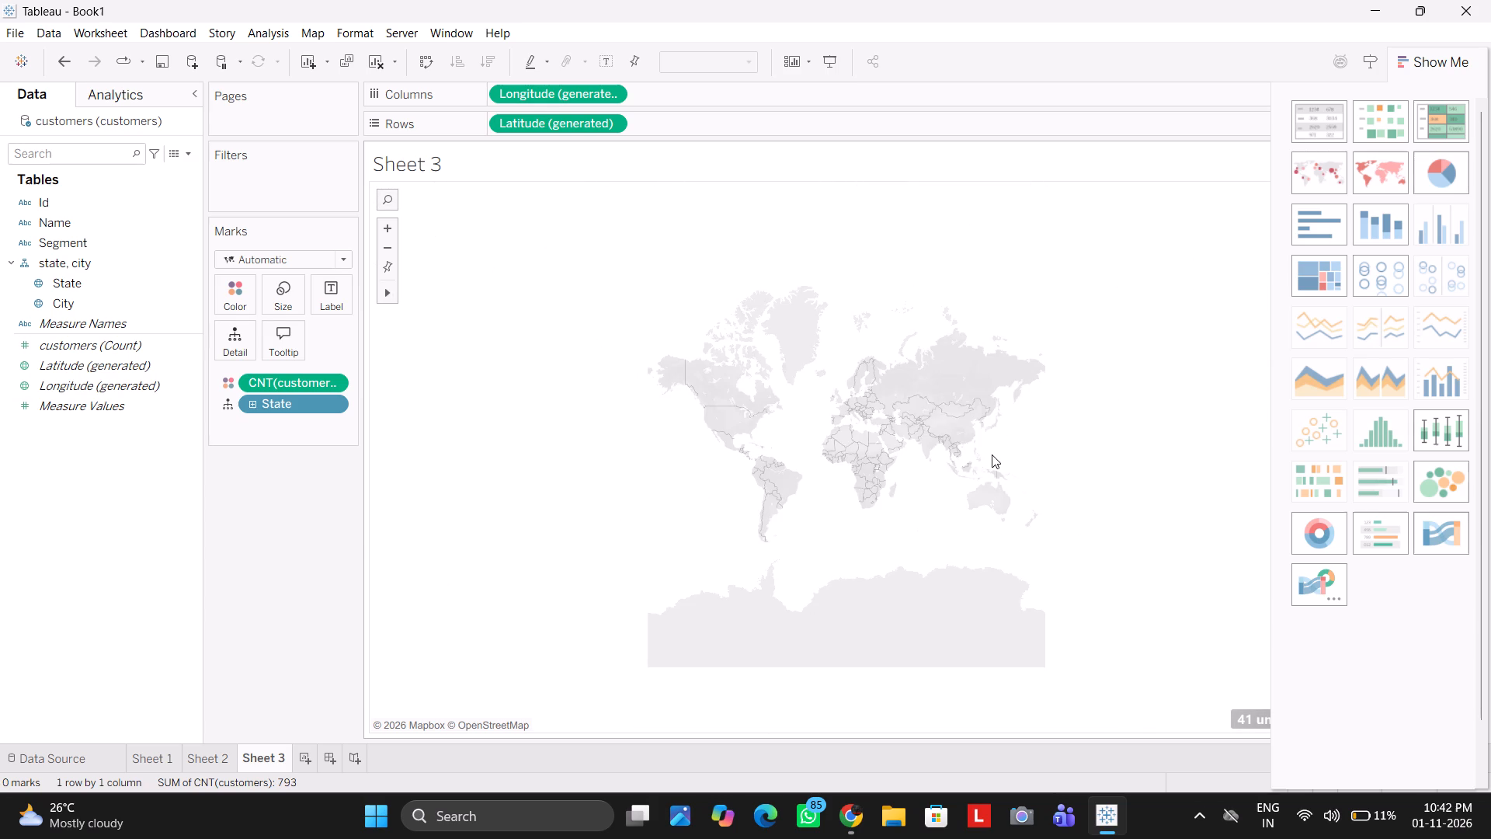
scroll(992, 454, up, 3)
scroll(756, 417, down, 1)
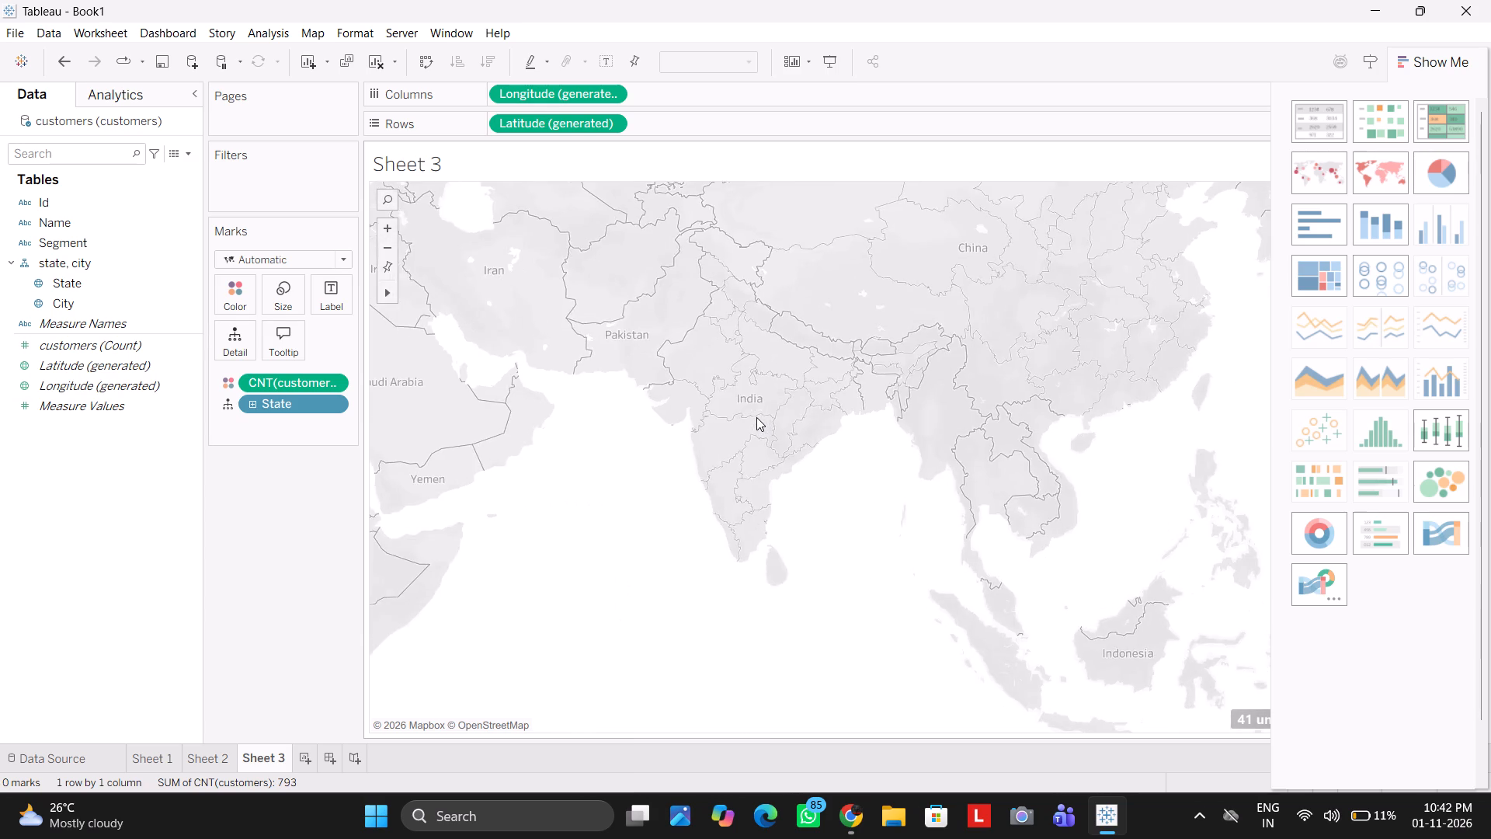
scroll(756, 417, down, 1)
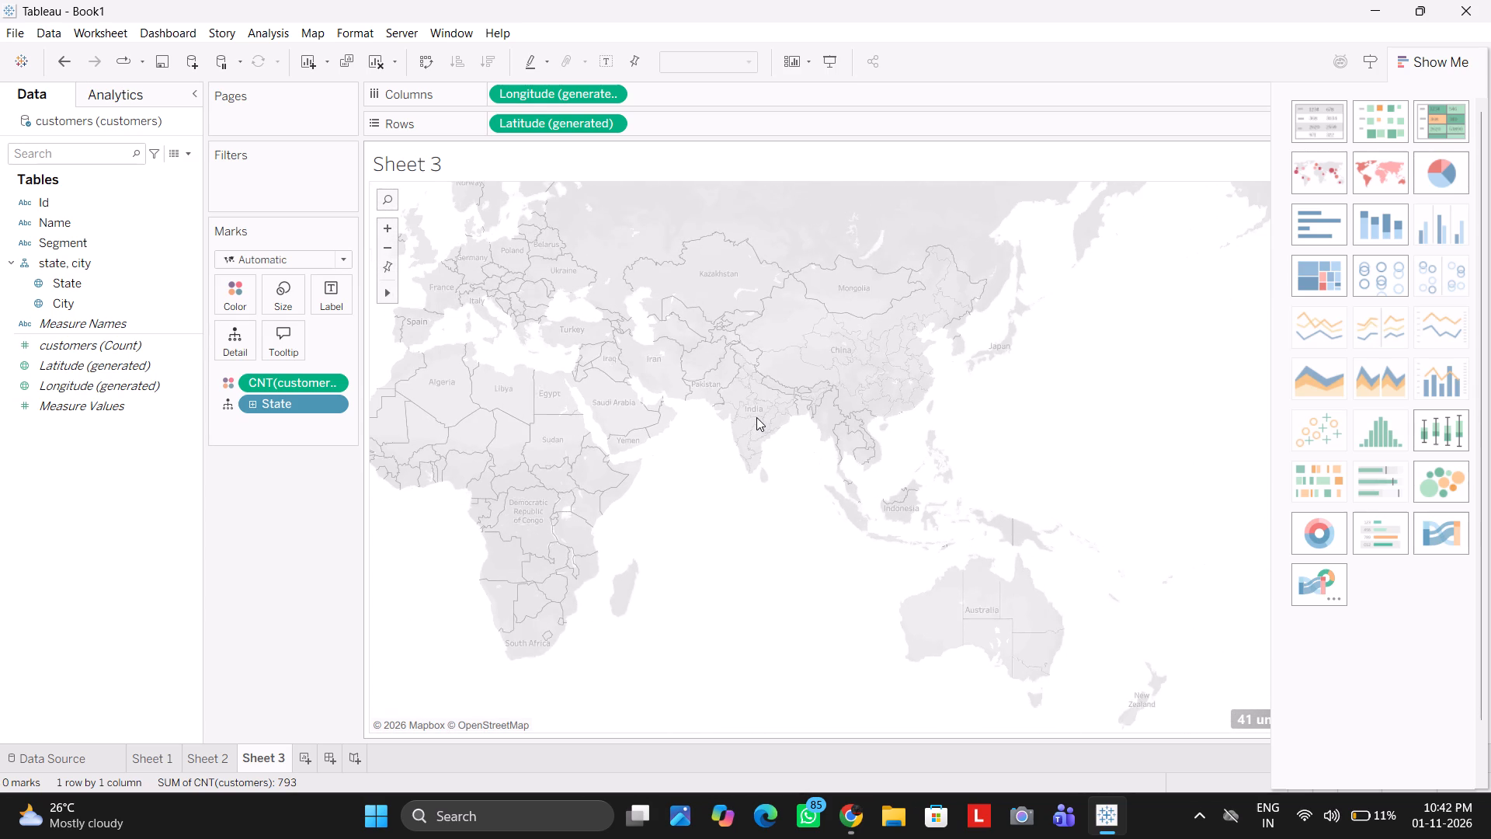
scroll(756, 417, down, 2)
scroll(560, 388, down, 1)
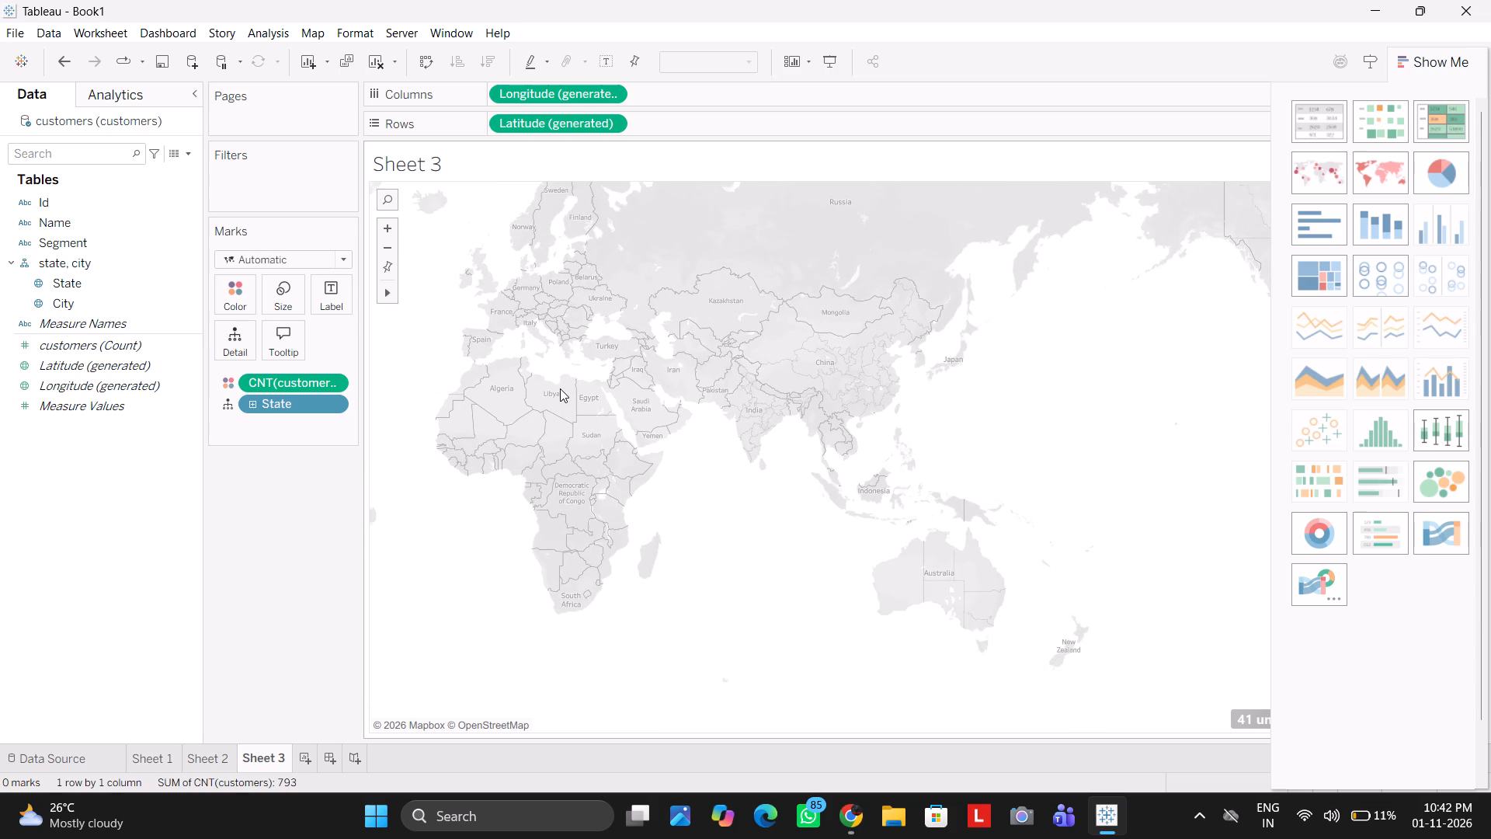
scroll(560, 388, down, 1)
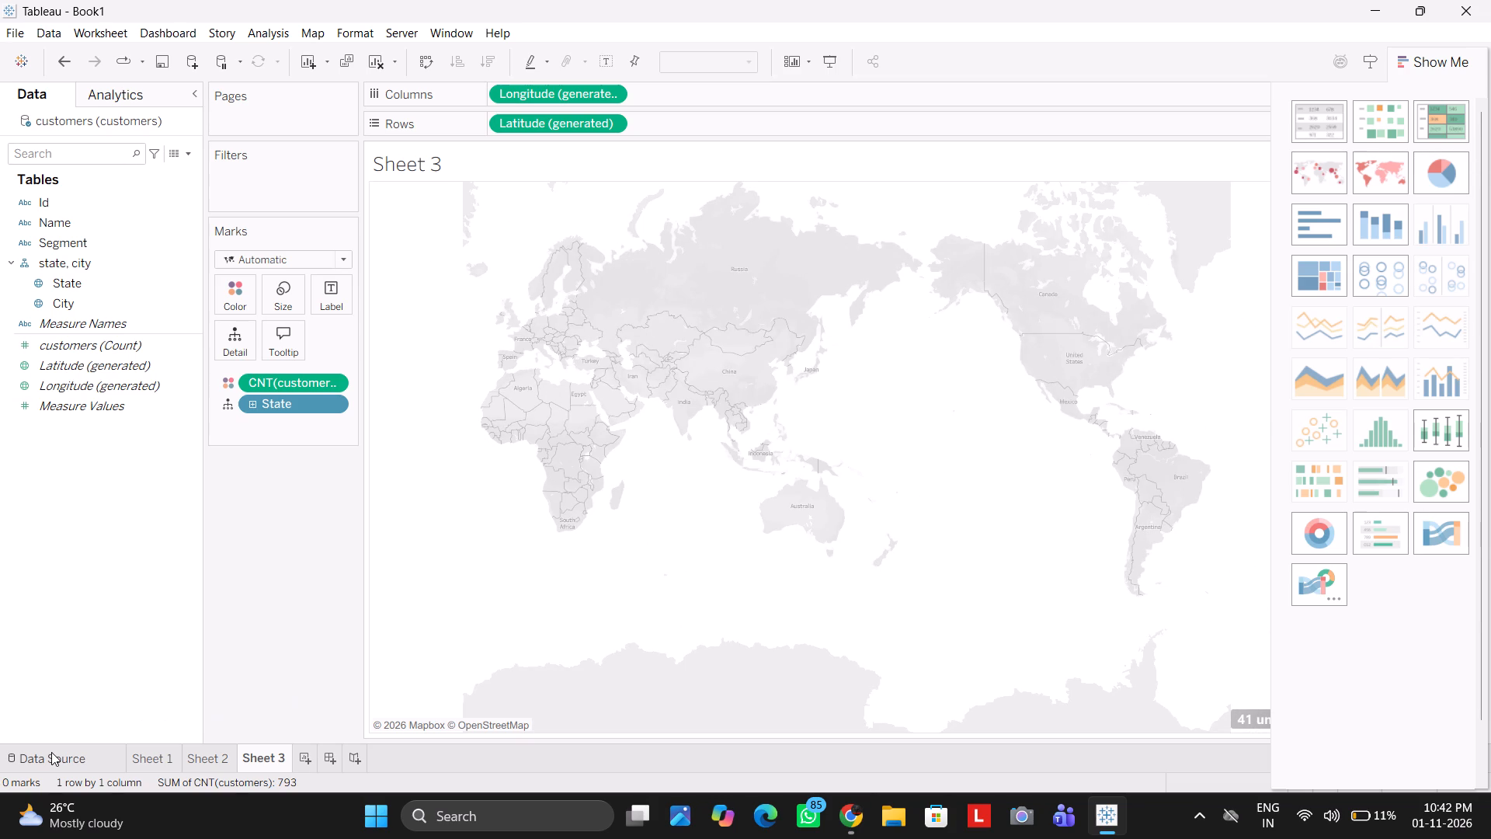
Open the data source and read through the customer rows, checking the State and City values.
click(51, 752)
scroll(927, 541, down, 1)
scroll(927, 541, up, 1)
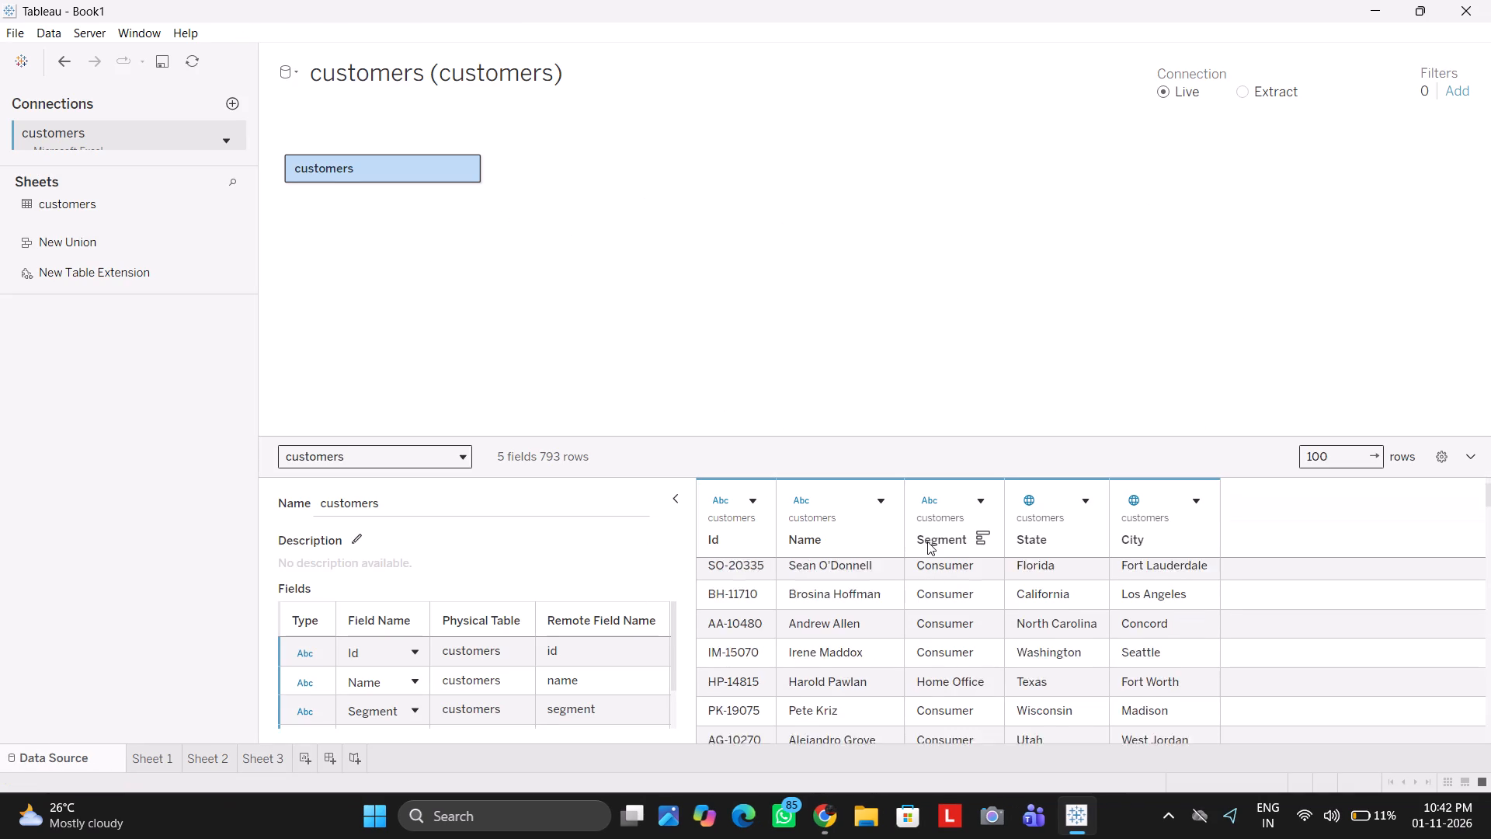
scroll(927, 541, up, 1)
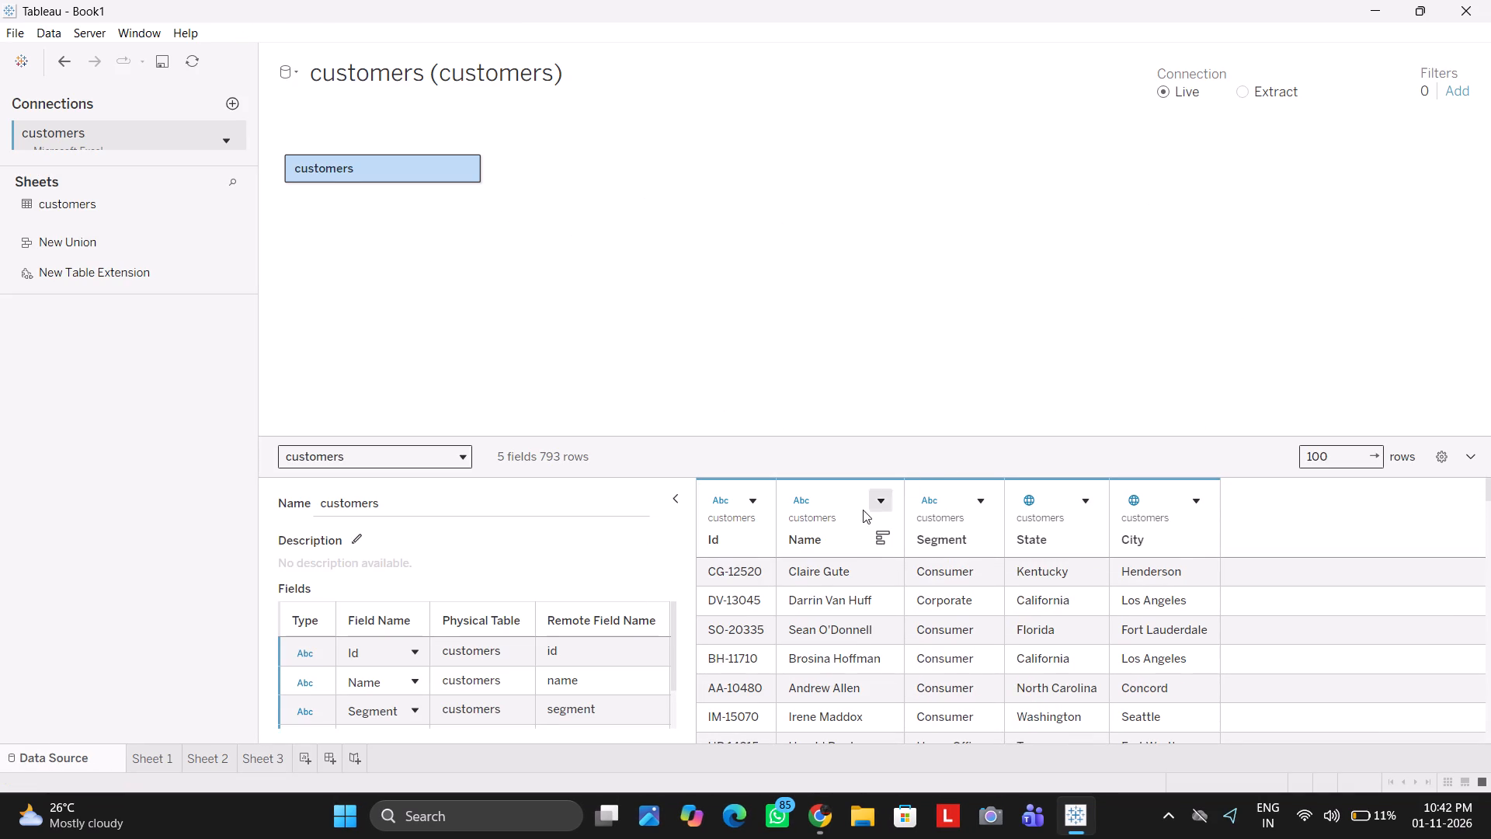
scroll(1020, 665, down, 3)
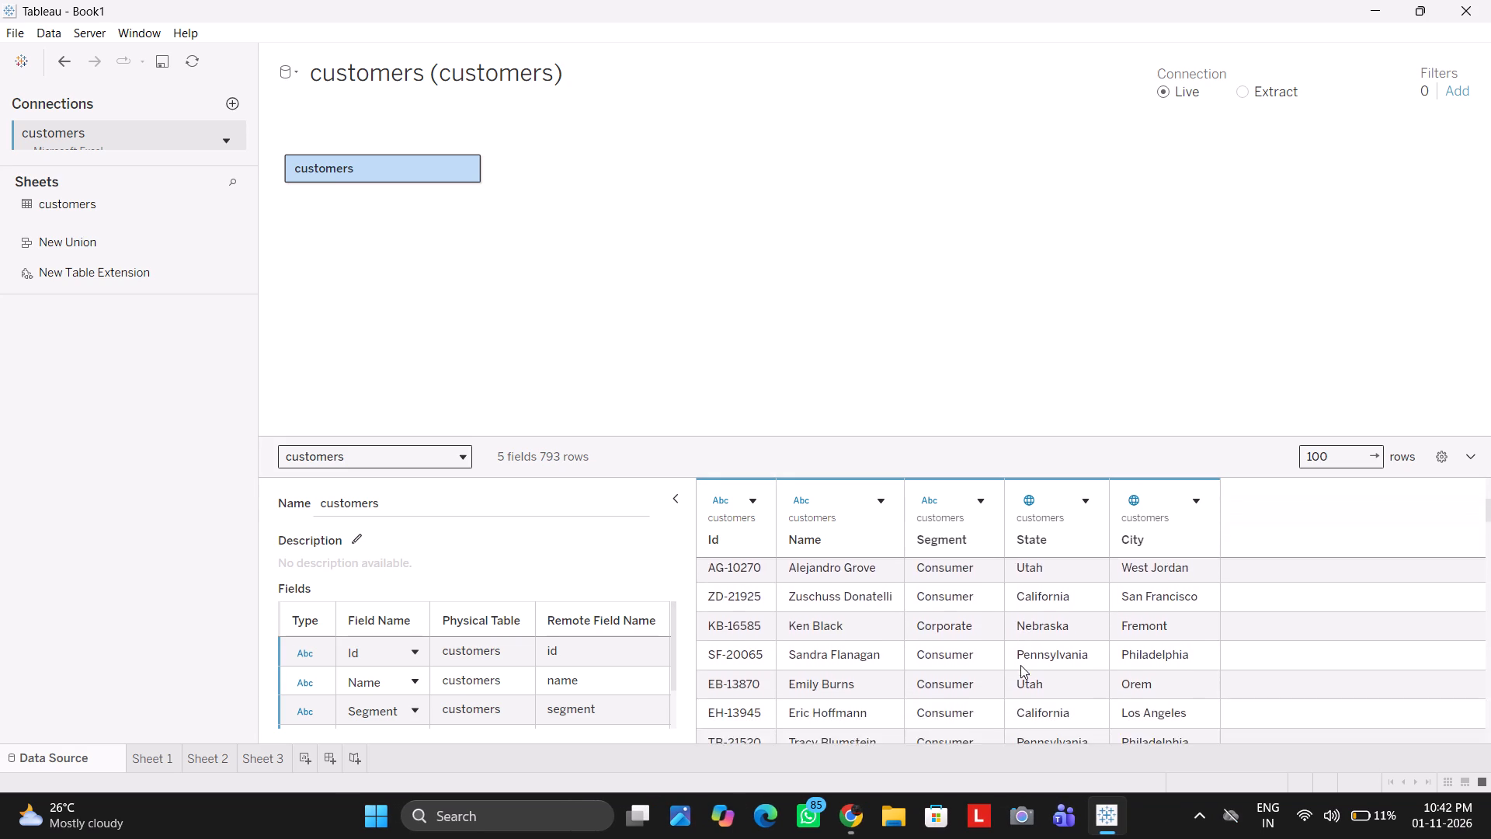
scroll(1020, 665, down, 4)
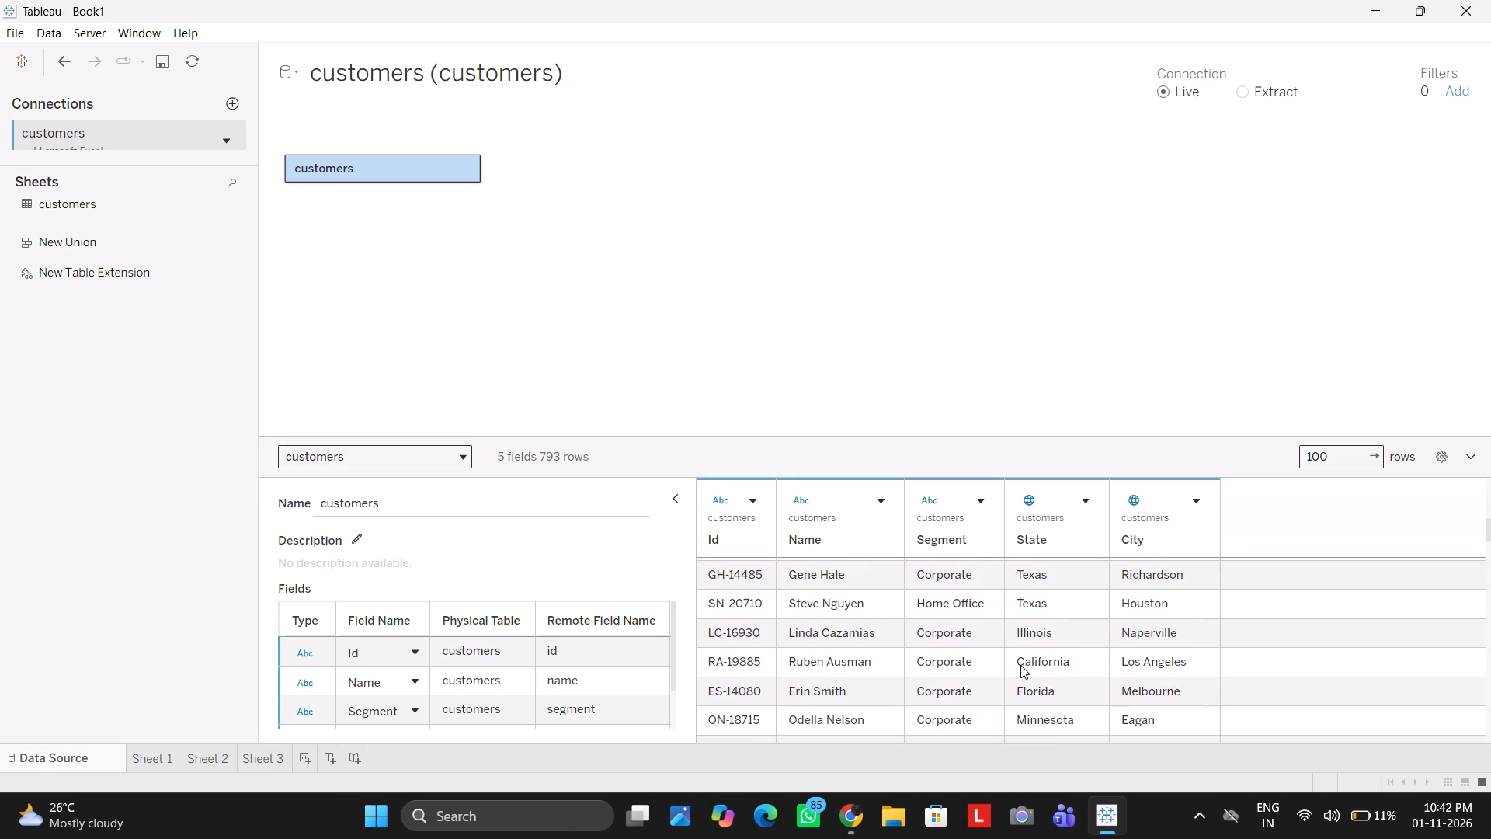
scroll(1020, 665, down, 3)
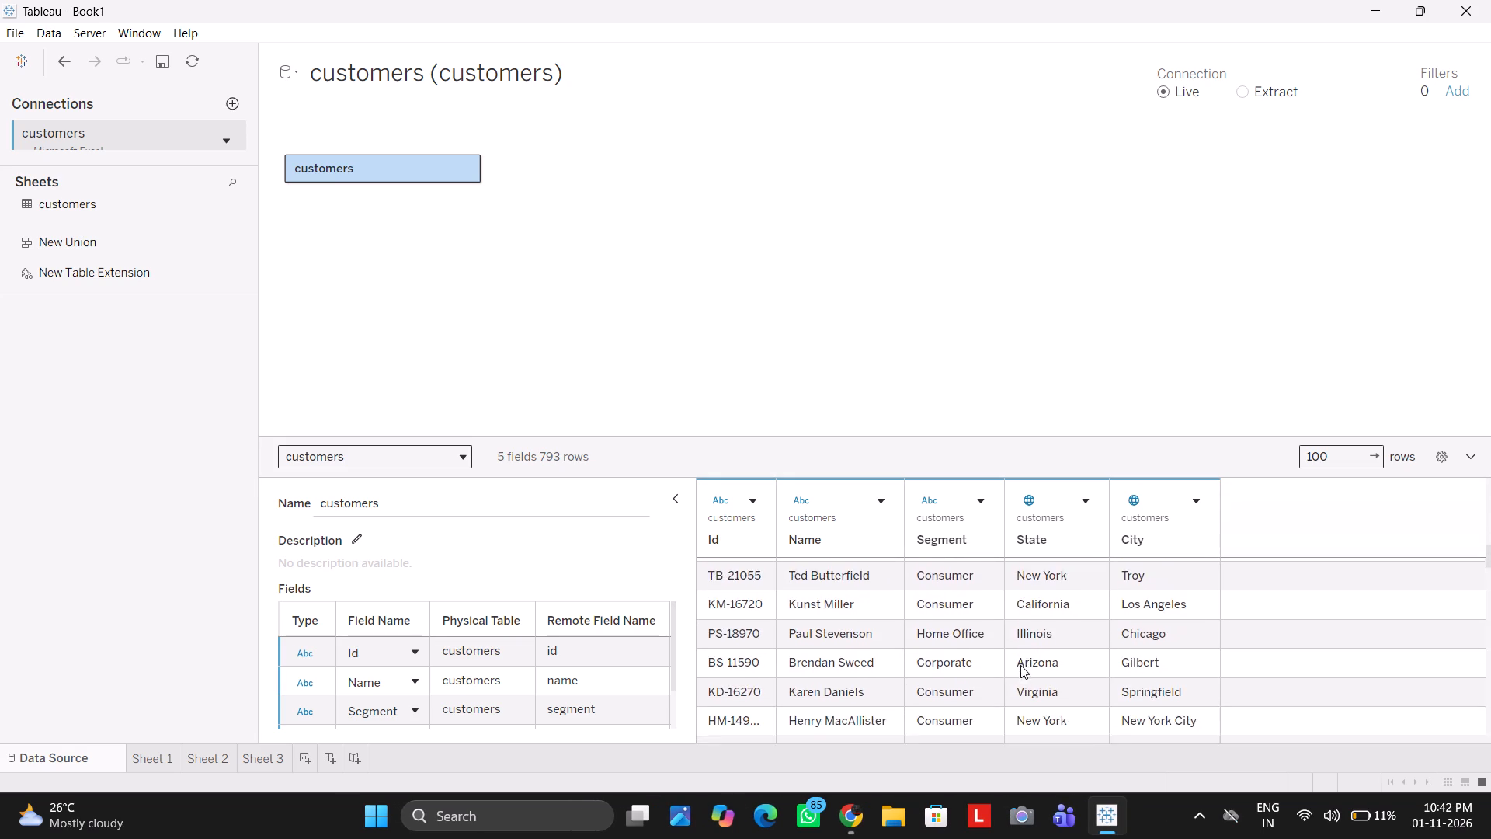
scroll(1020, 665, down, 3)
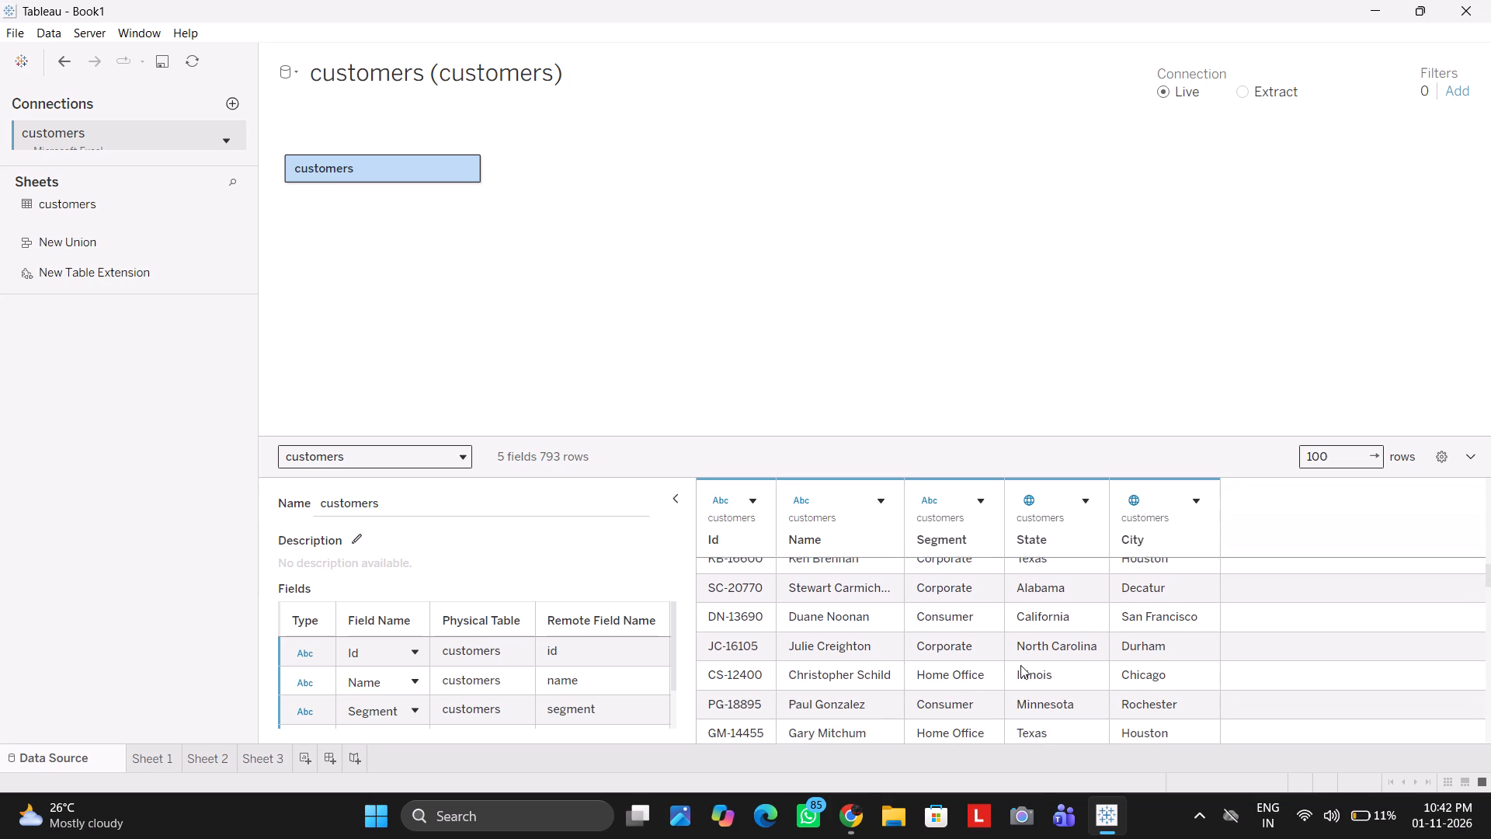
scroll(1020, 665, down, 2)
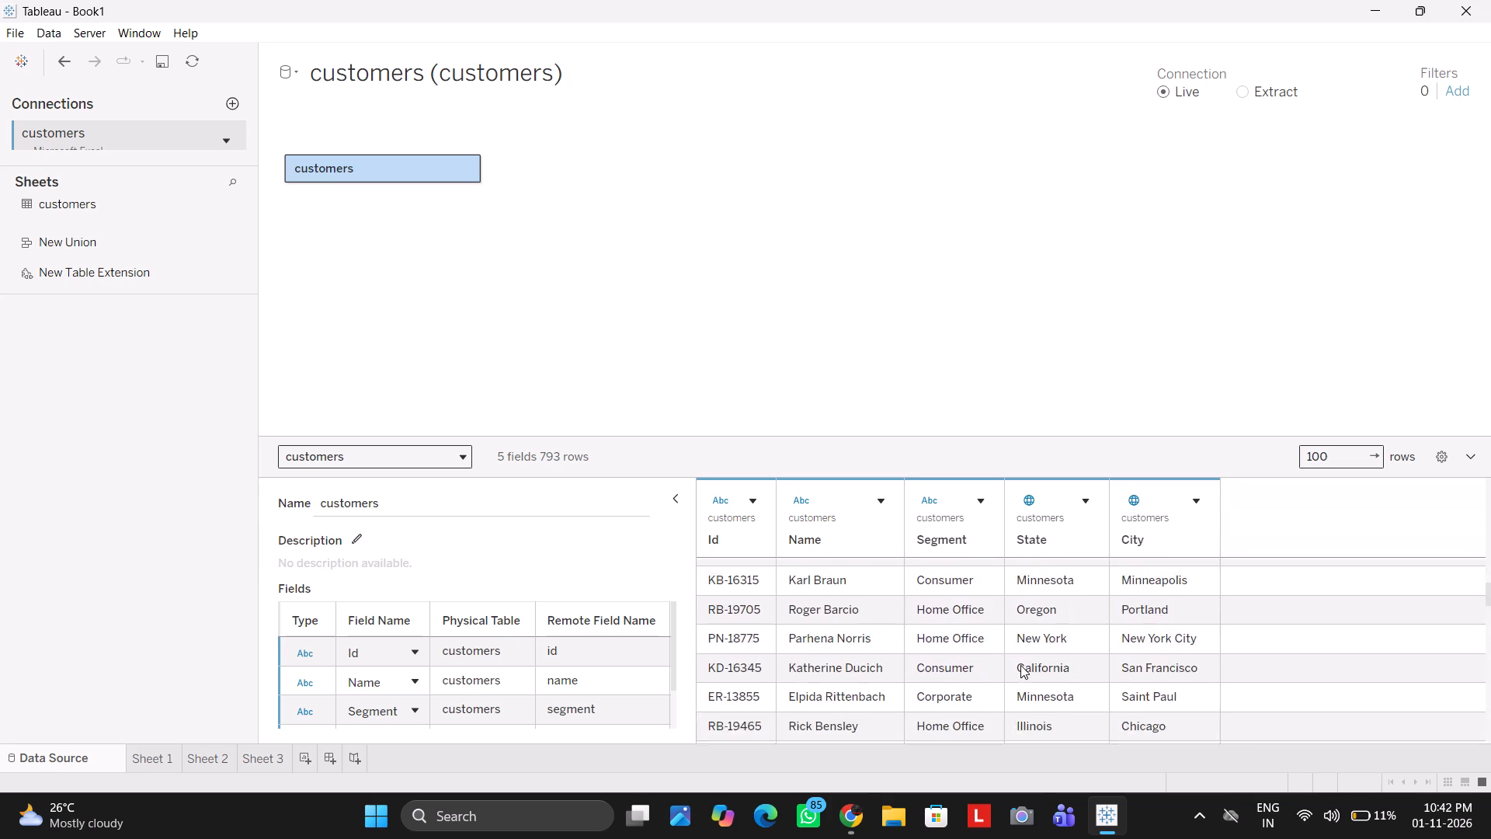
scroll(1020, 665, down, 5)
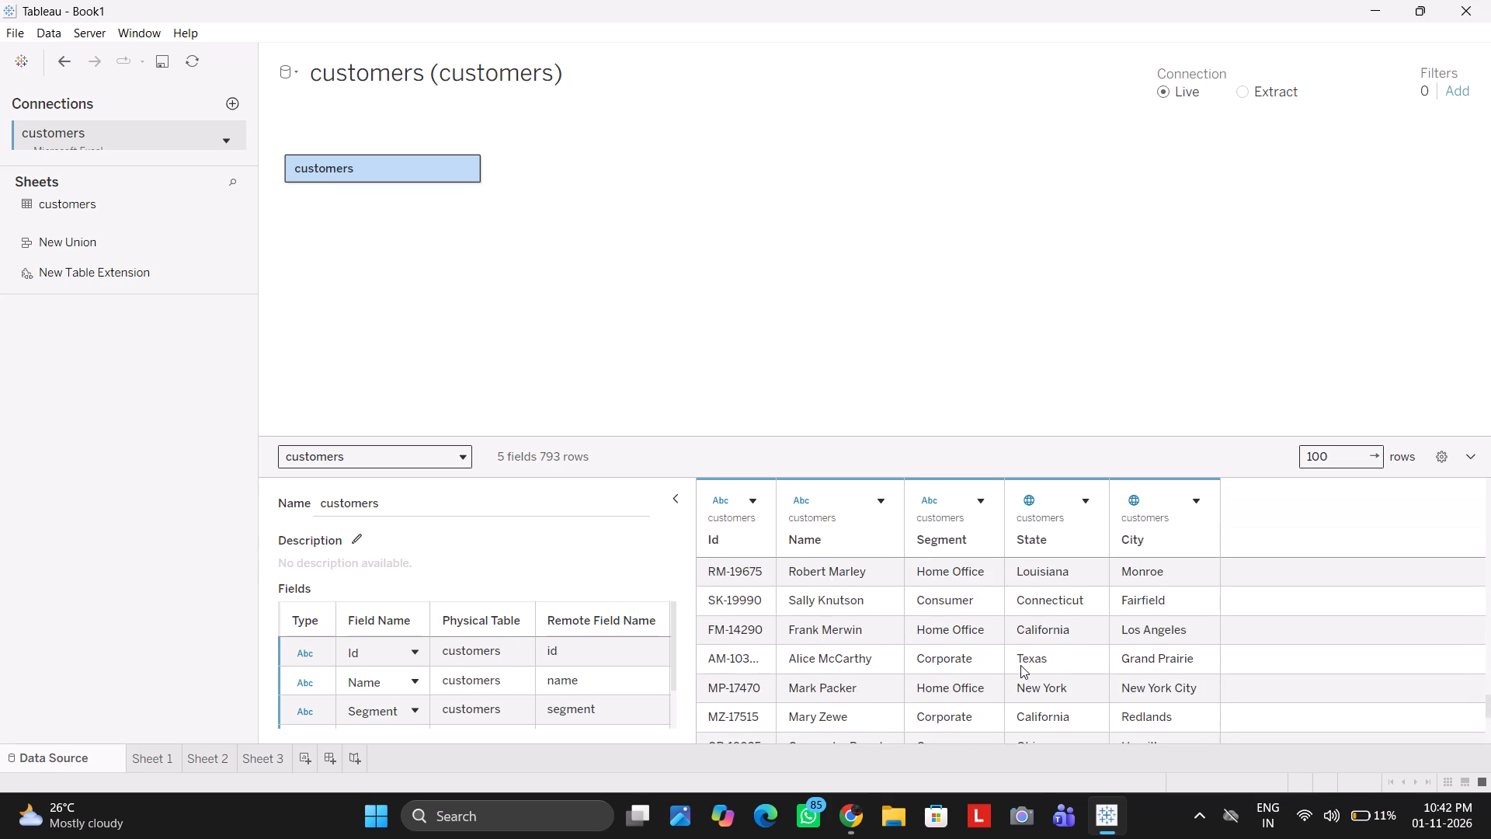
scroll(1020, 665, down, 9)
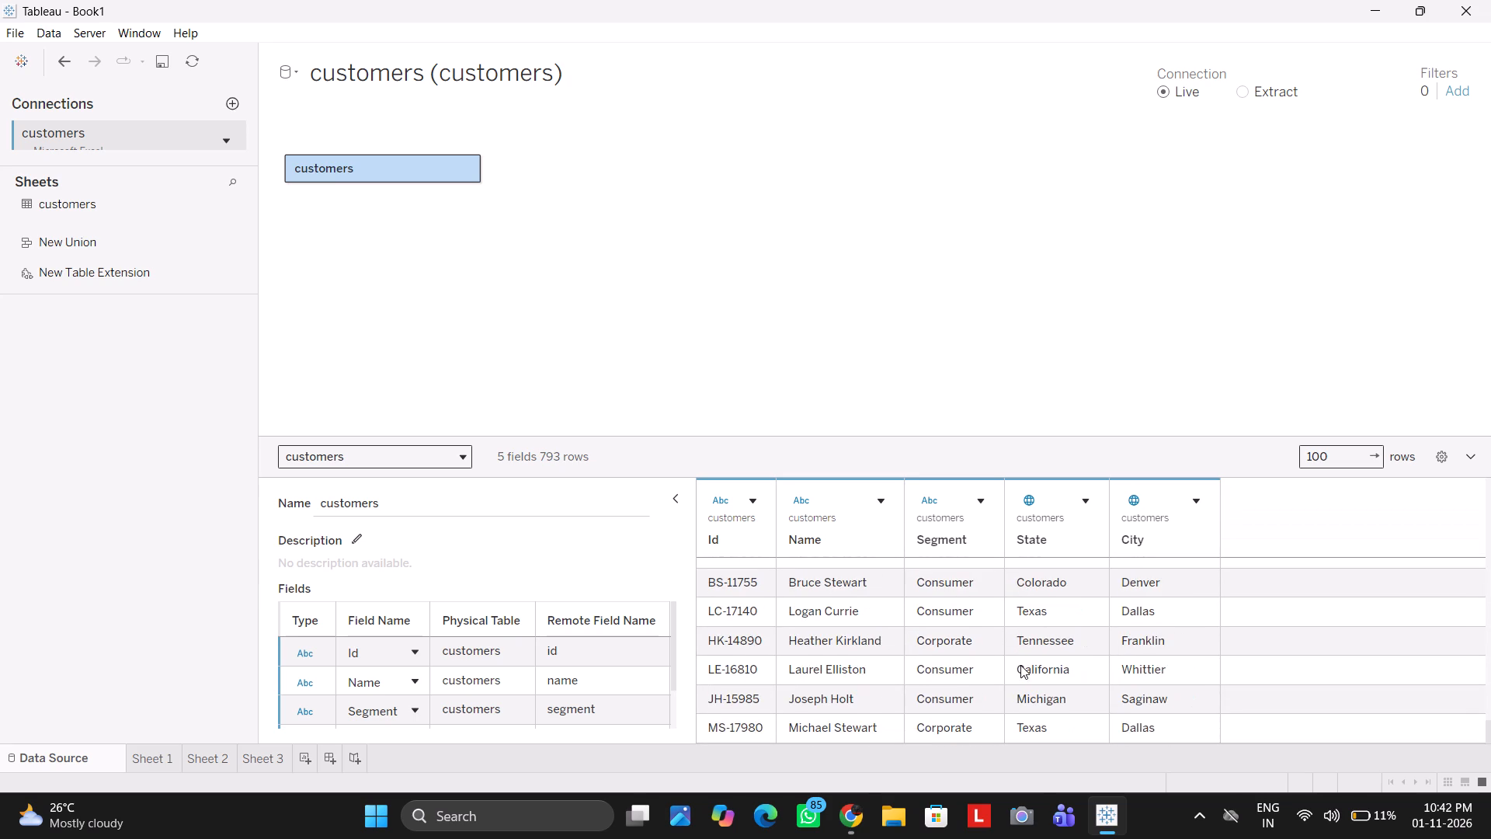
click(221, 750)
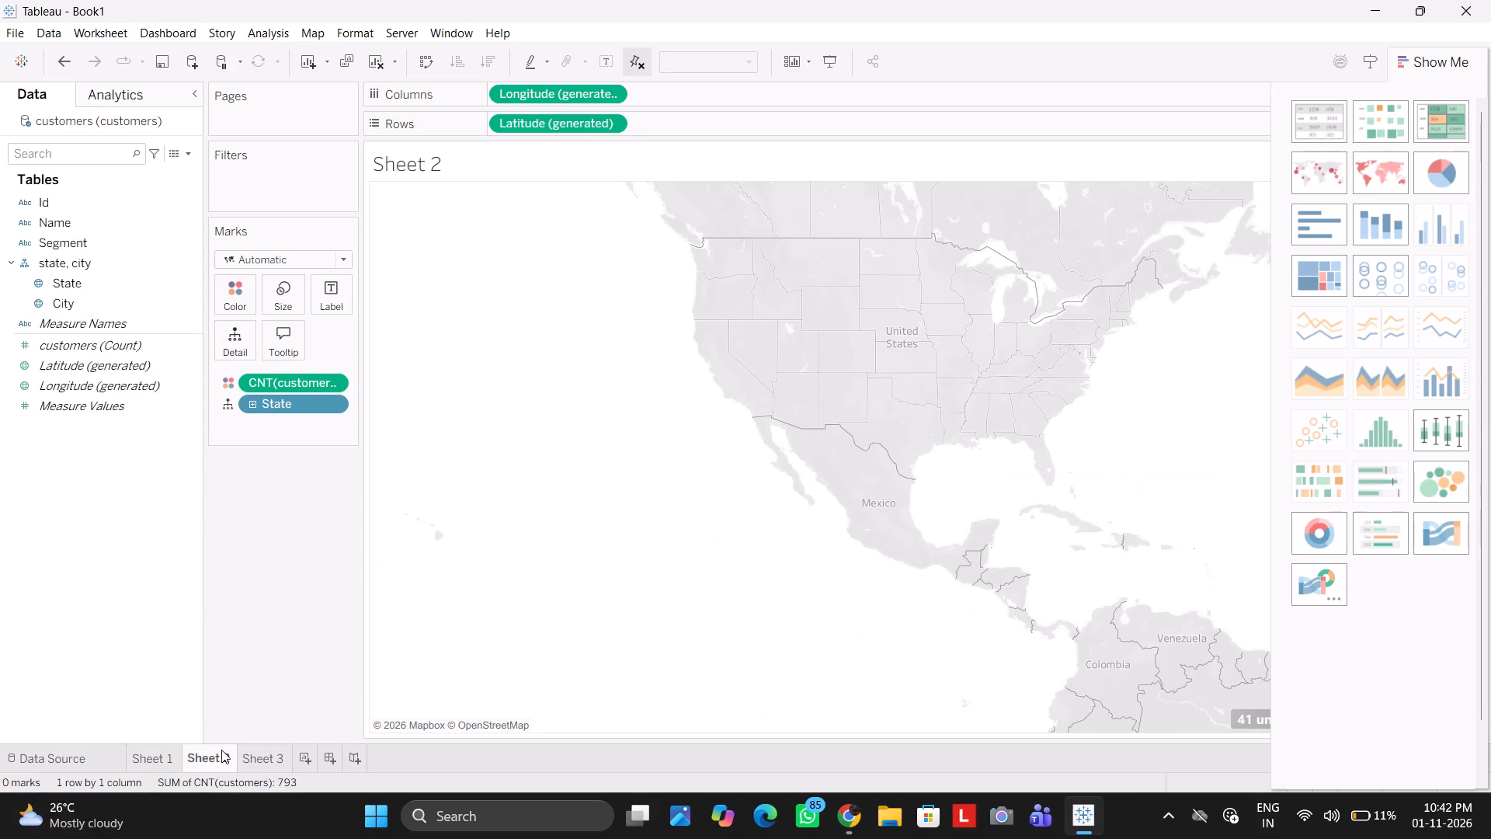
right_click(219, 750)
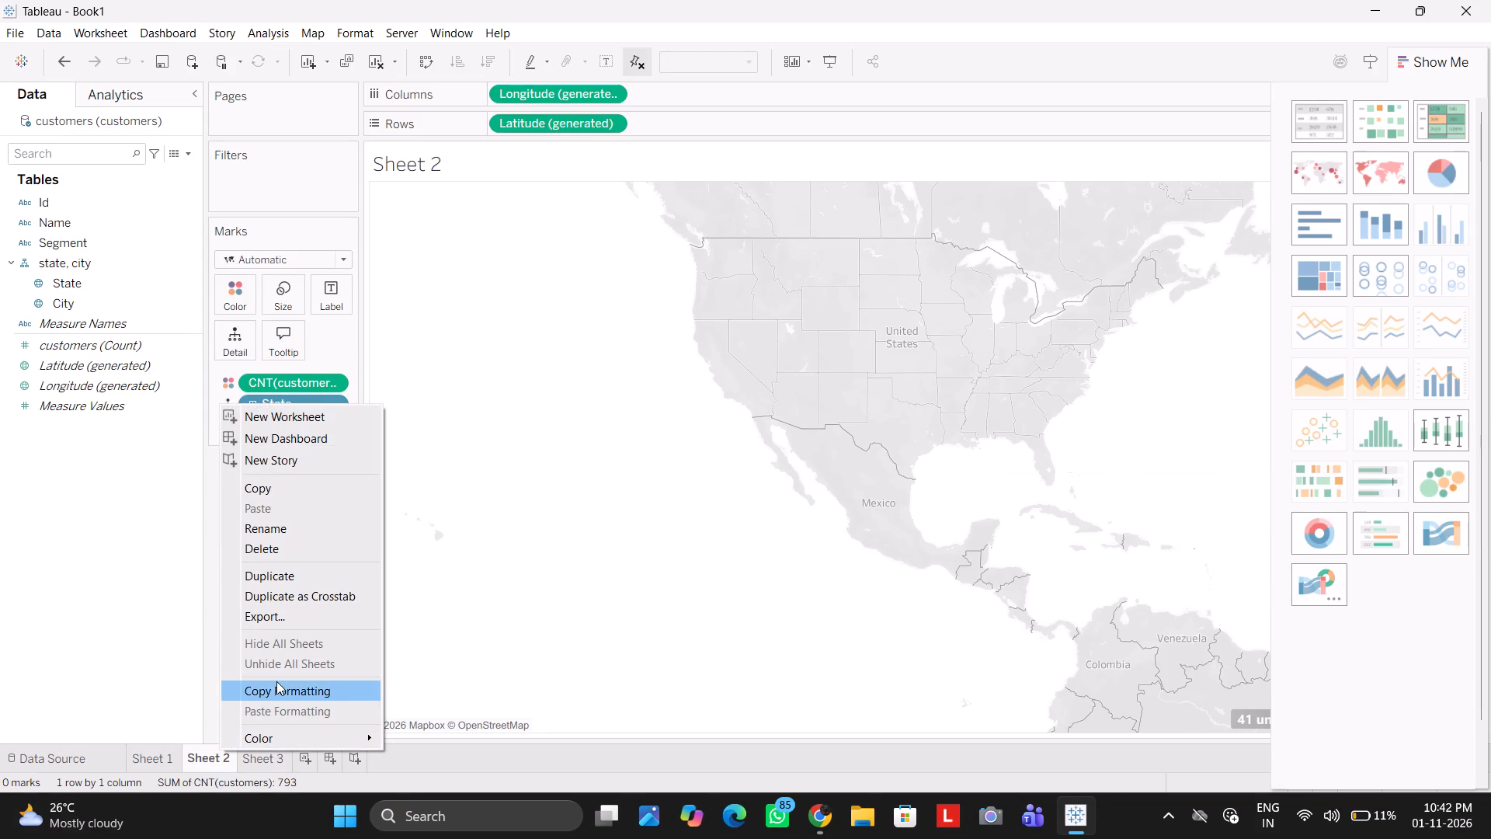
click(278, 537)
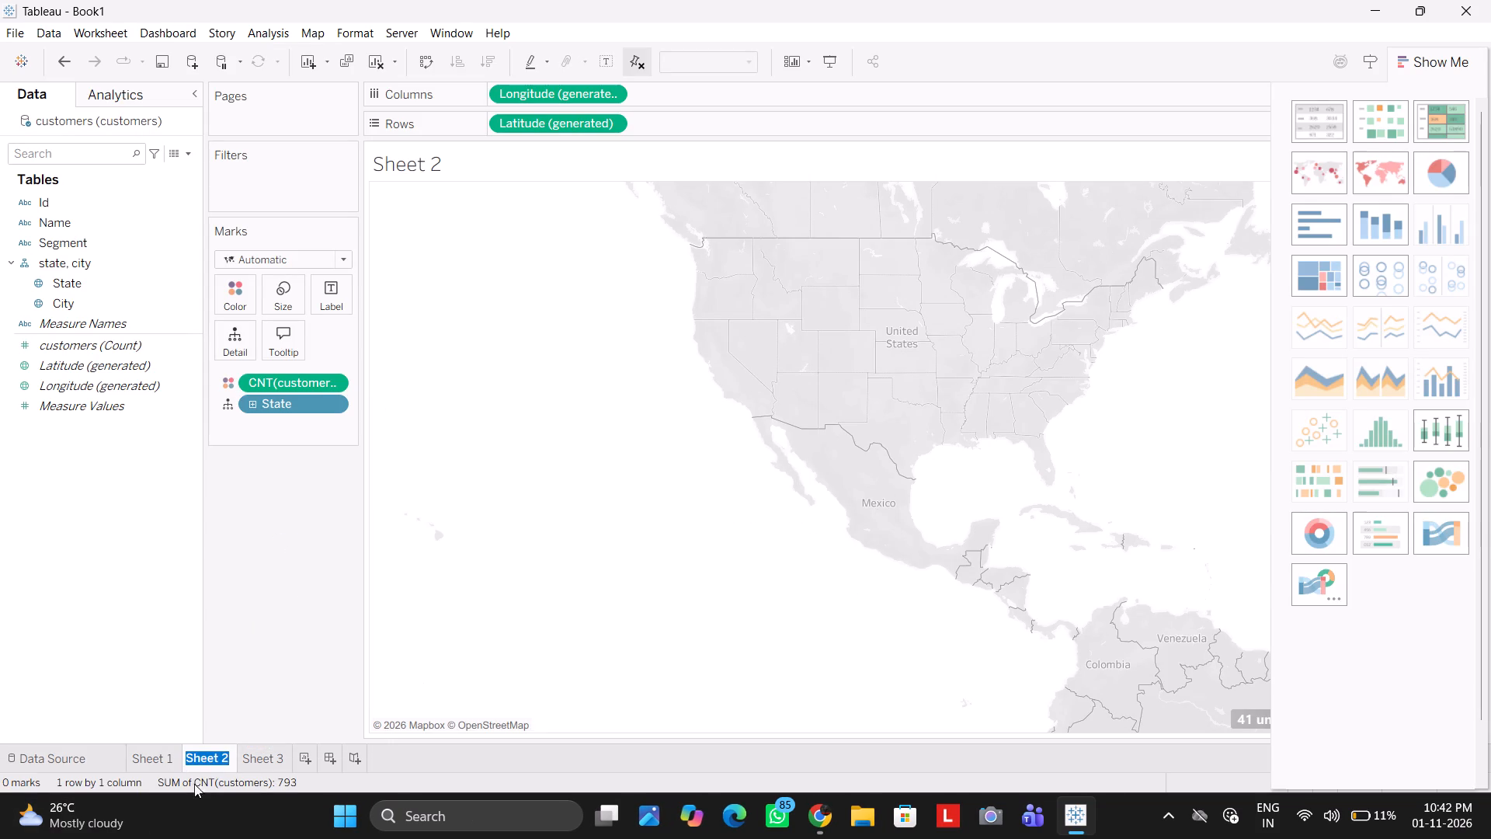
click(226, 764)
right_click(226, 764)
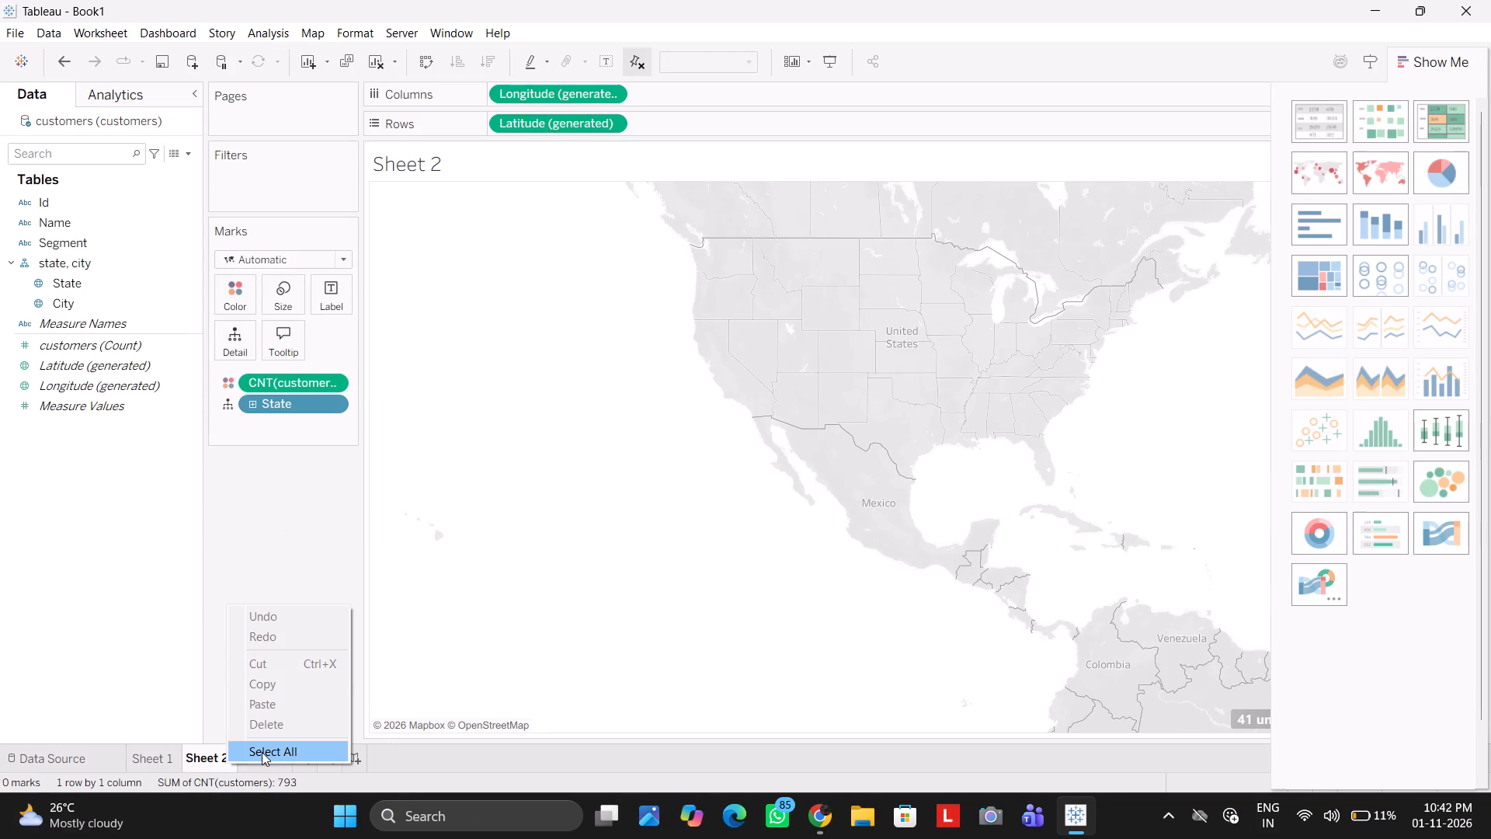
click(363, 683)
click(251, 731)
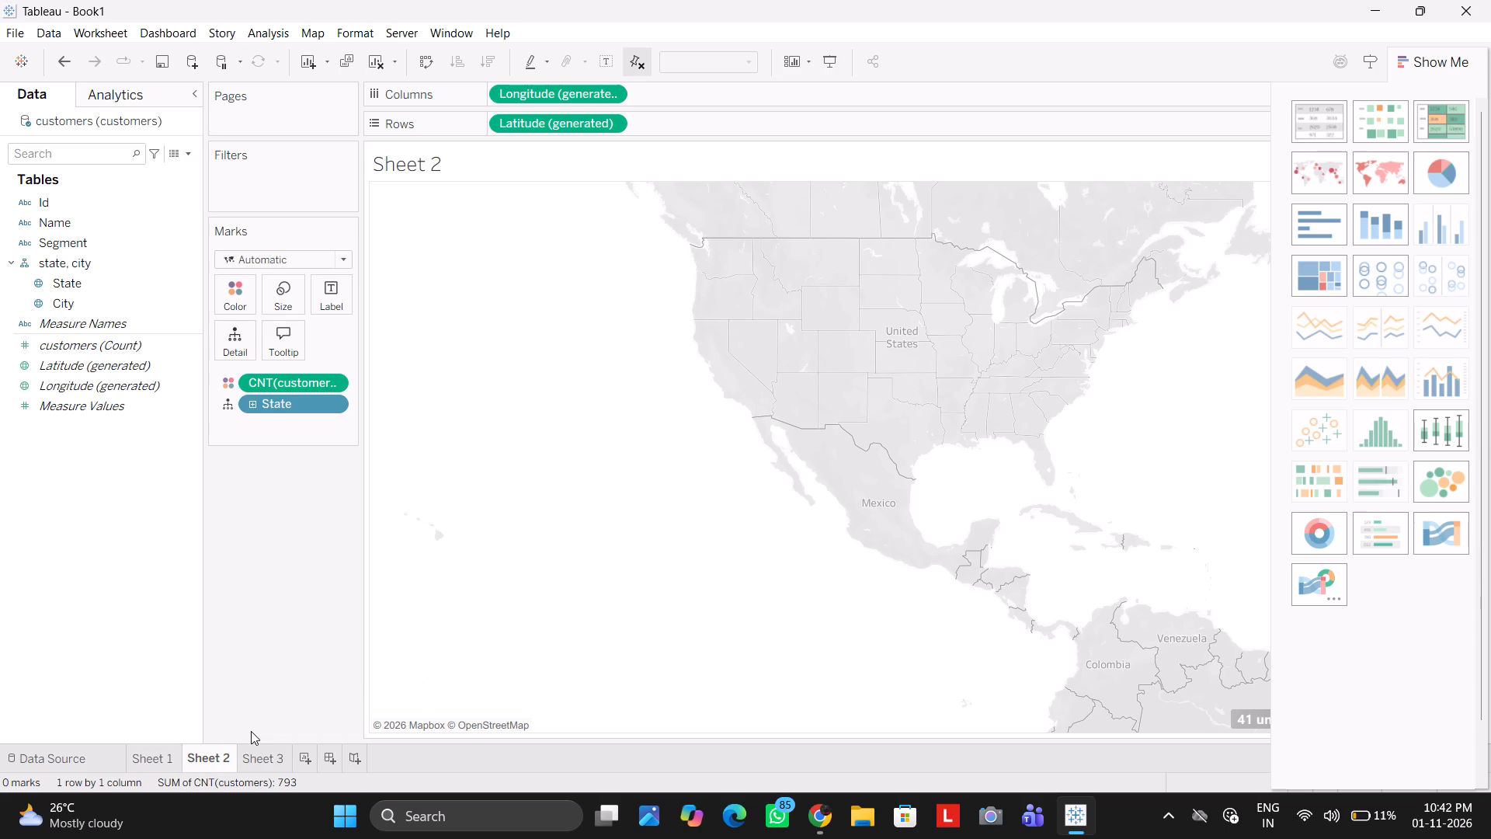
Delete the Sheet 2 worksheet and continue on Sheet 3.
click(226, 752)
right_click(226, 752)
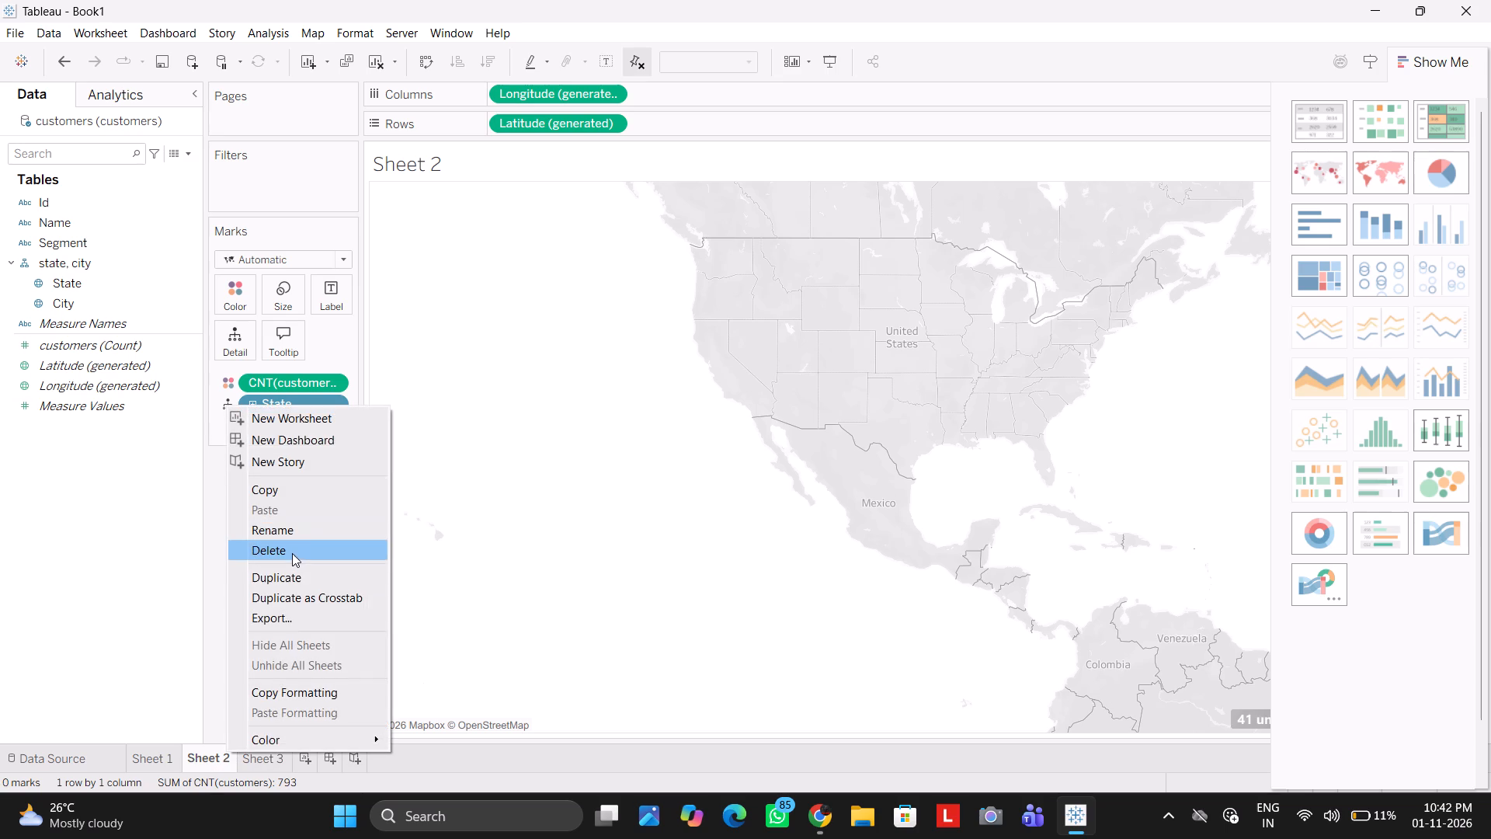
click(291, 556)
click(212, 761)
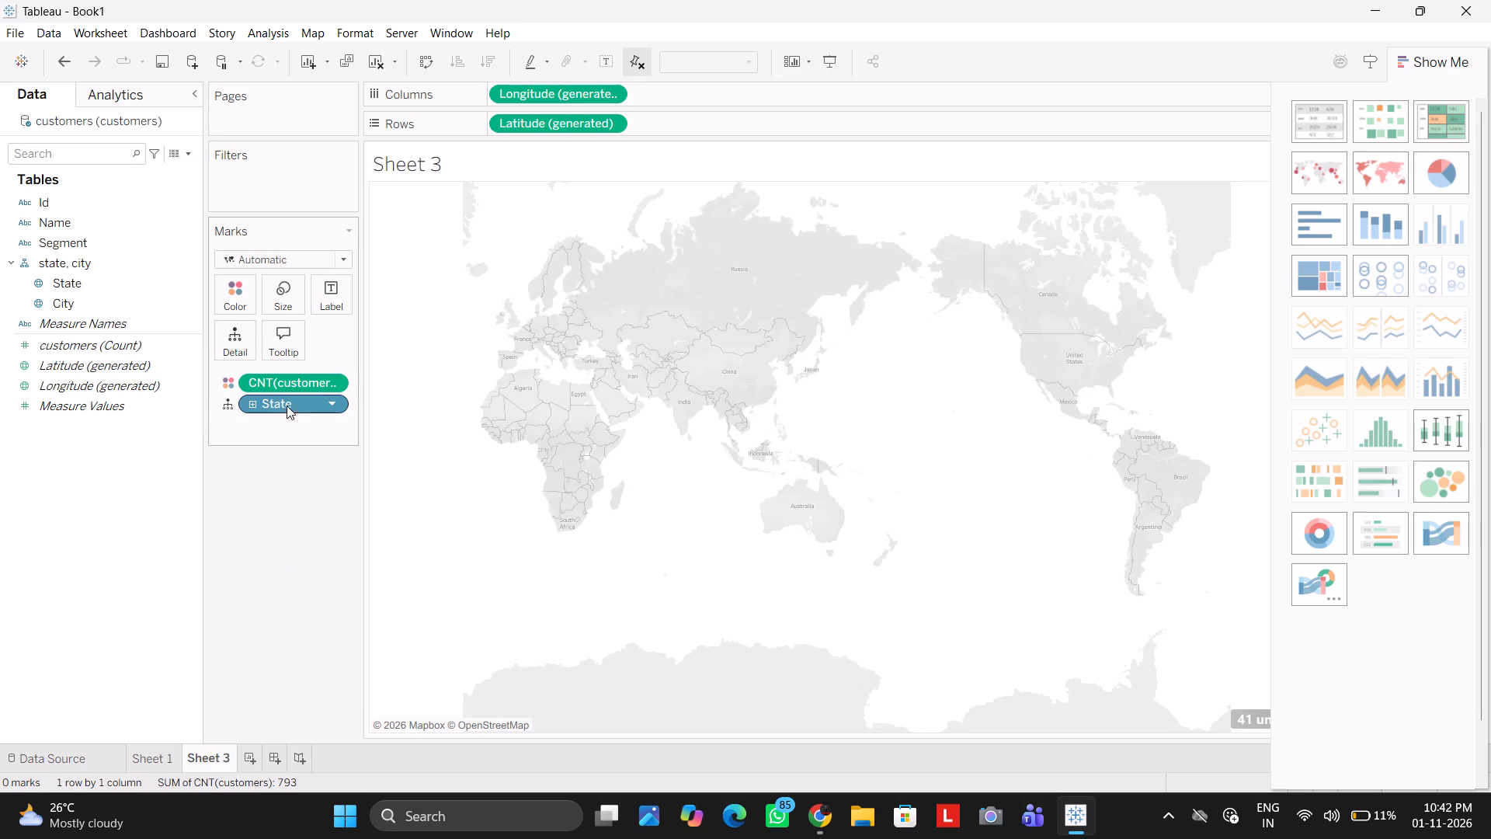
Remove State from the Sheet 3 Marks card and add the City field to the map instead.
click(329, 404)
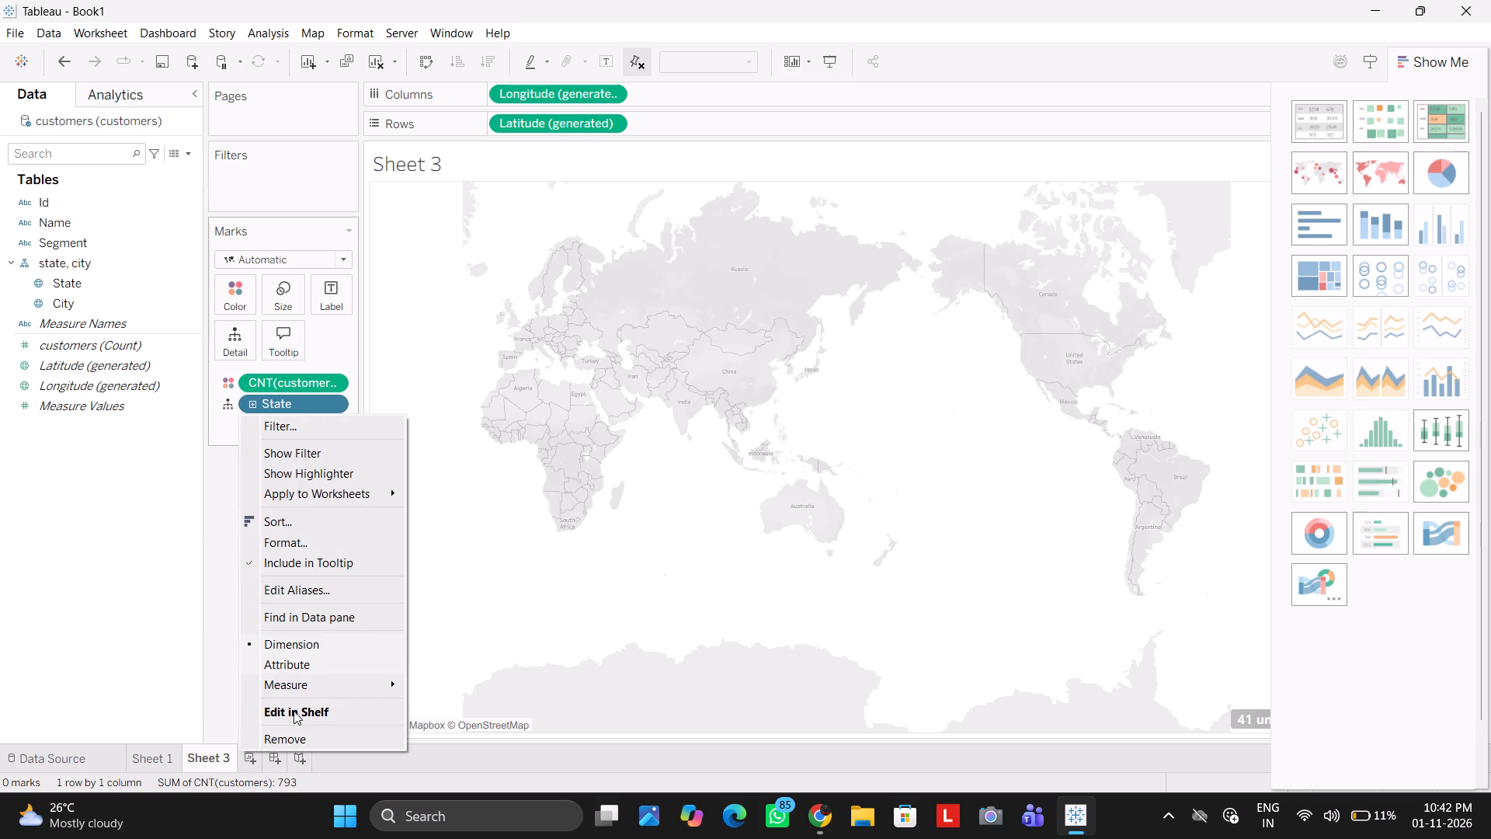
click(293, 742)
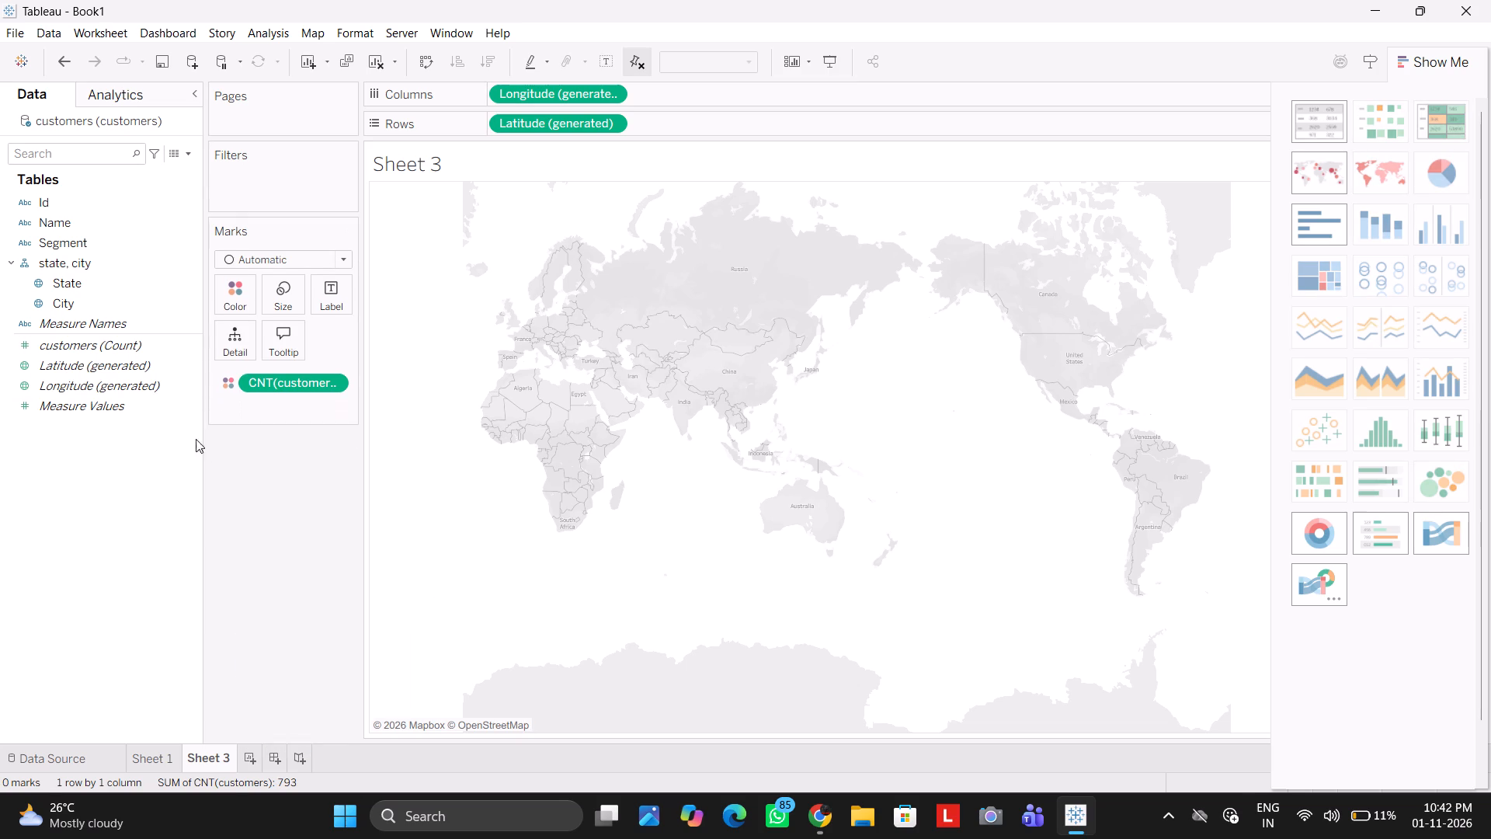
double_click(73, 301)
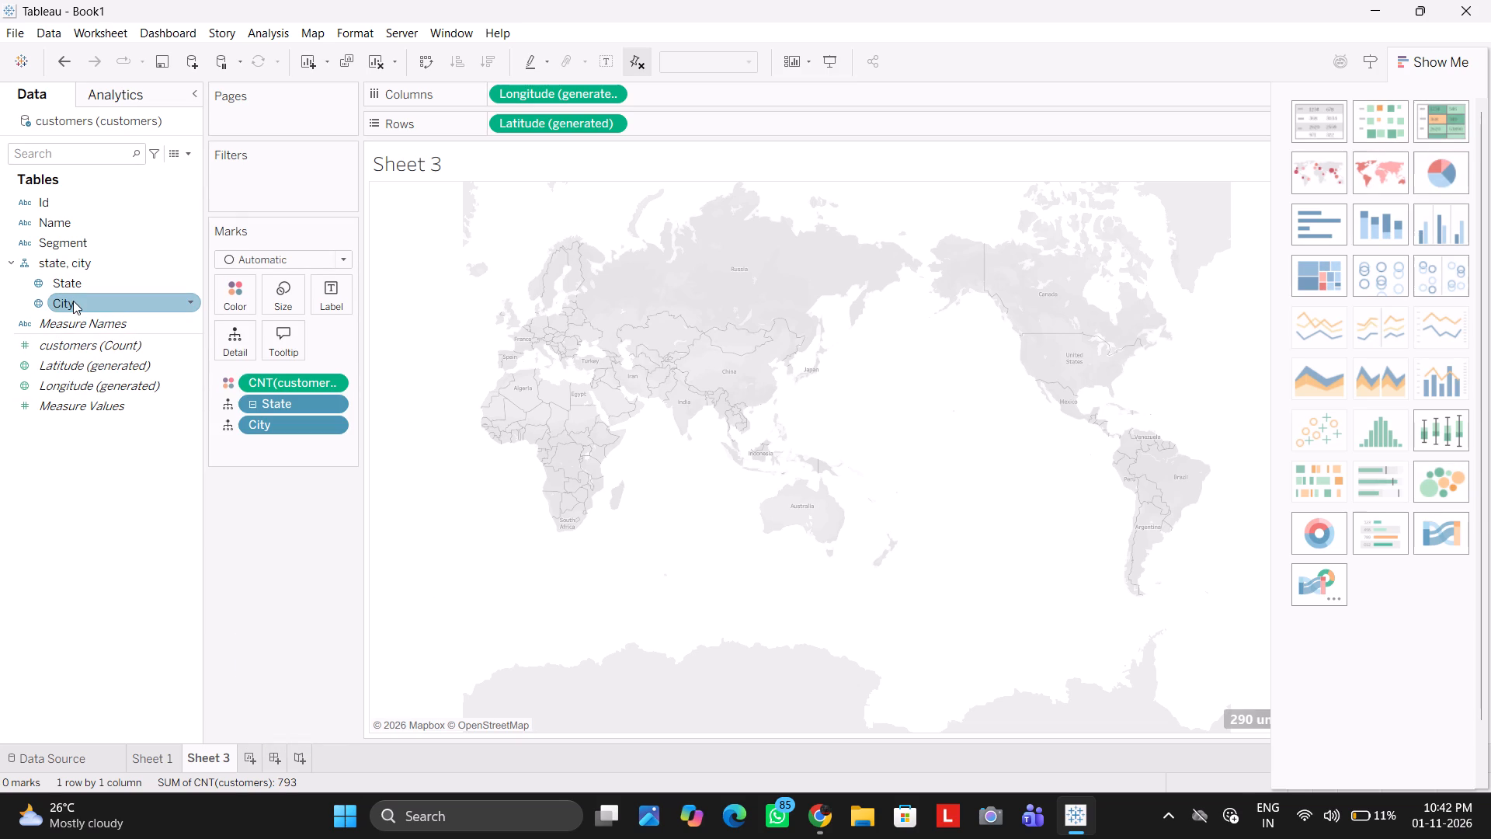
Examine the Sheet 3 map over Asia, Europe and the Americas for city marks.
ctrl+scroll(662, 549, up, 7)
scroll(654, 402, down, 1)
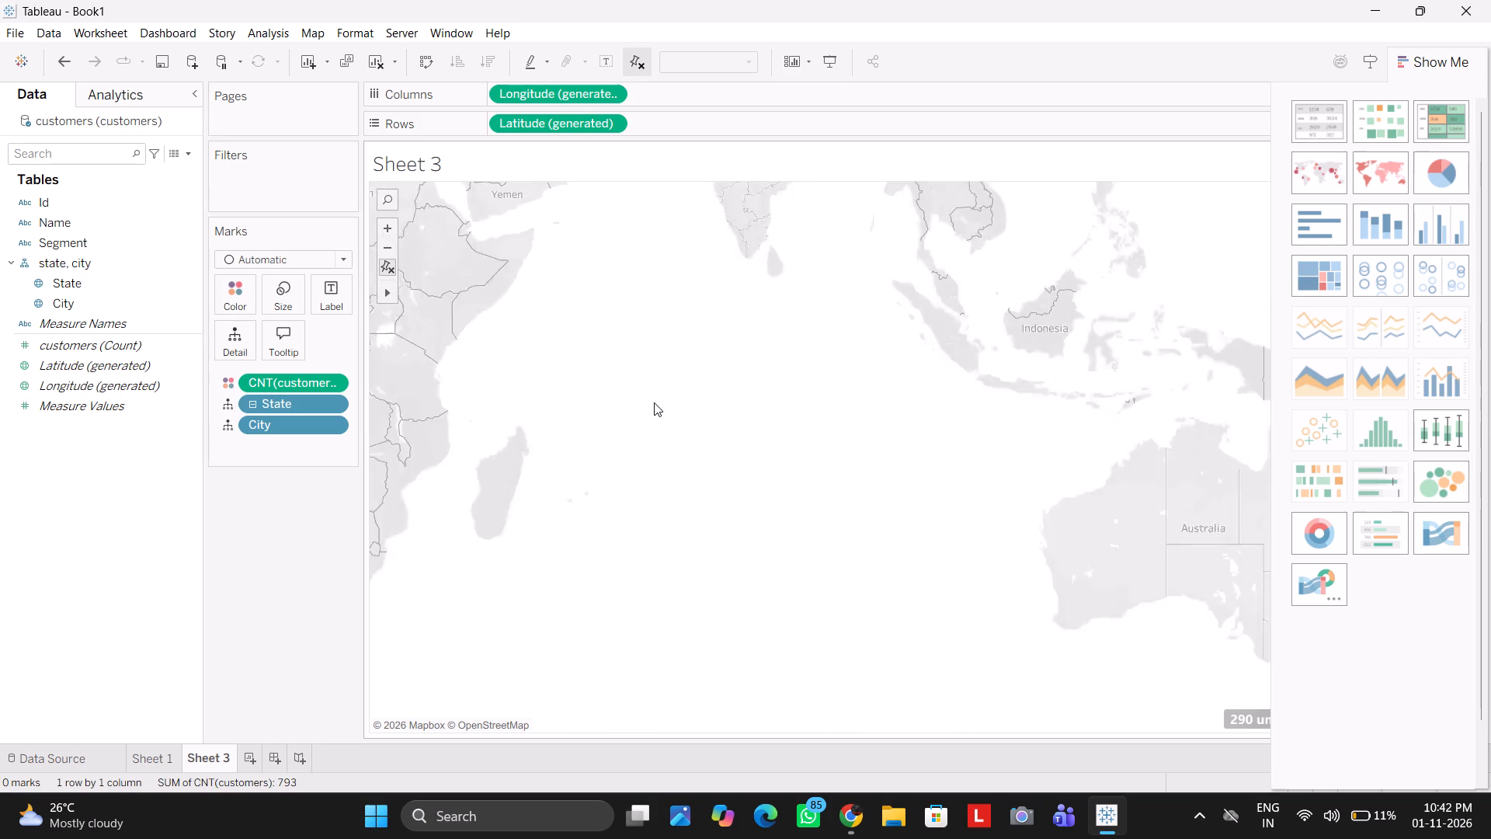
scroll(654, 402, down, 1)
scroll(611, 233, up, 2)
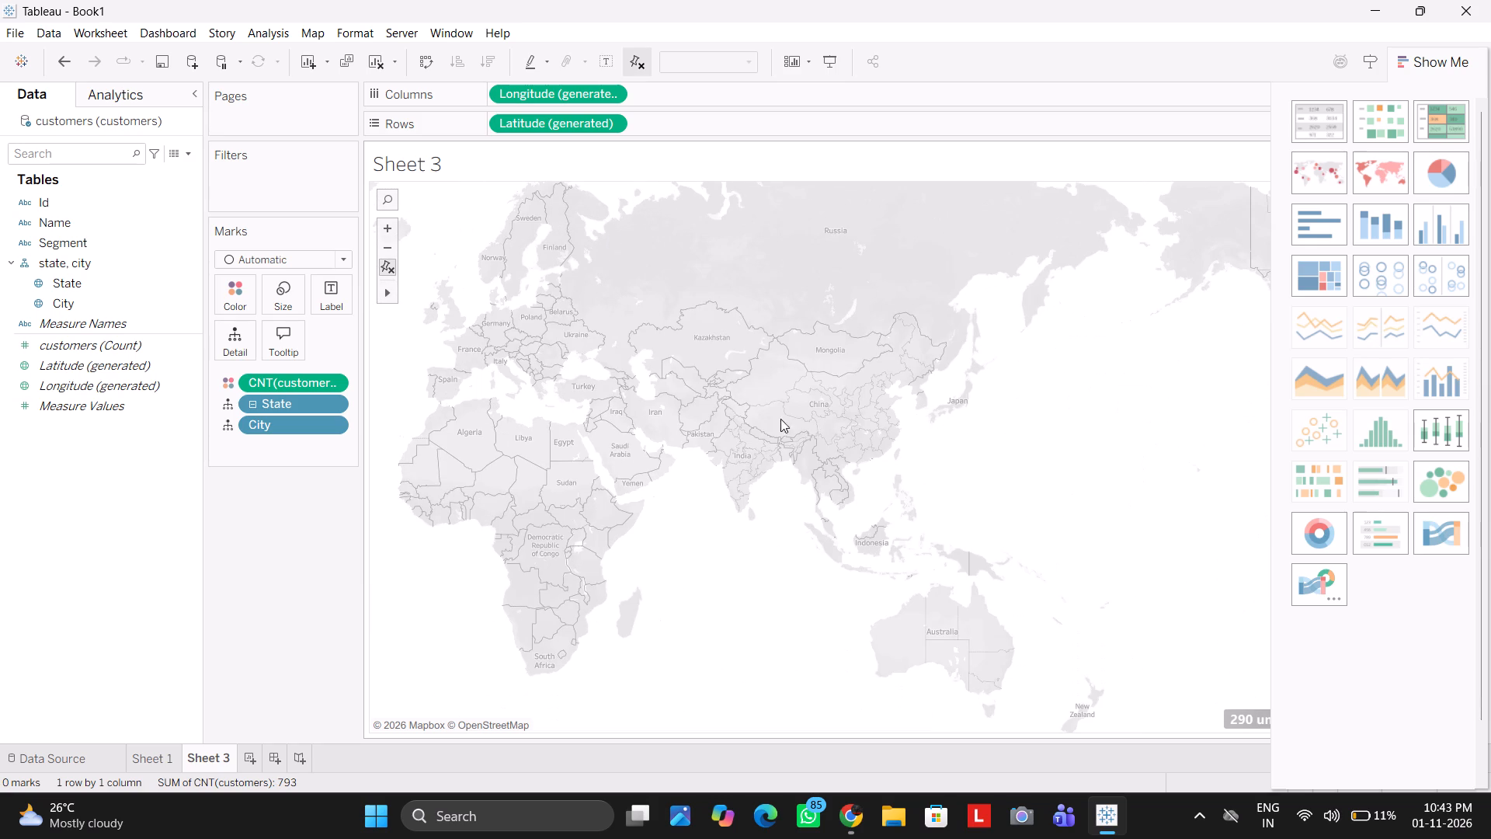
scroll(802, 458, up, 2)
scroll(802, 458, down, 4)
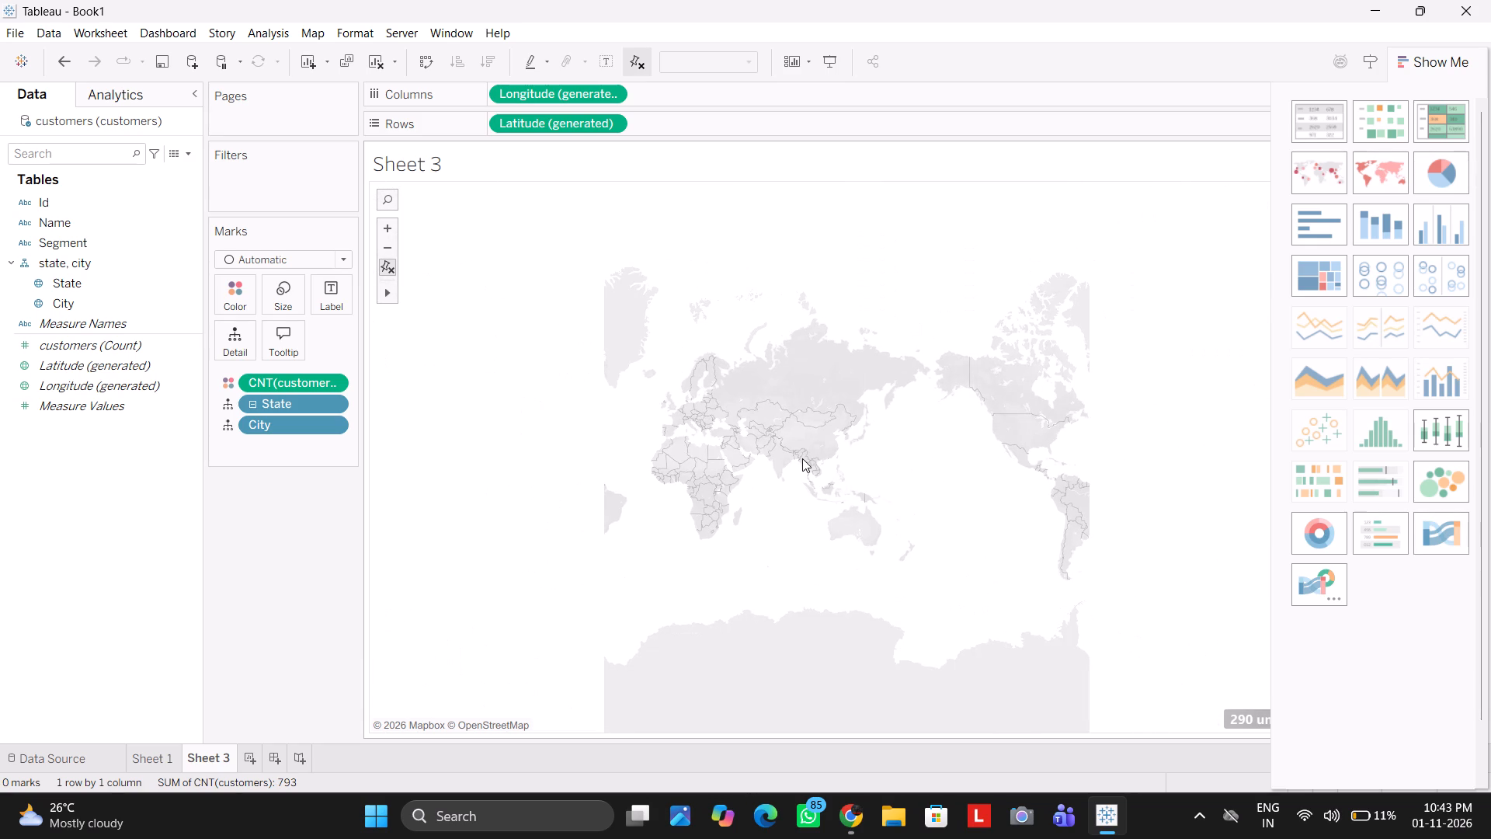
scroll(595, 429, up, 2)
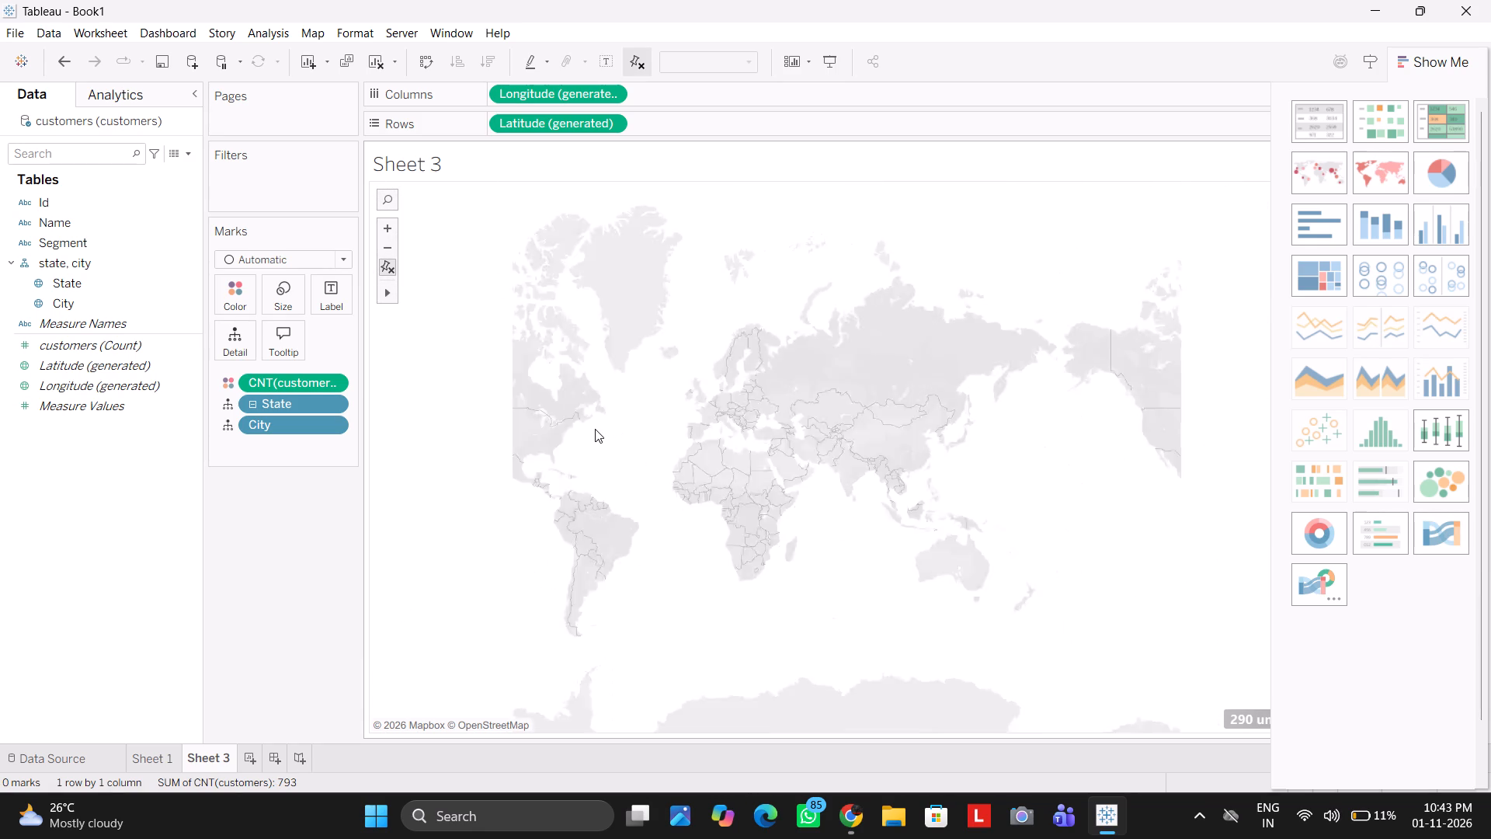
scroll(595, 429, up, 1)
scroll(595, 429, right, 1)
scroll(445, 487, down, 1)
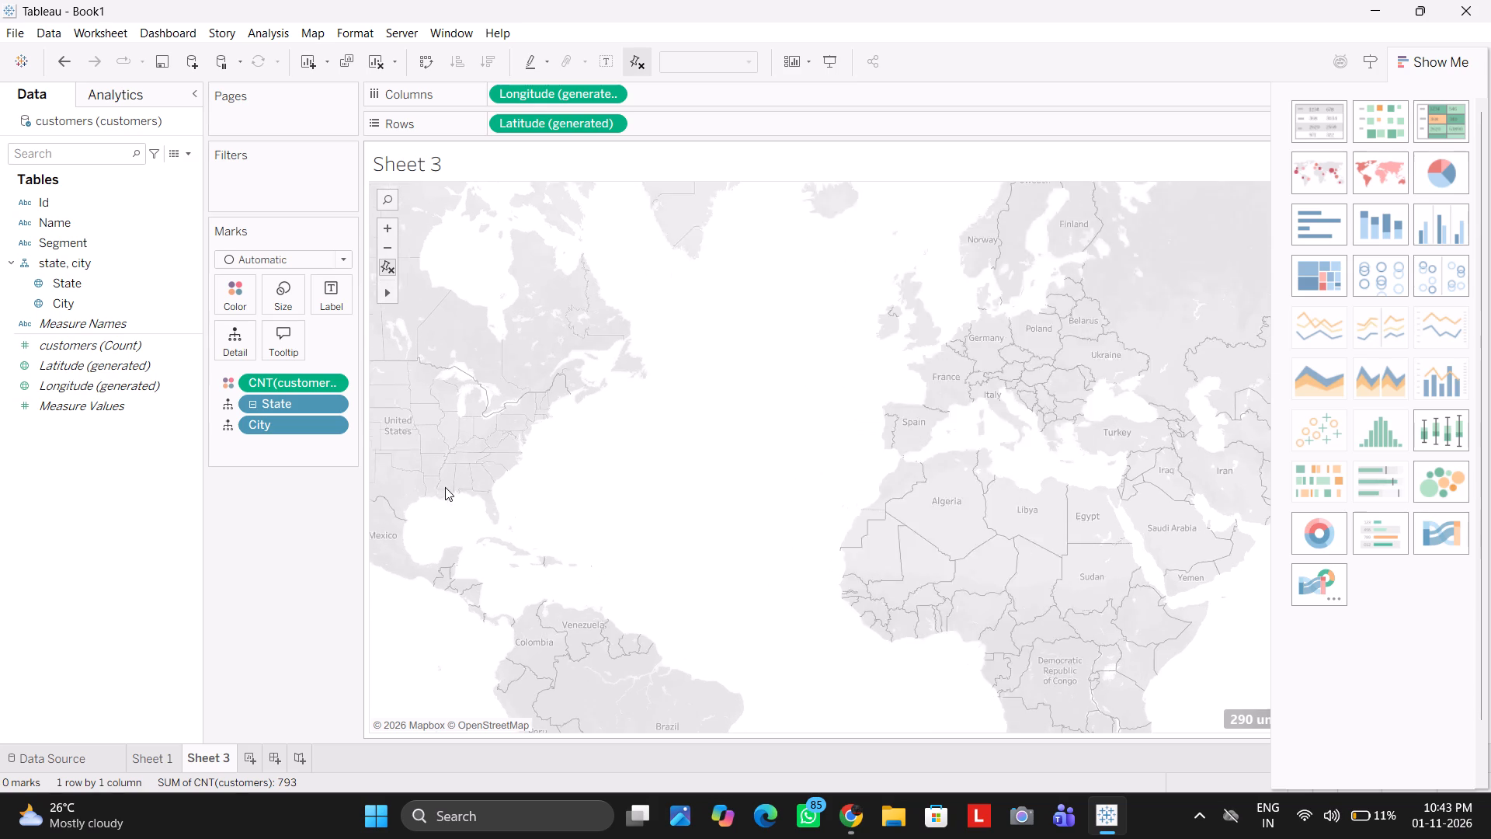
scroll(445, 487, down, 2)
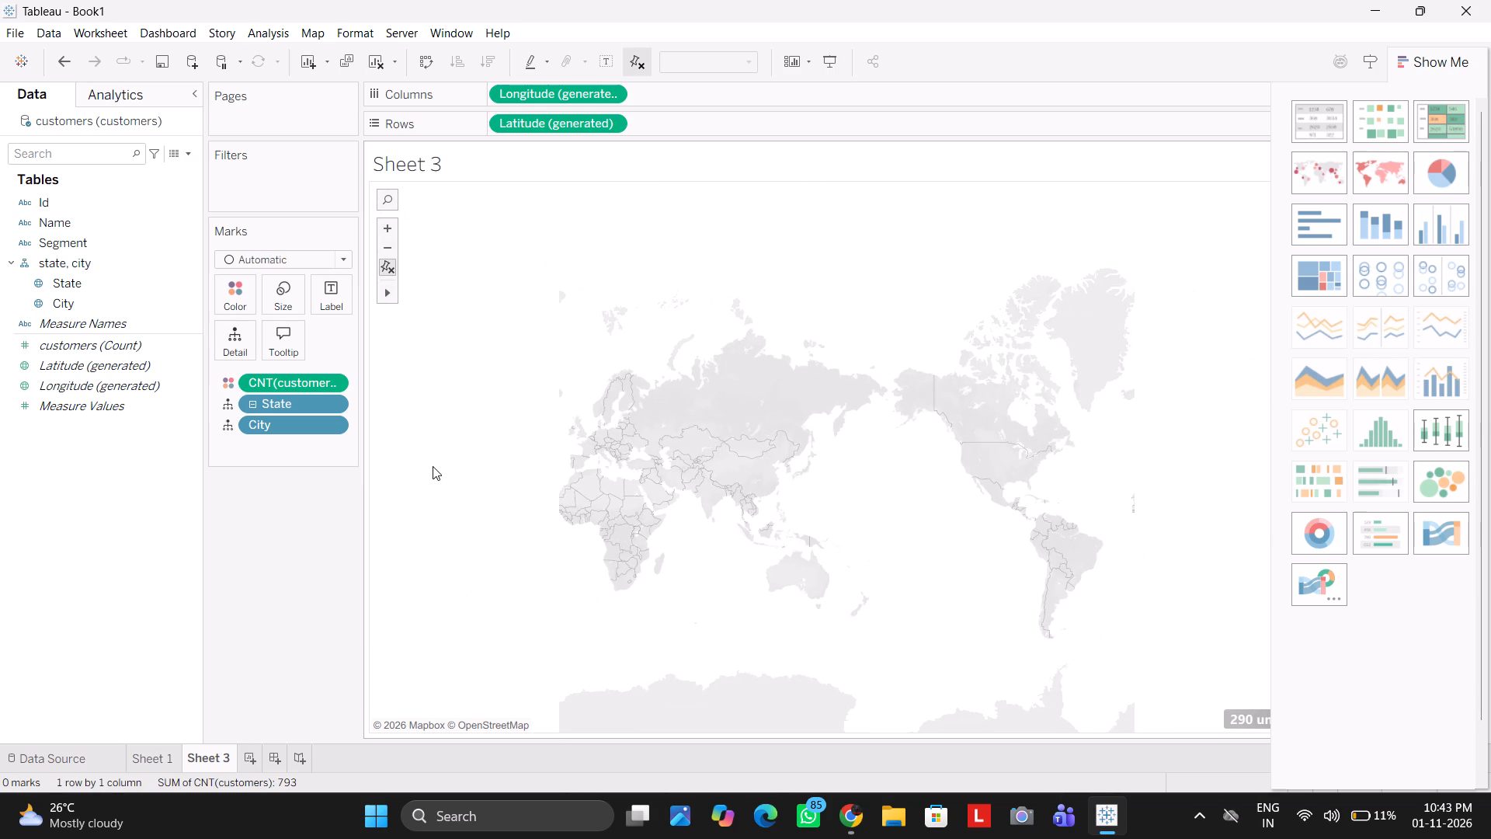
scroll(433, 466, up, 1)
click(433, 466)
ctrl+scroll(461, 501, up, 1)
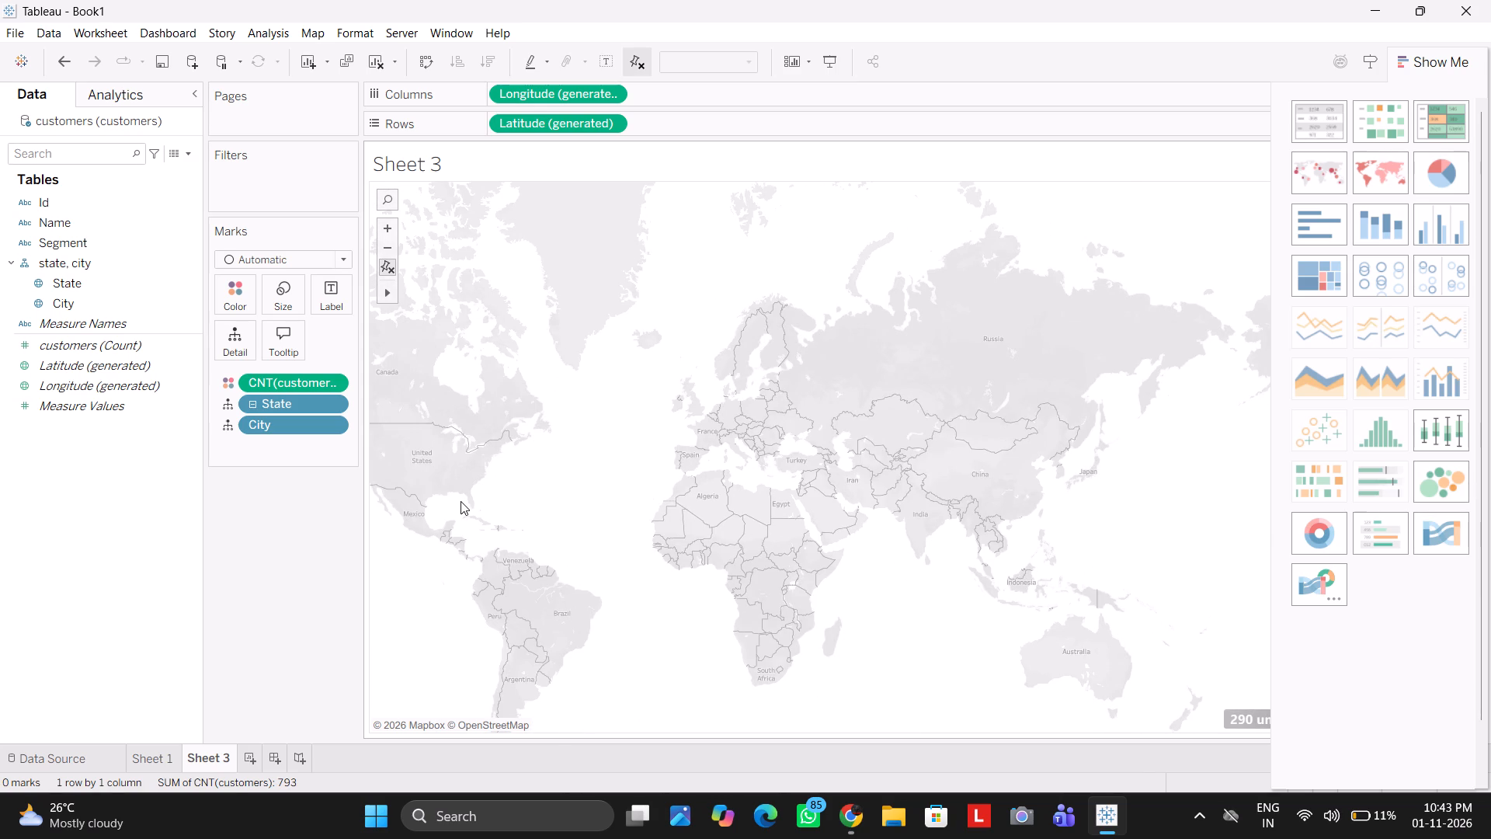
ctrl+scroll(461, 501, up, 1)
scroll(389, 576, up, 1)
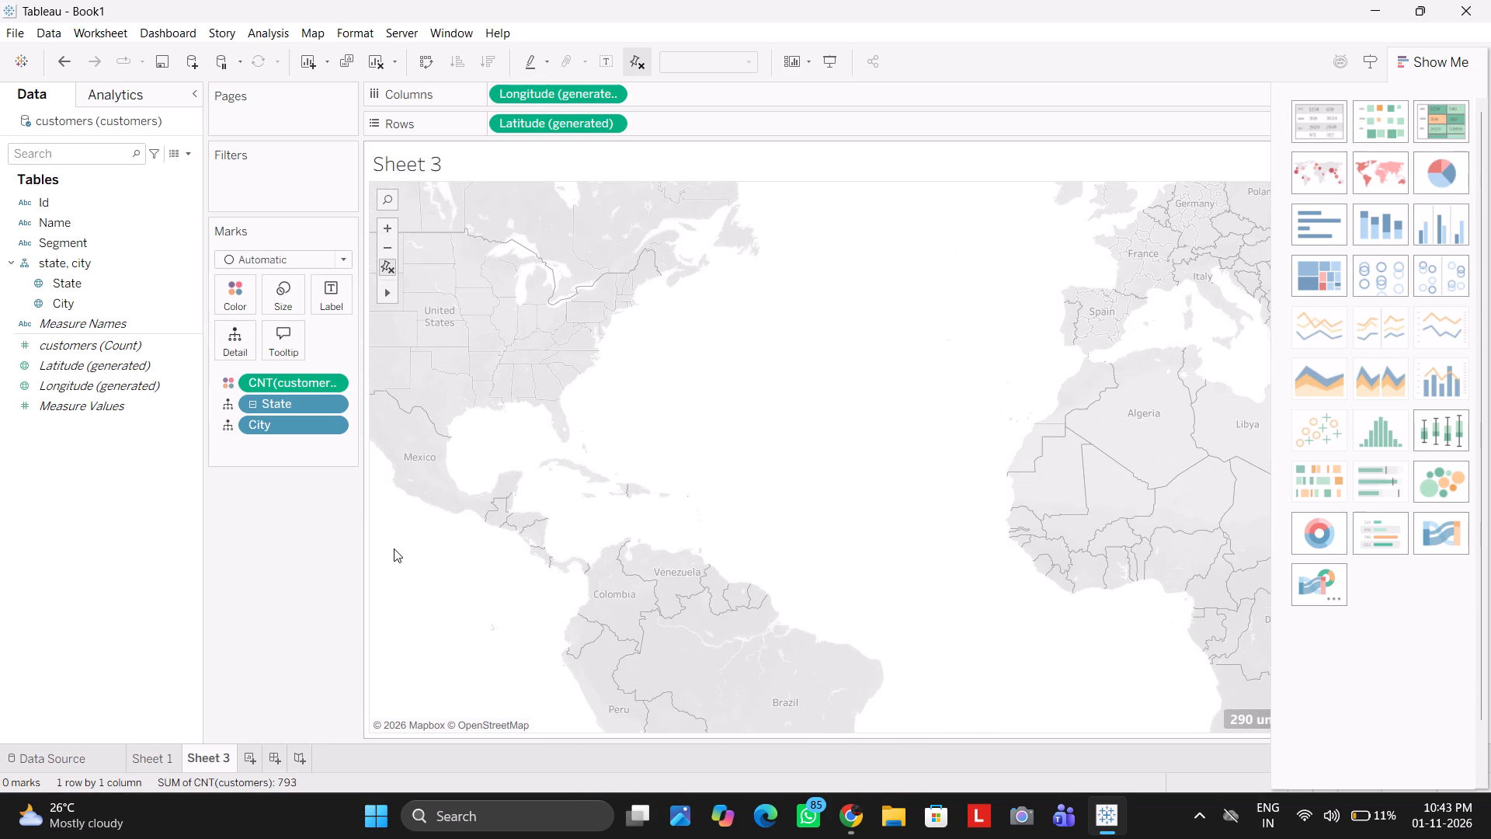
Dismiss the low-battery warning covering the Sheet 3 map.
scroll(398, 492, down, 2)
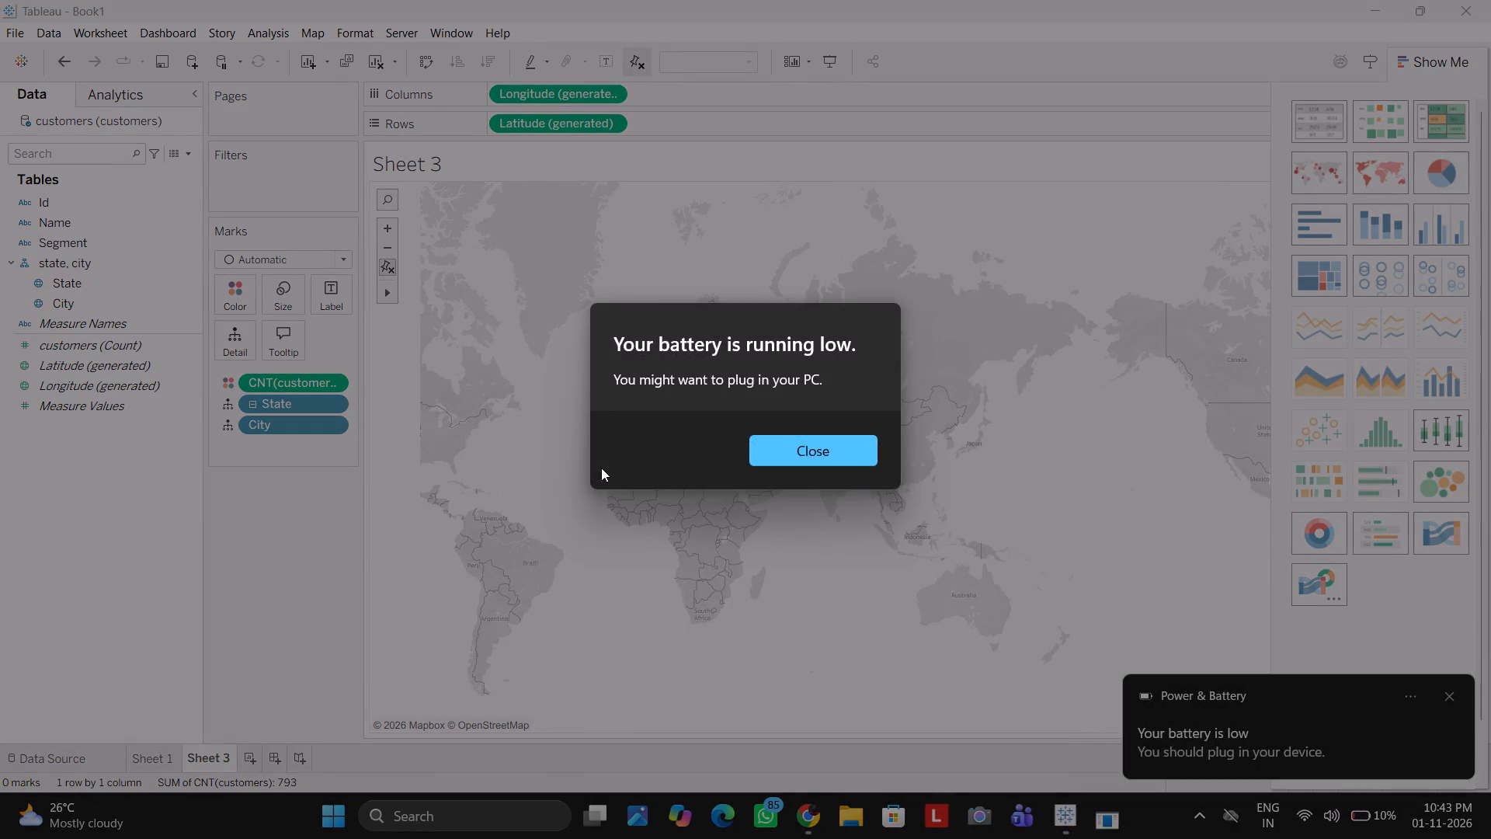
click(822, 457)
scroll(632, 461, down, 1)
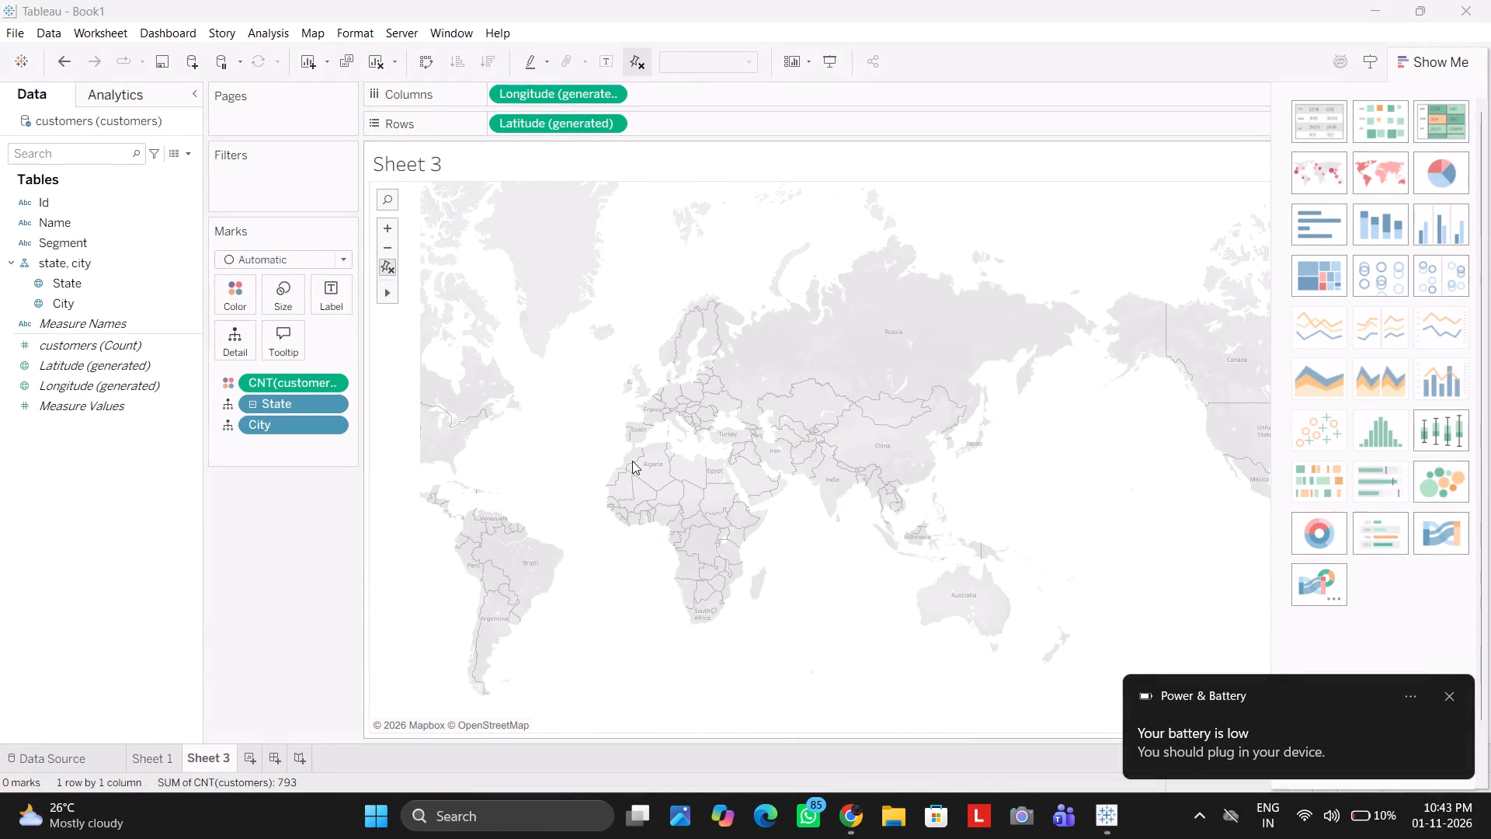
scroll(632, 461, down, 1)
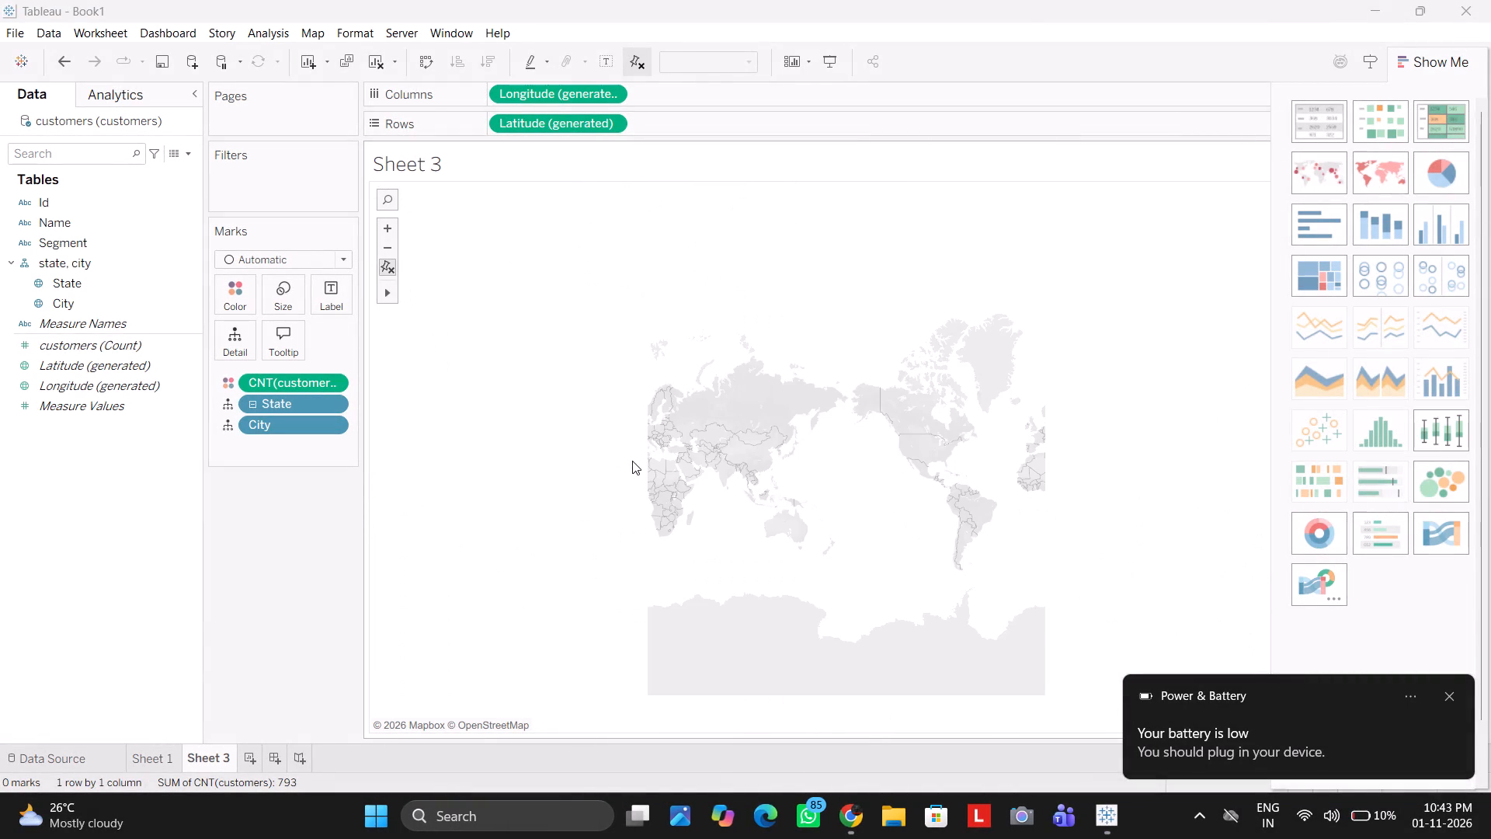
Close the Book1 workbook and exit Tableau without saving the changes.
click(1488, 0)
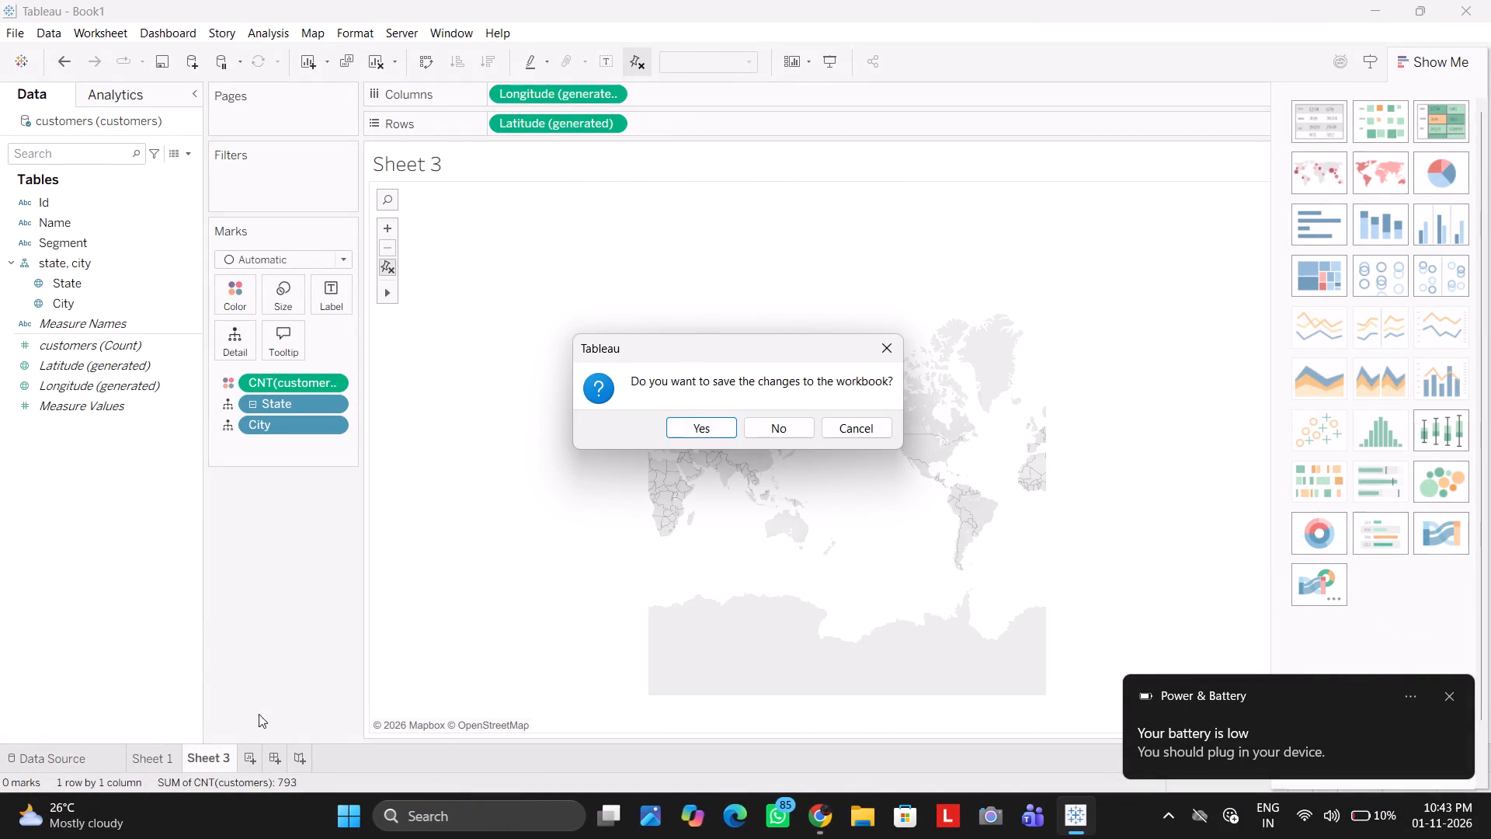
click(780, 418)
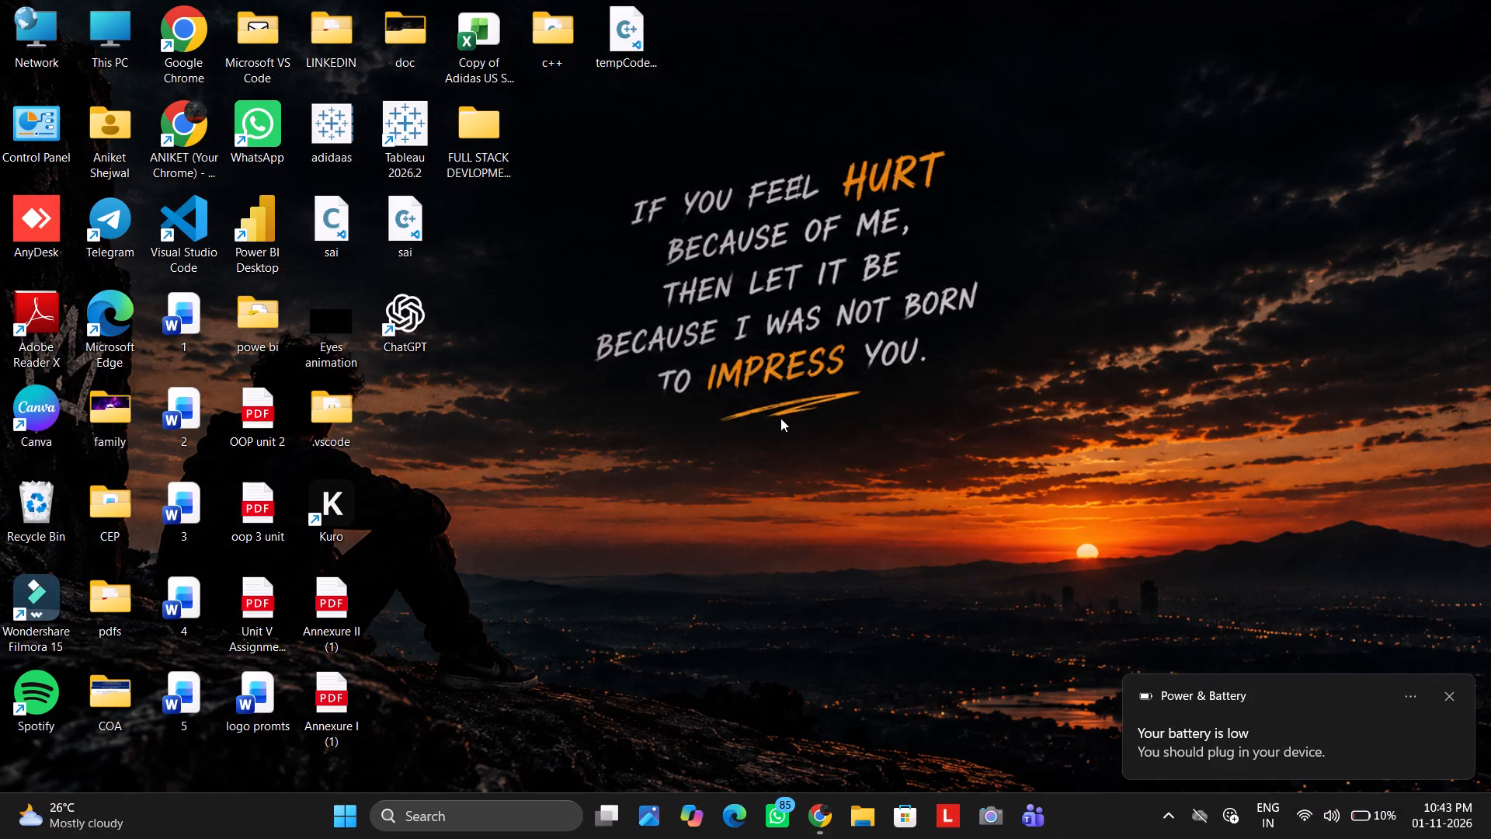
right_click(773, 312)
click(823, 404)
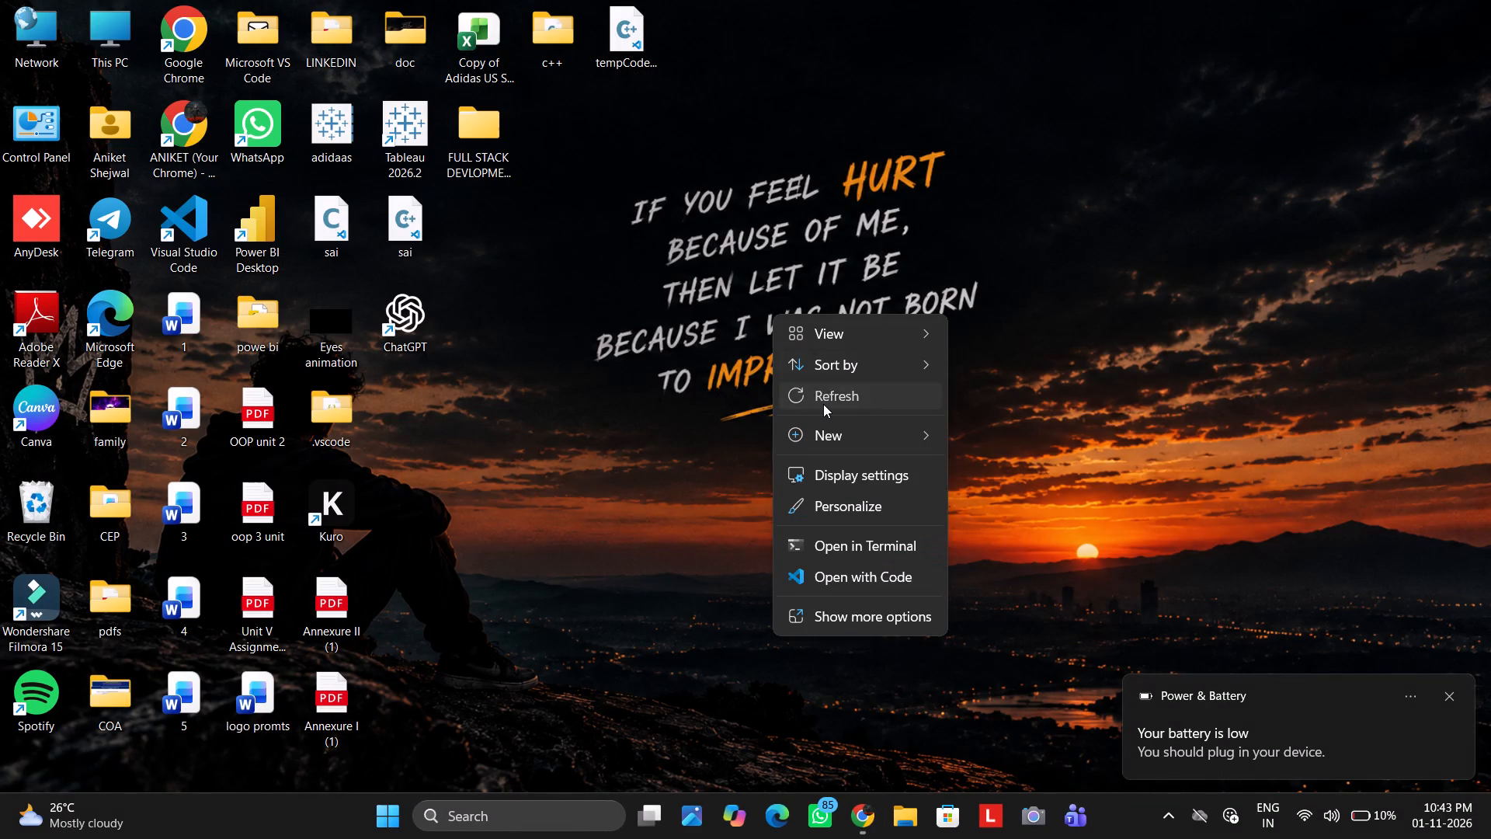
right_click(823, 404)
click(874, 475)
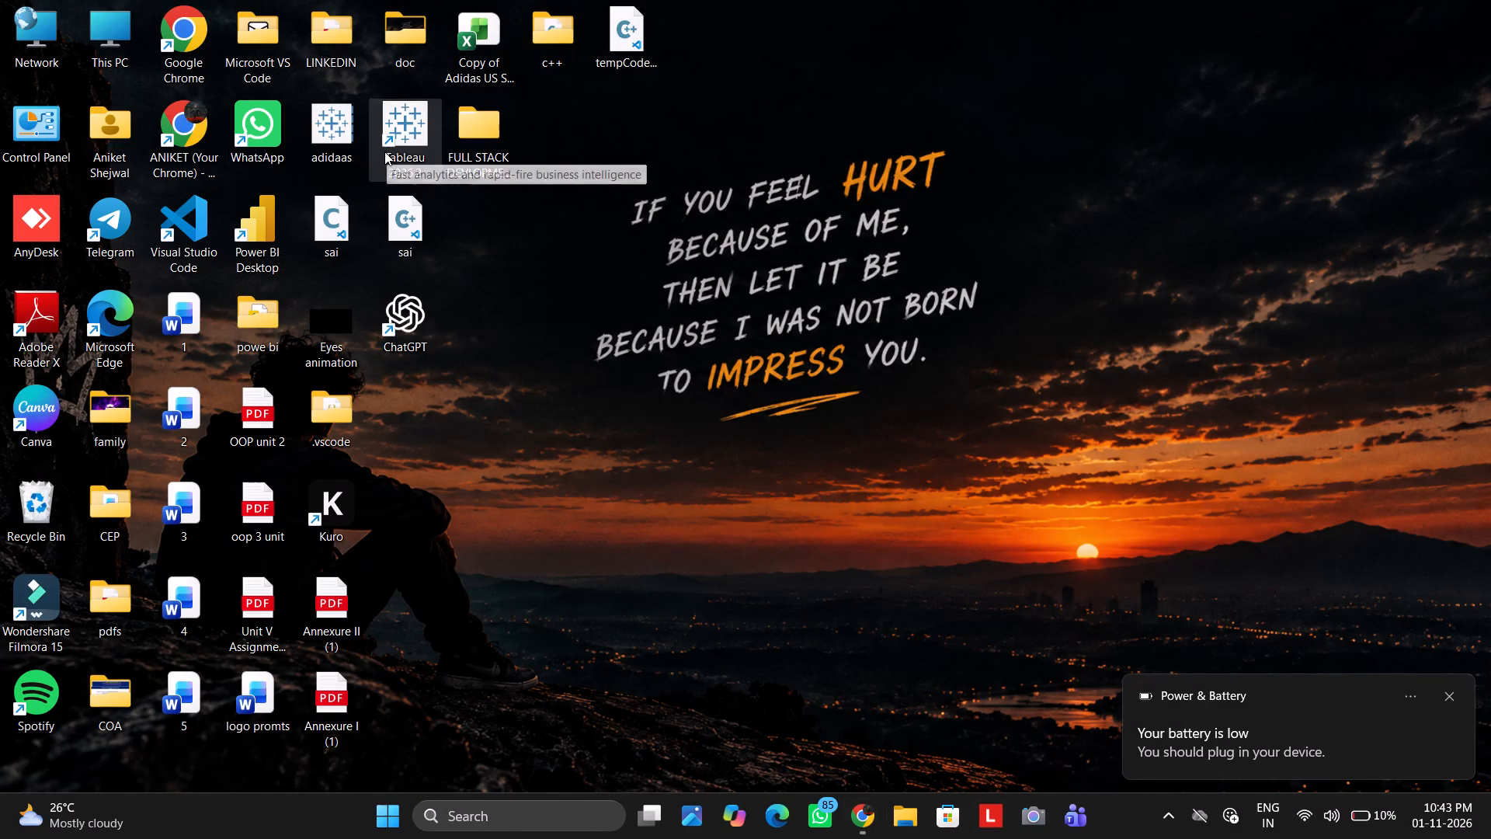
Relaunch Tableau 2026.2 from the desktop and dismiss the low-battery notification.
double_click(411, 138)
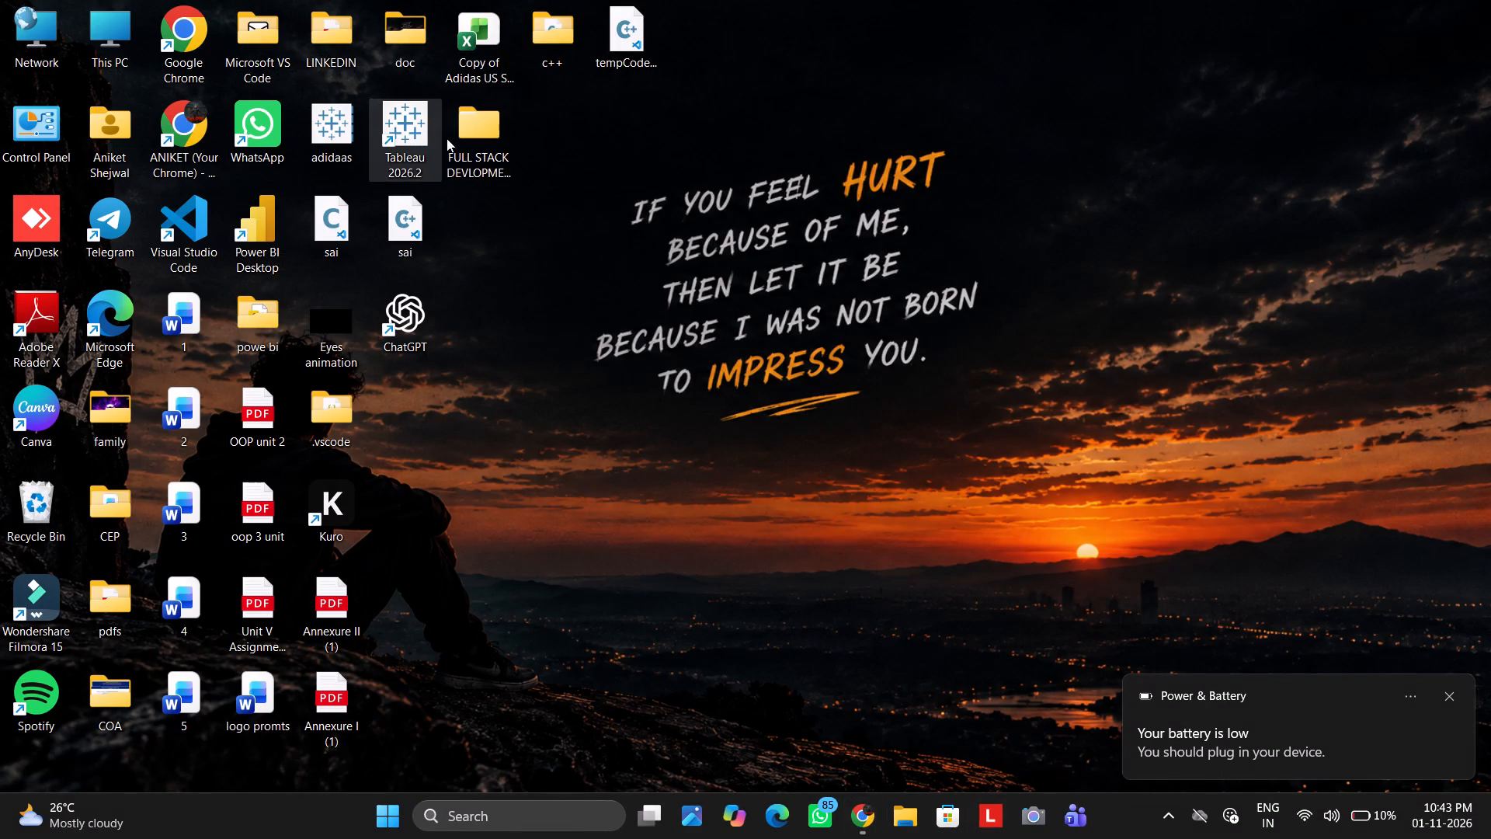
click(1455, 695)
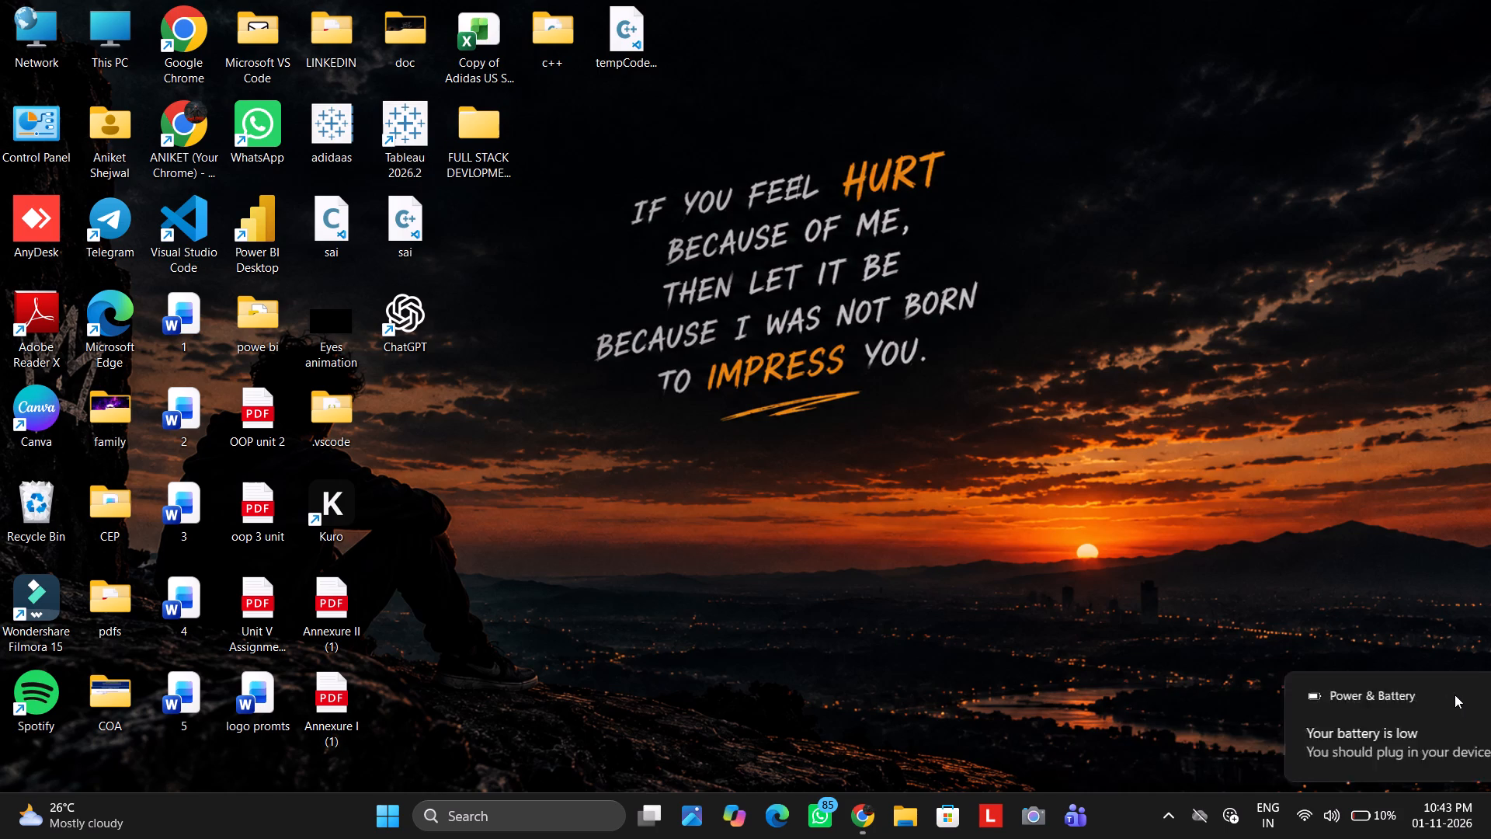
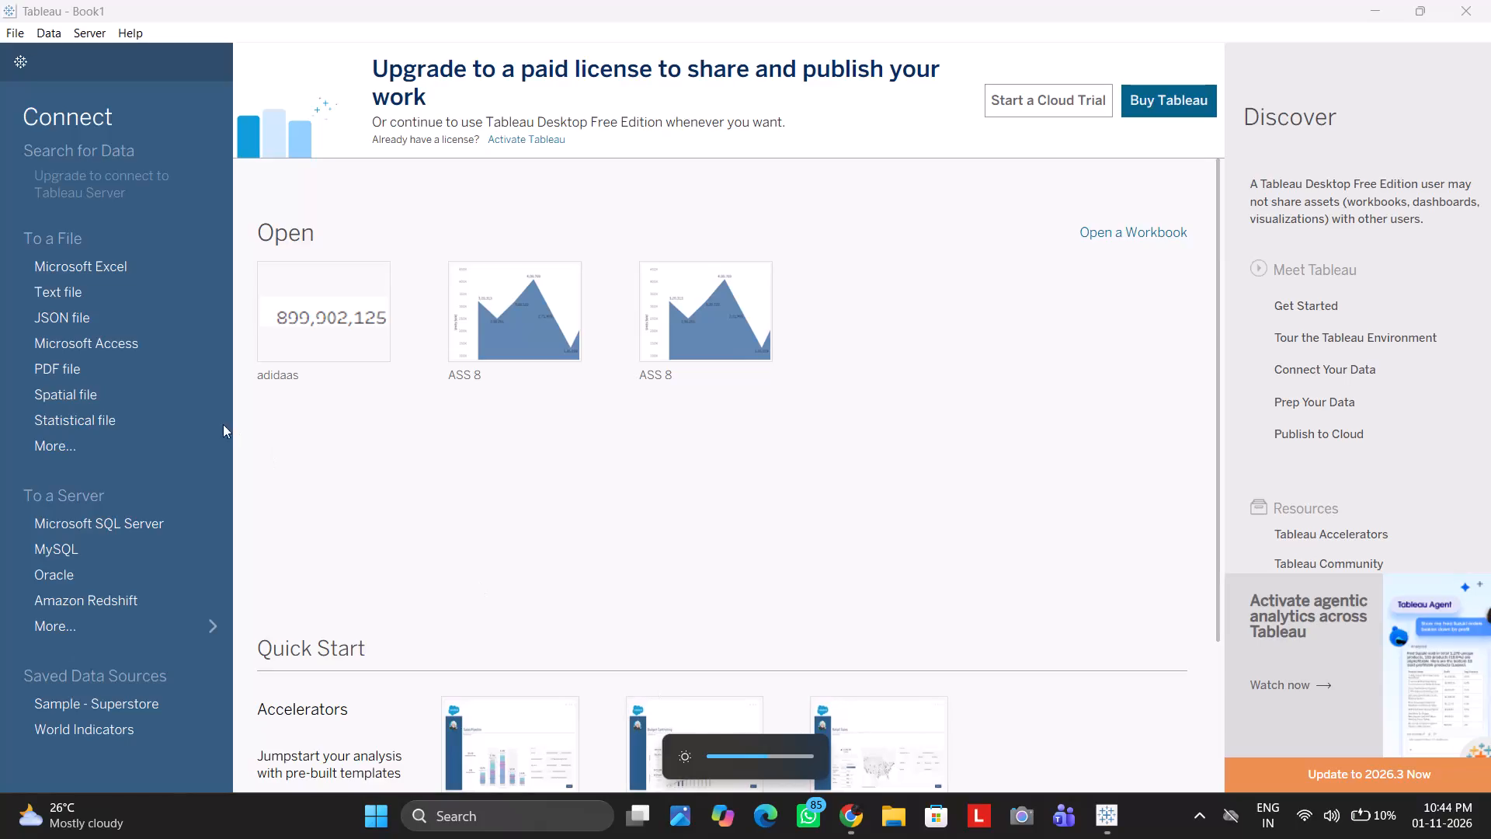
Connect to the Excel workbook Copy of Adidas US Sales_Datasets in the Desktop folder.
click(79, 254)
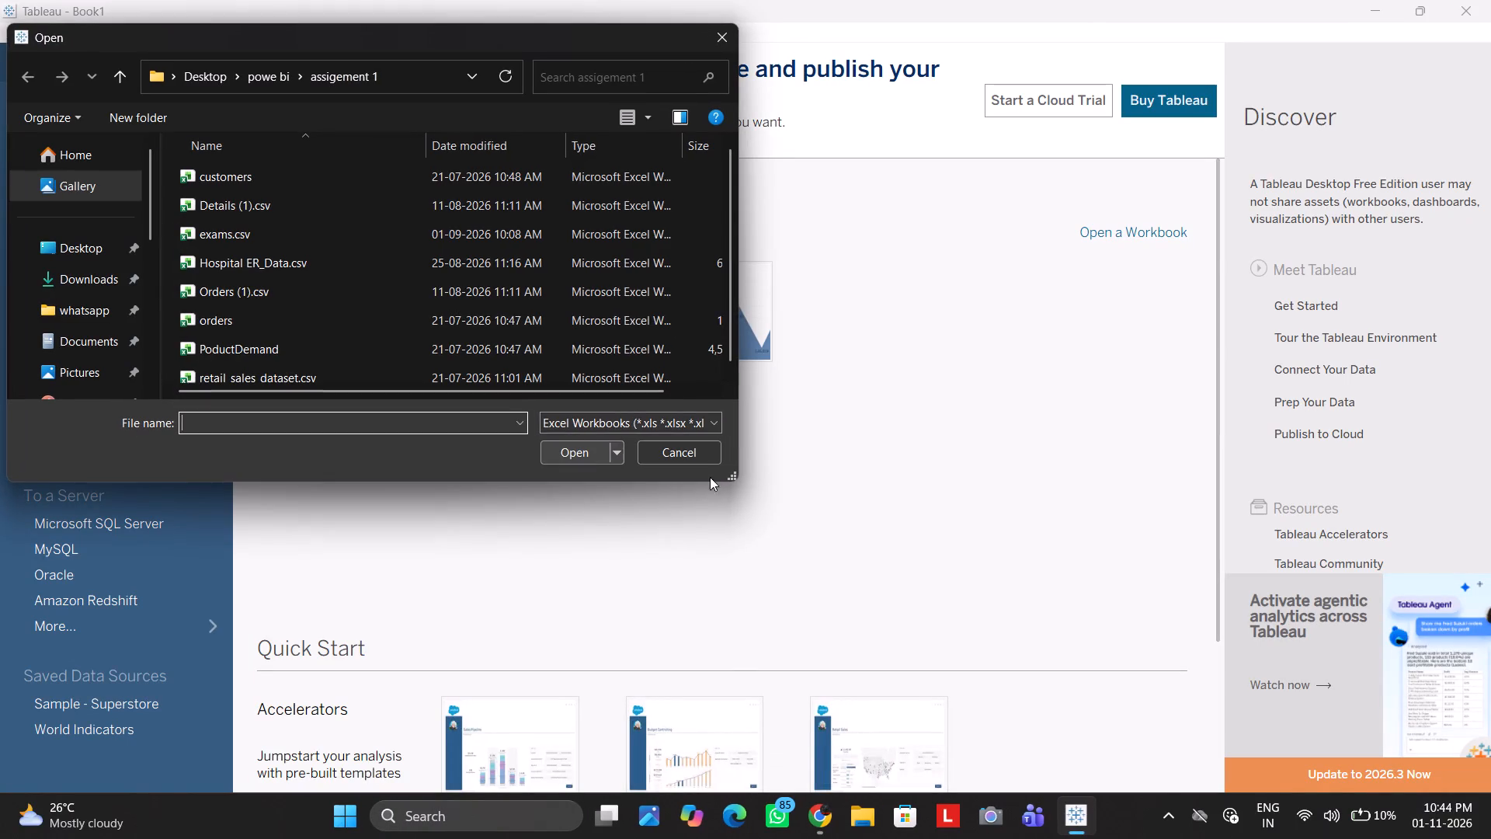
scroll(303, 218, down, 1)
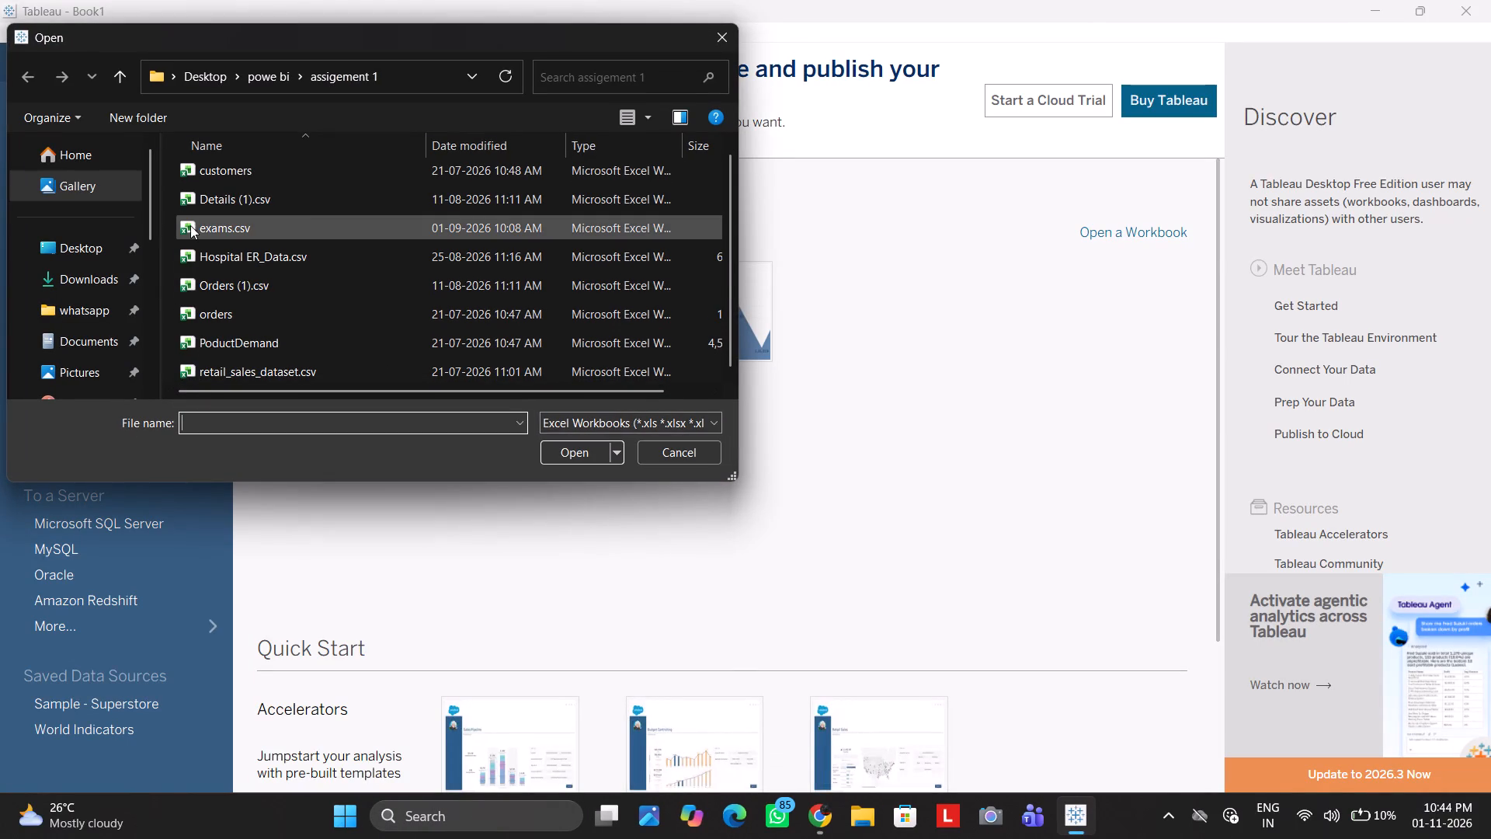
click(77, 245)
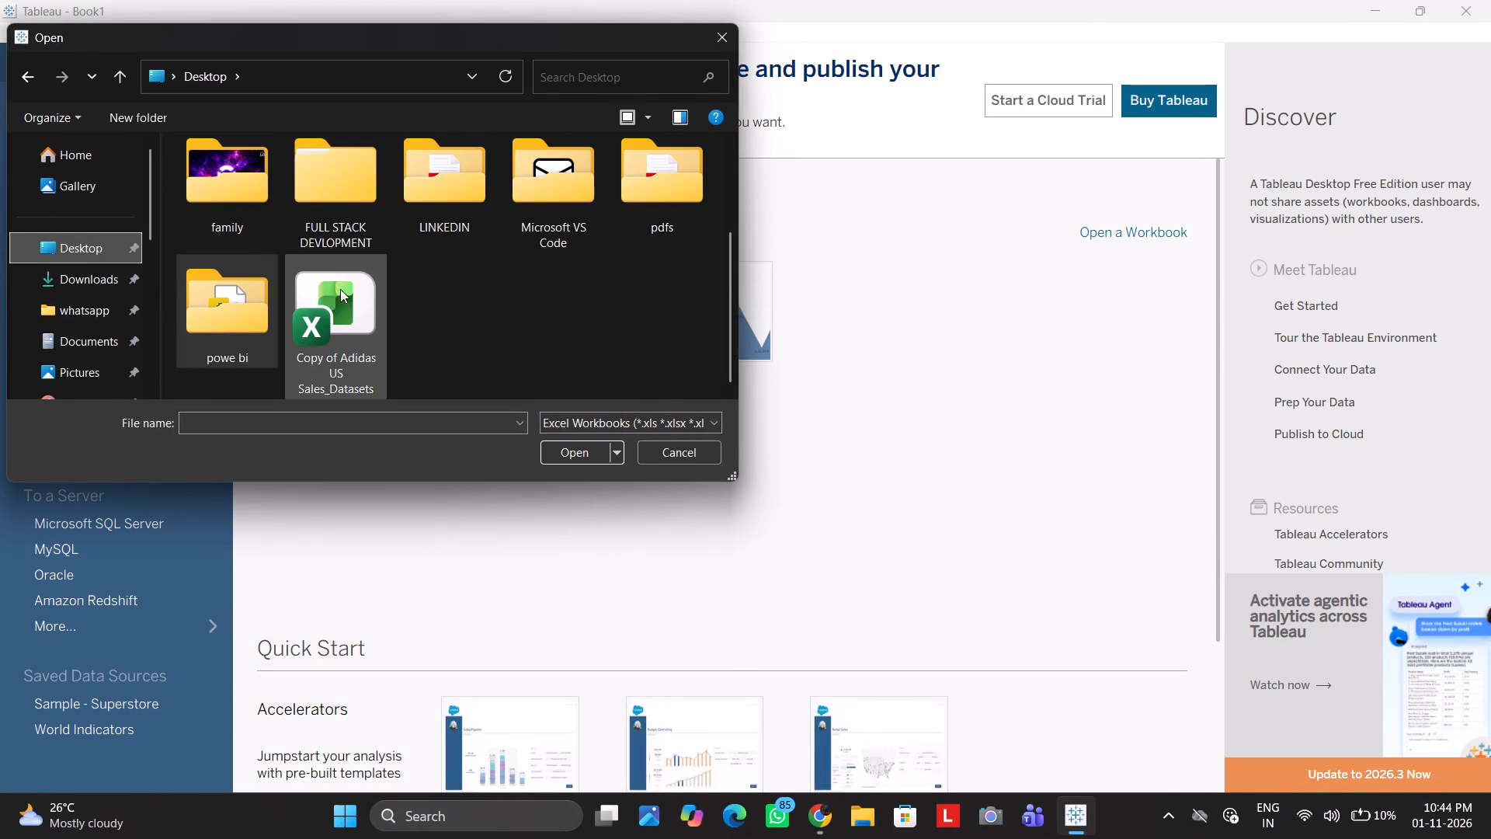
click(342, 310)
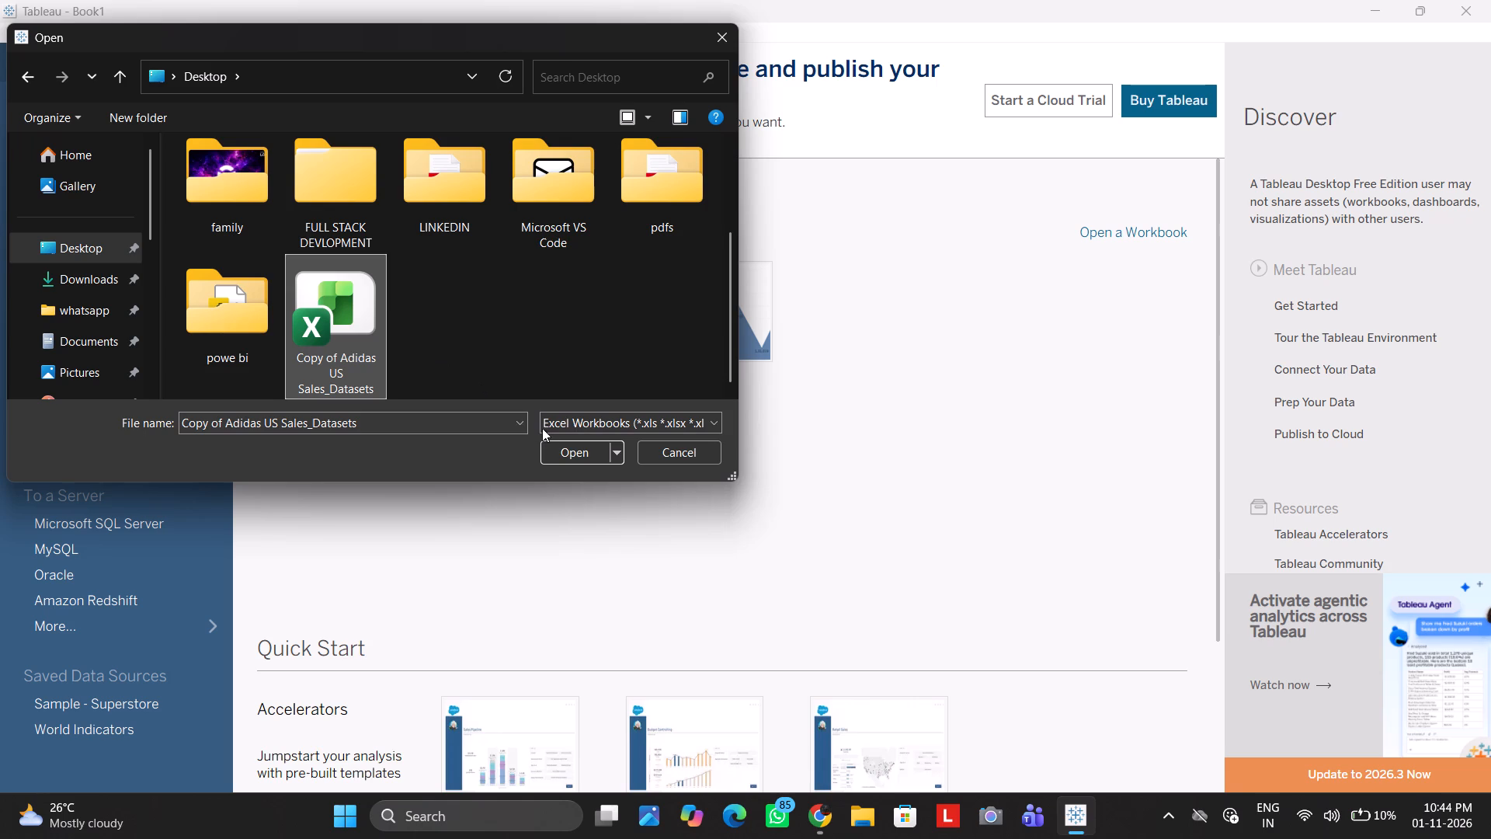
click(570, 451)
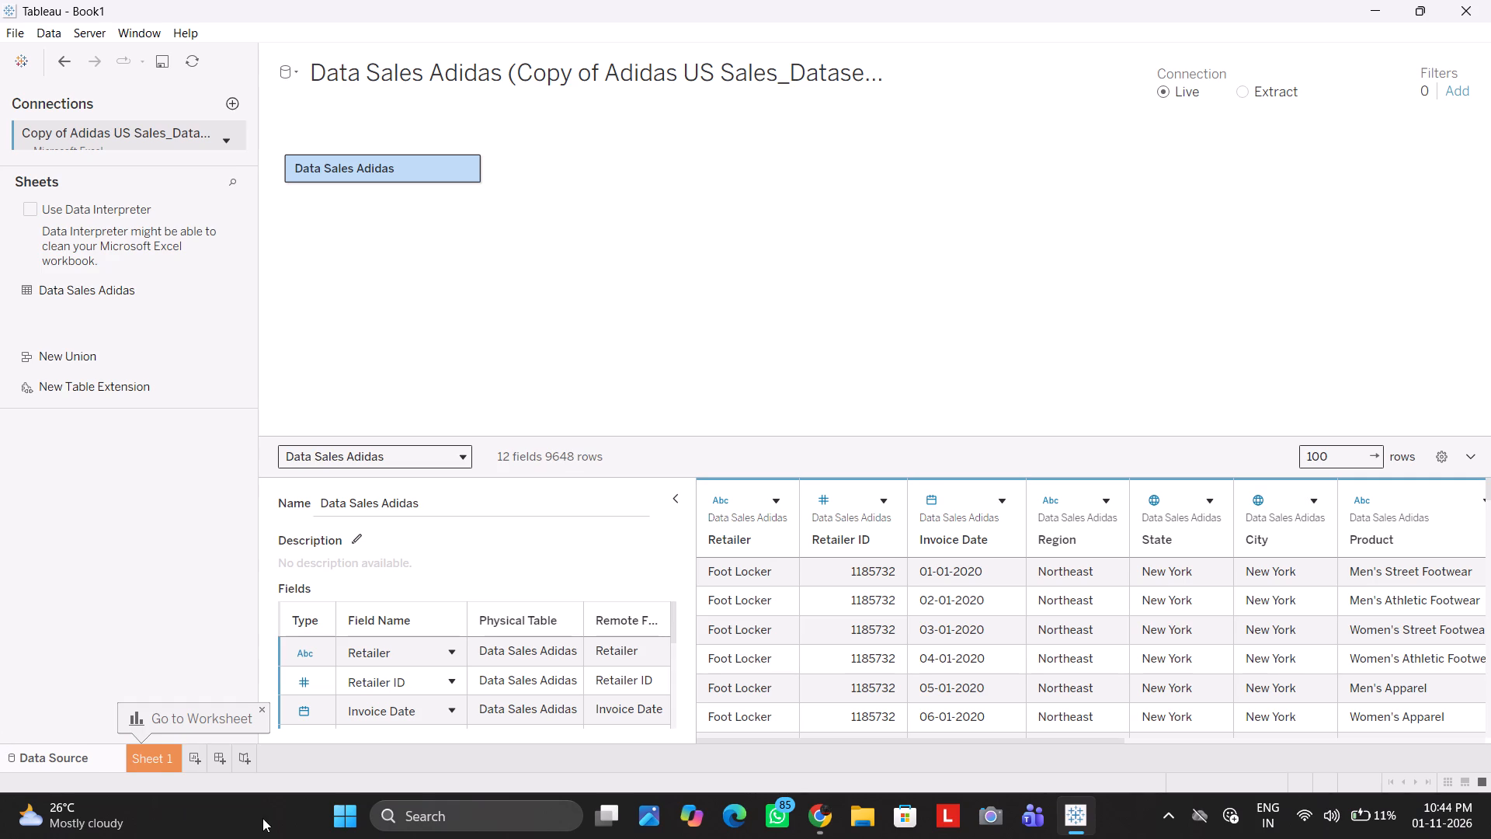
Open Sheet 1 and add State from the State, City hierarchy to build a map.
click(144, 767)
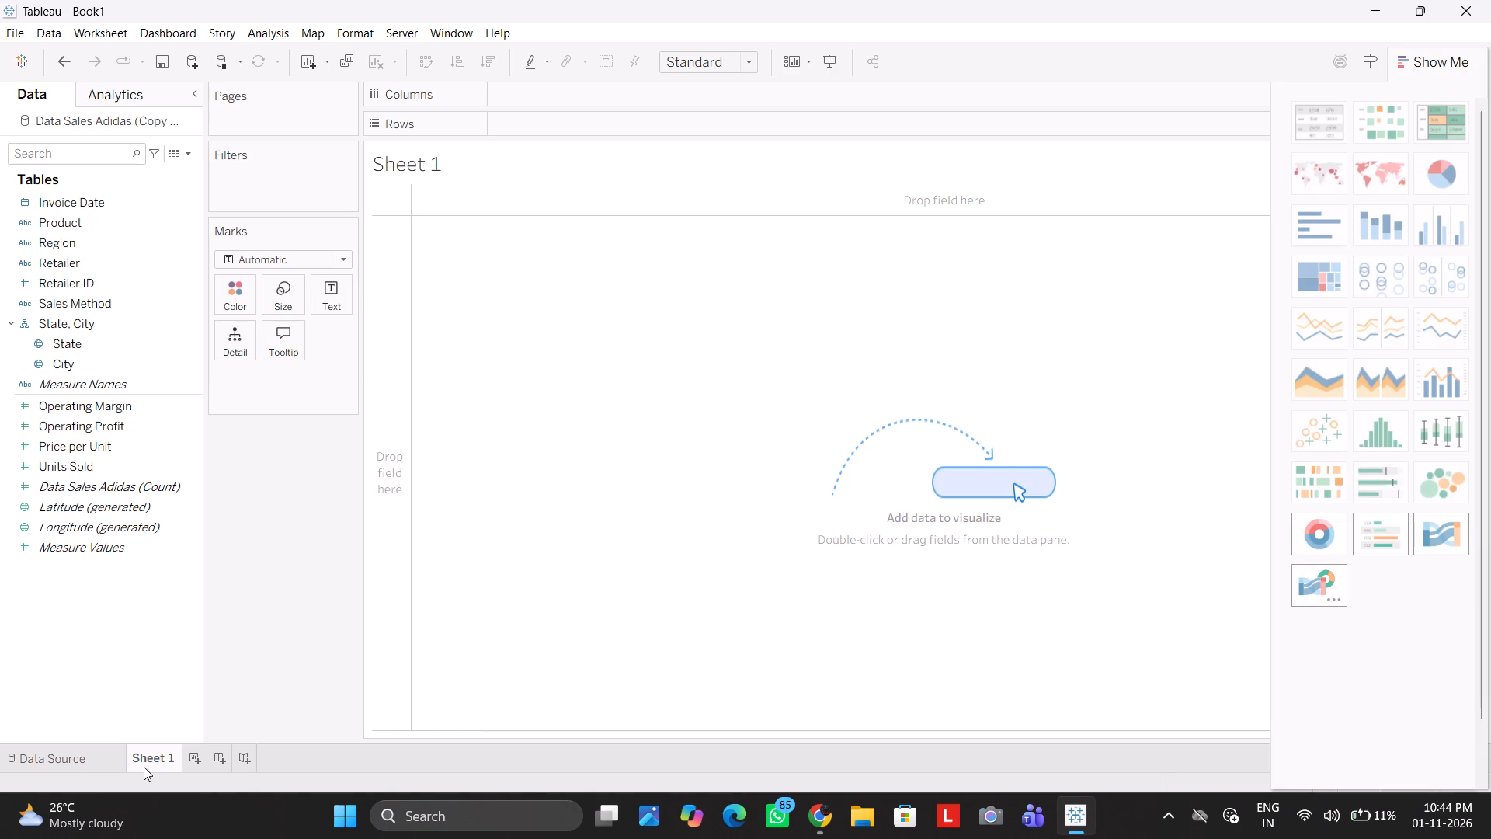
click(9, 322)
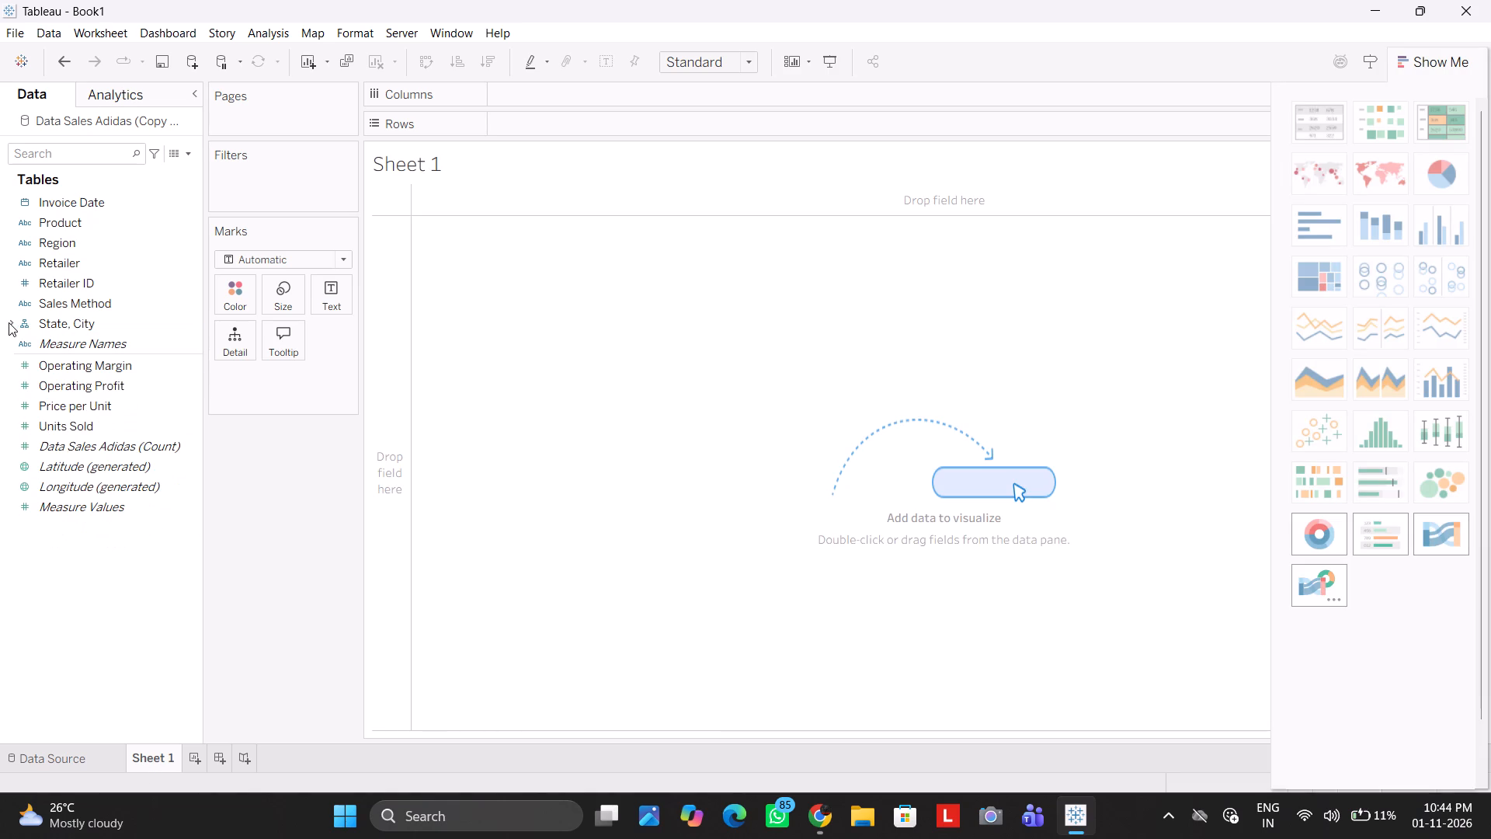
click(9, 322)
click(9, 322)
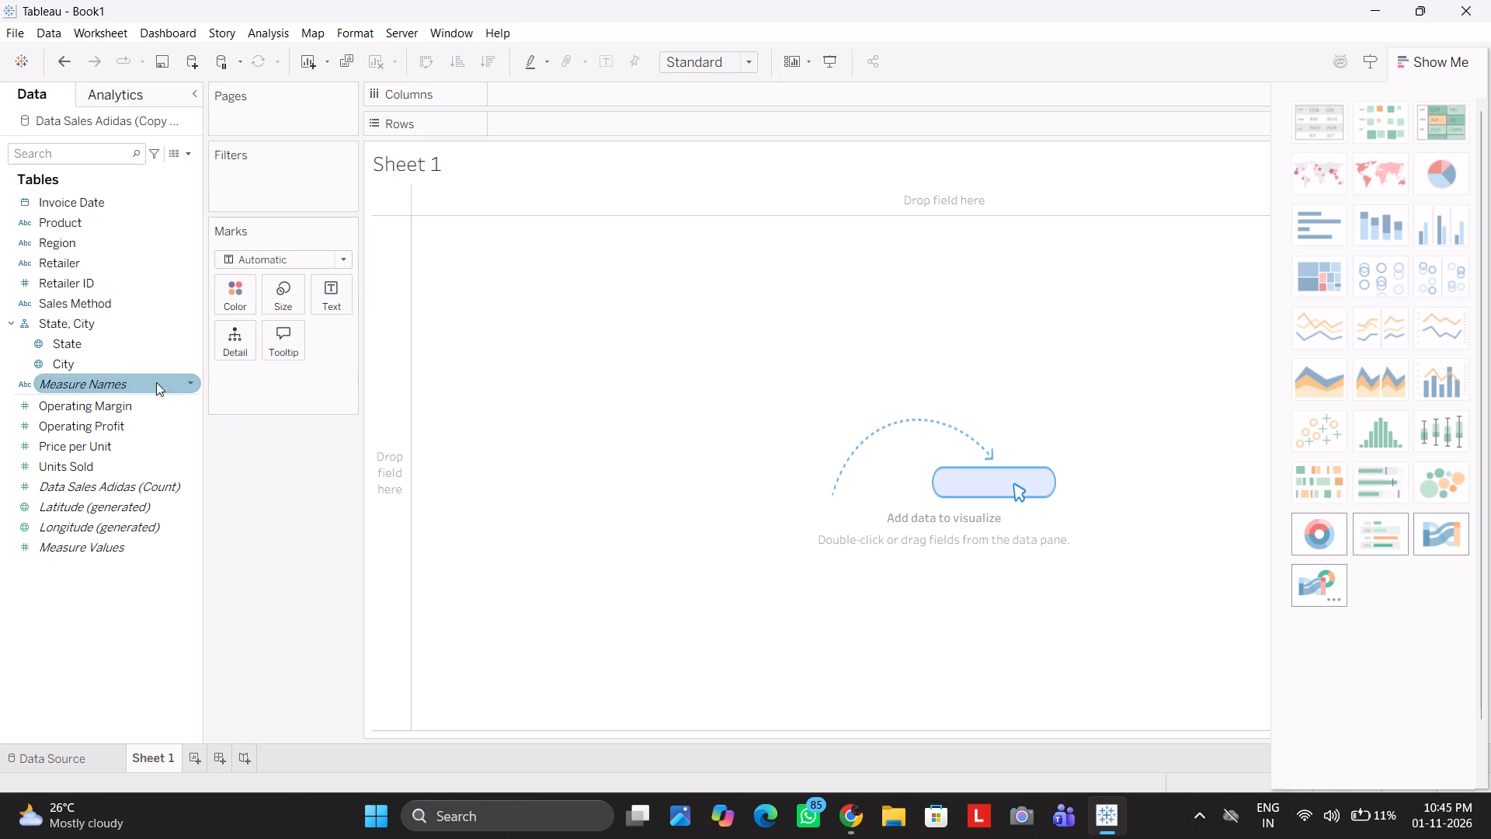
double_click(63, 340)
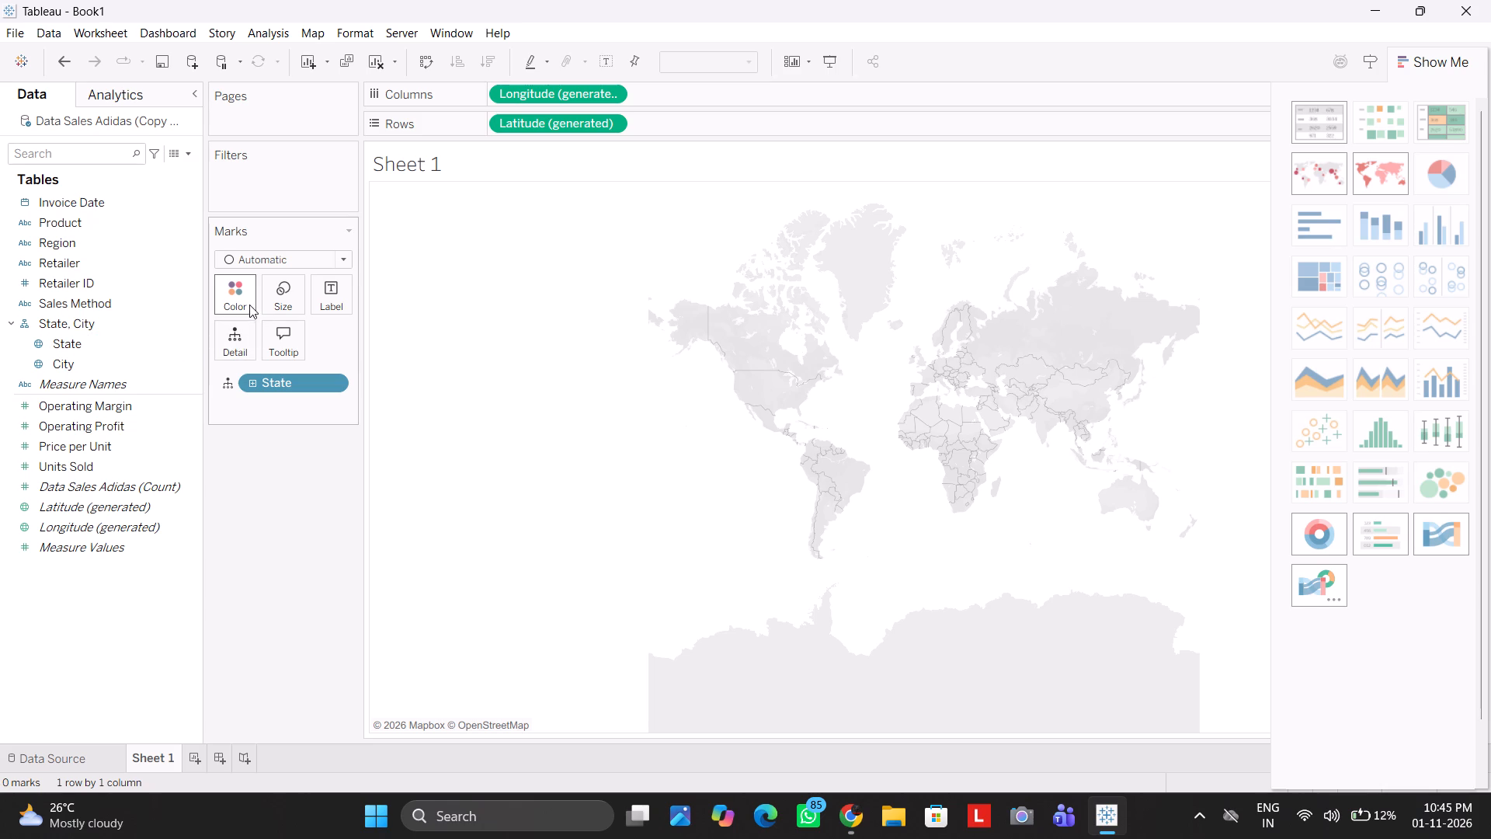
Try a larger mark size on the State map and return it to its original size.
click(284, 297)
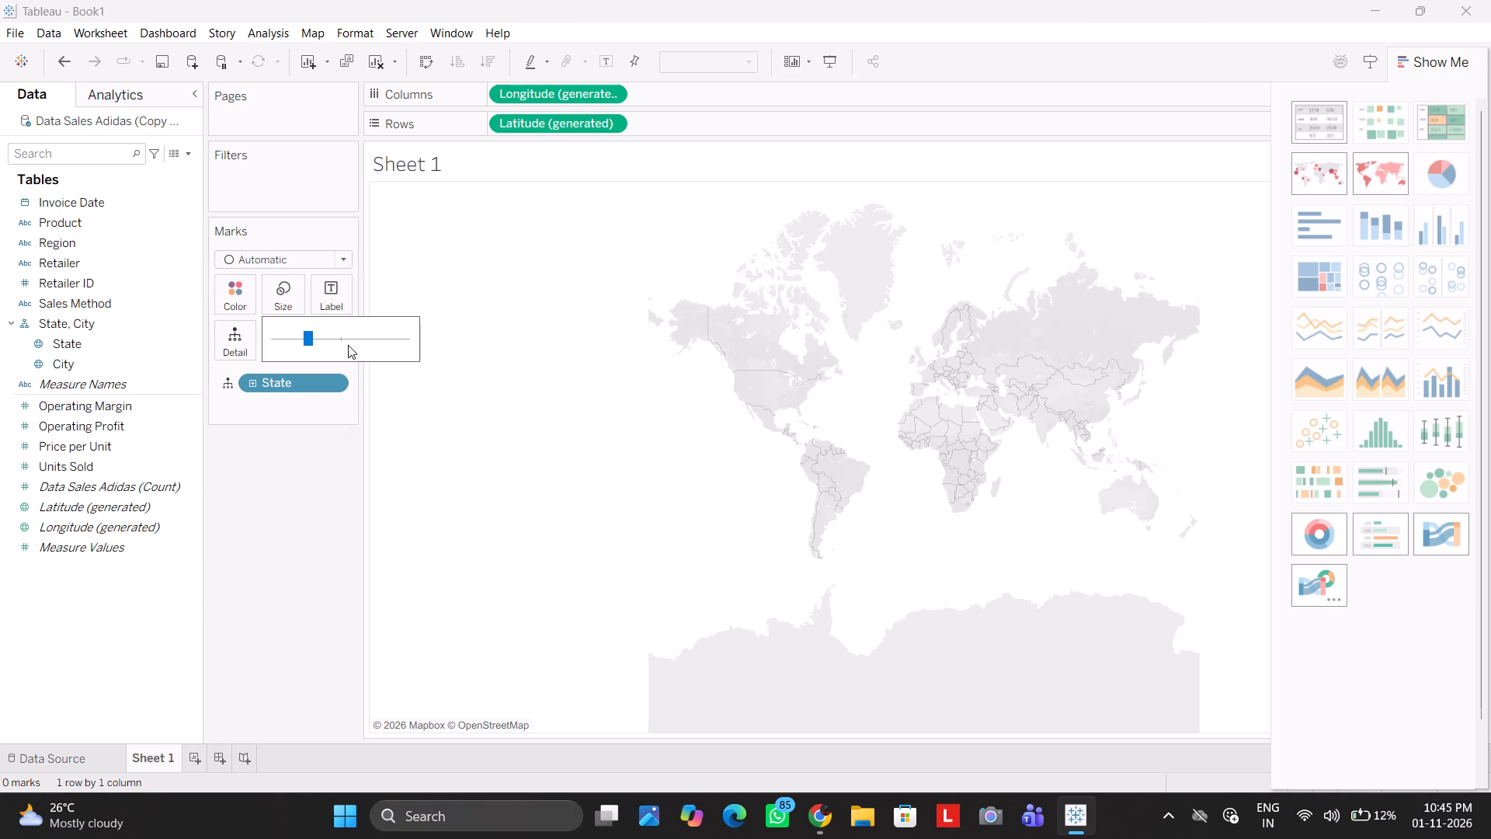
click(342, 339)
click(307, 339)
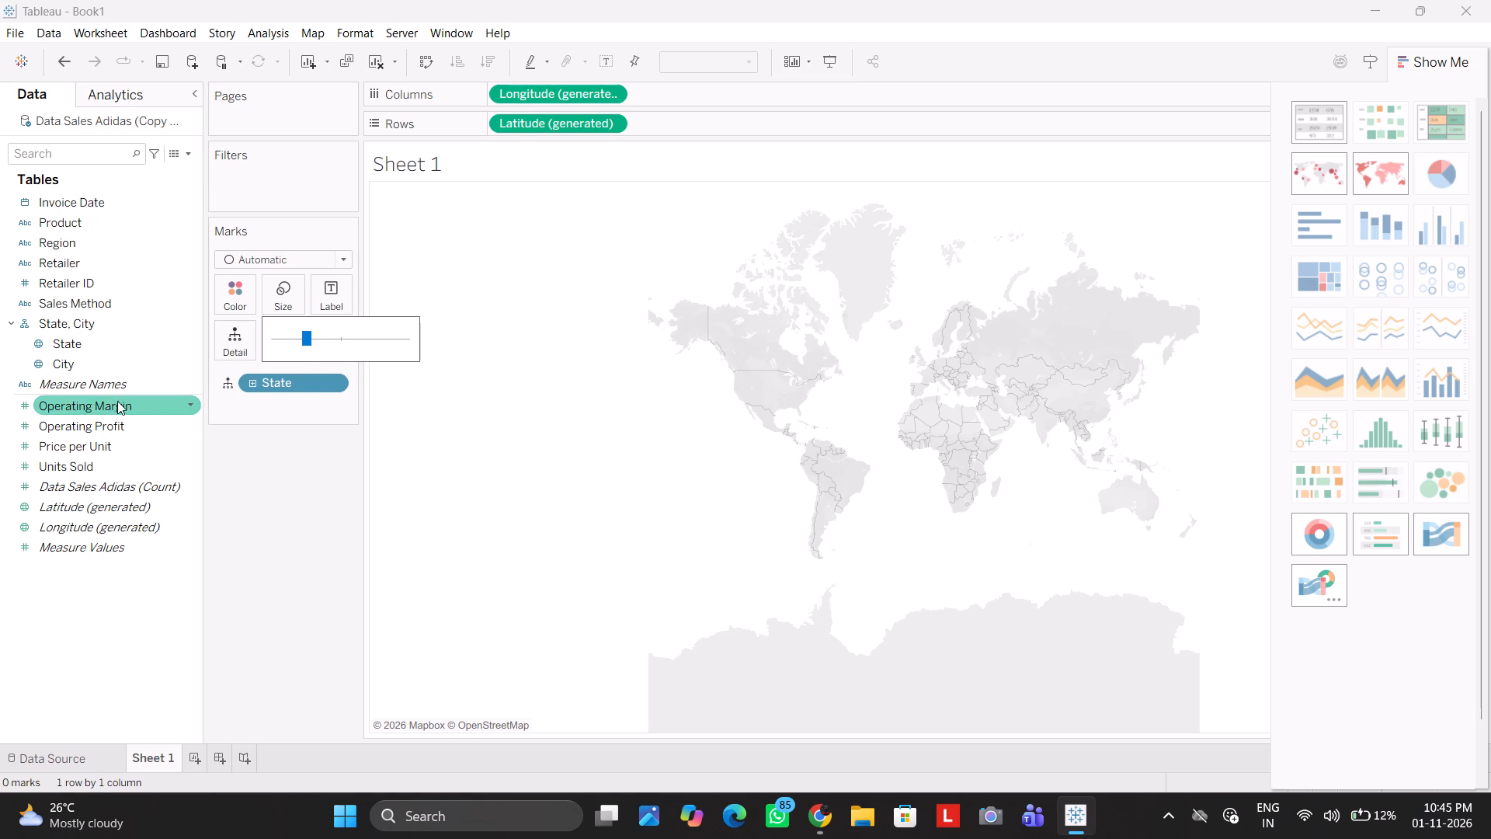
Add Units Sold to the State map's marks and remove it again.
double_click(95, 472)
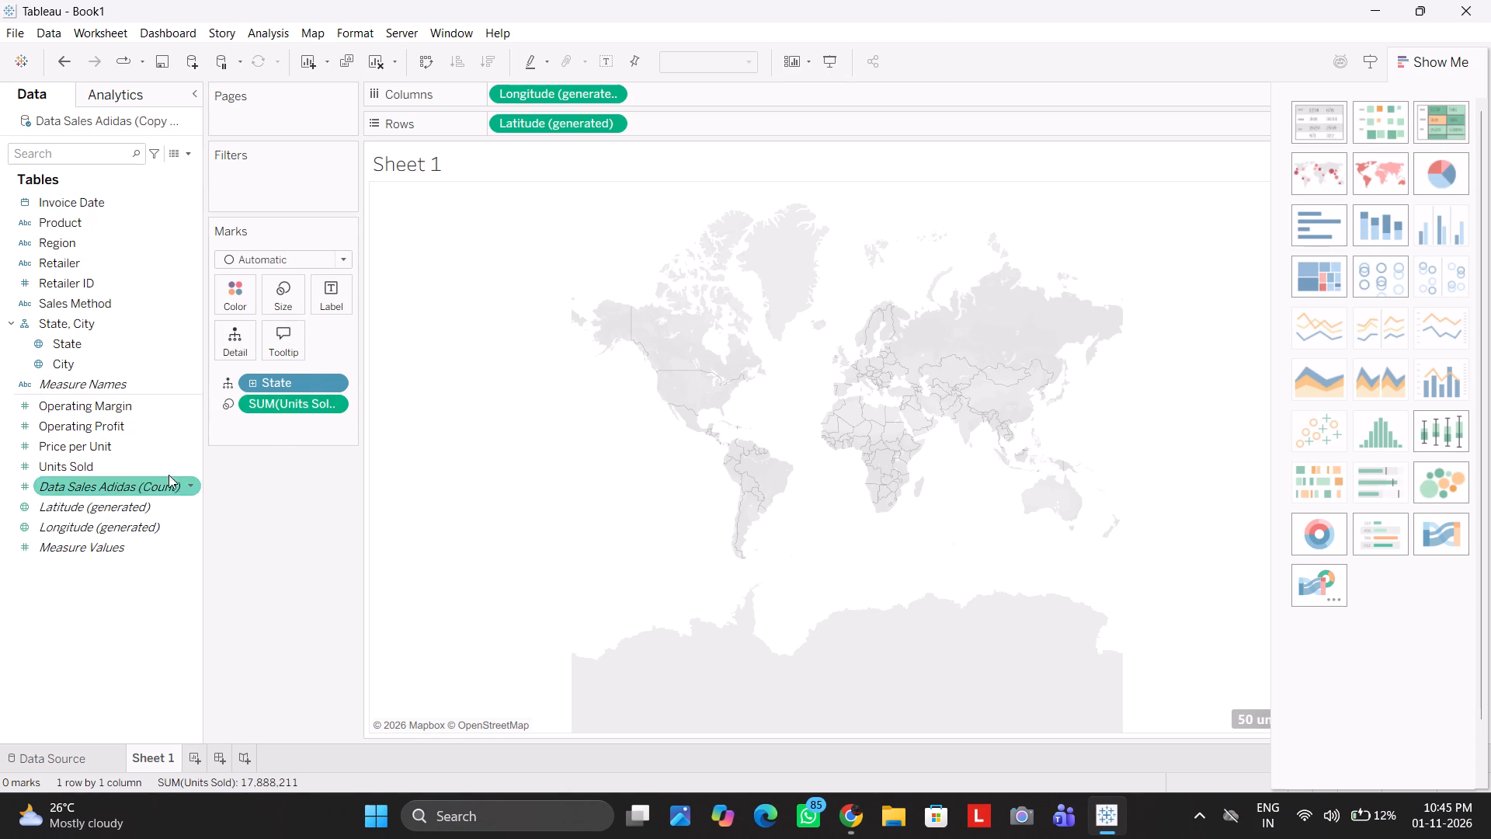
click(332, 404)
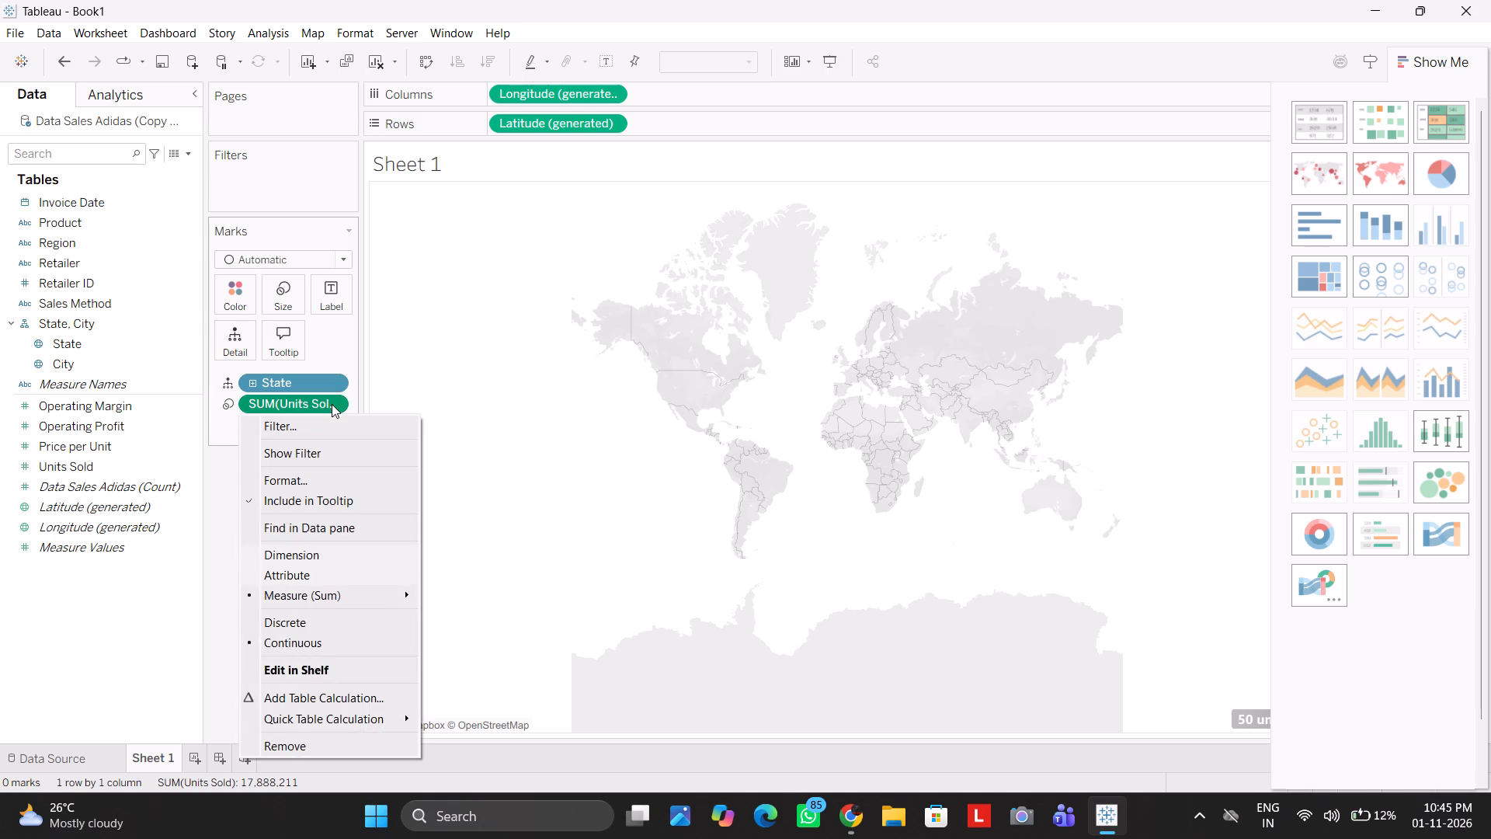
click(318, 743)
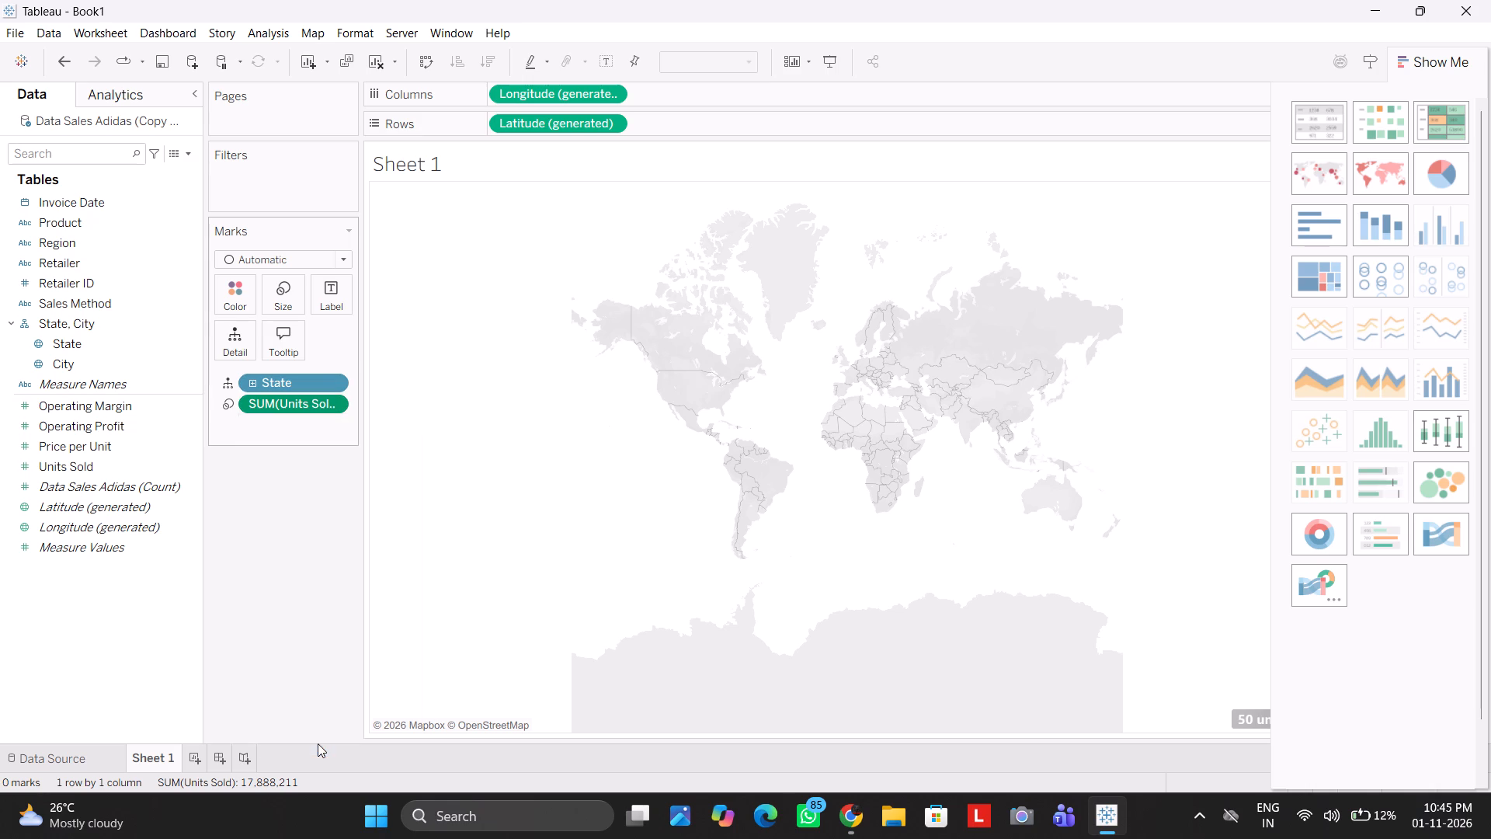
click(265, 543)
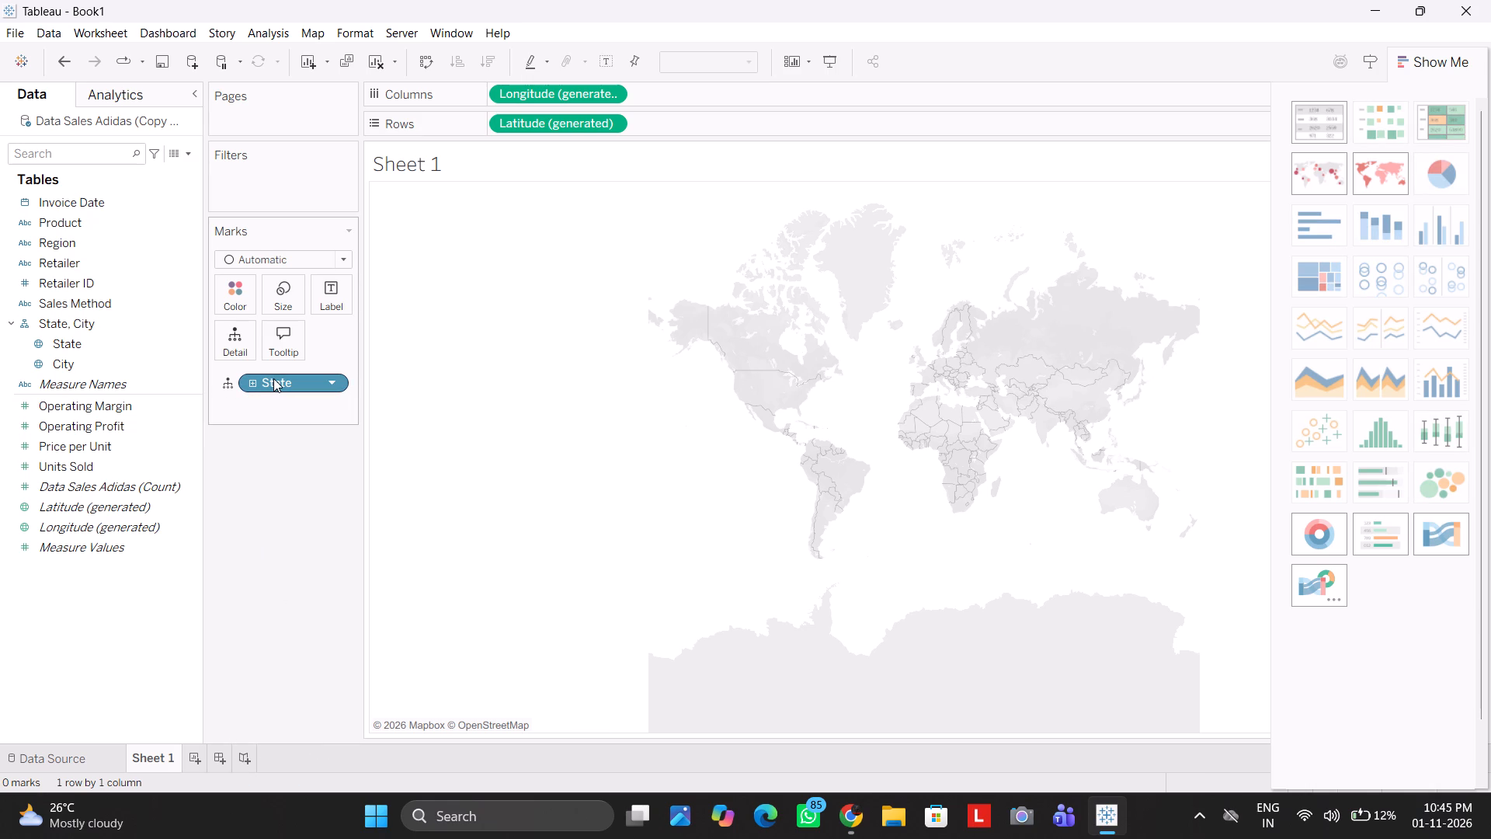
Rebuild the view with State on Rows and Units Sold on Columns, removing the generated Latitude and Longitude fields.
drag(273, 378, 605, 119)
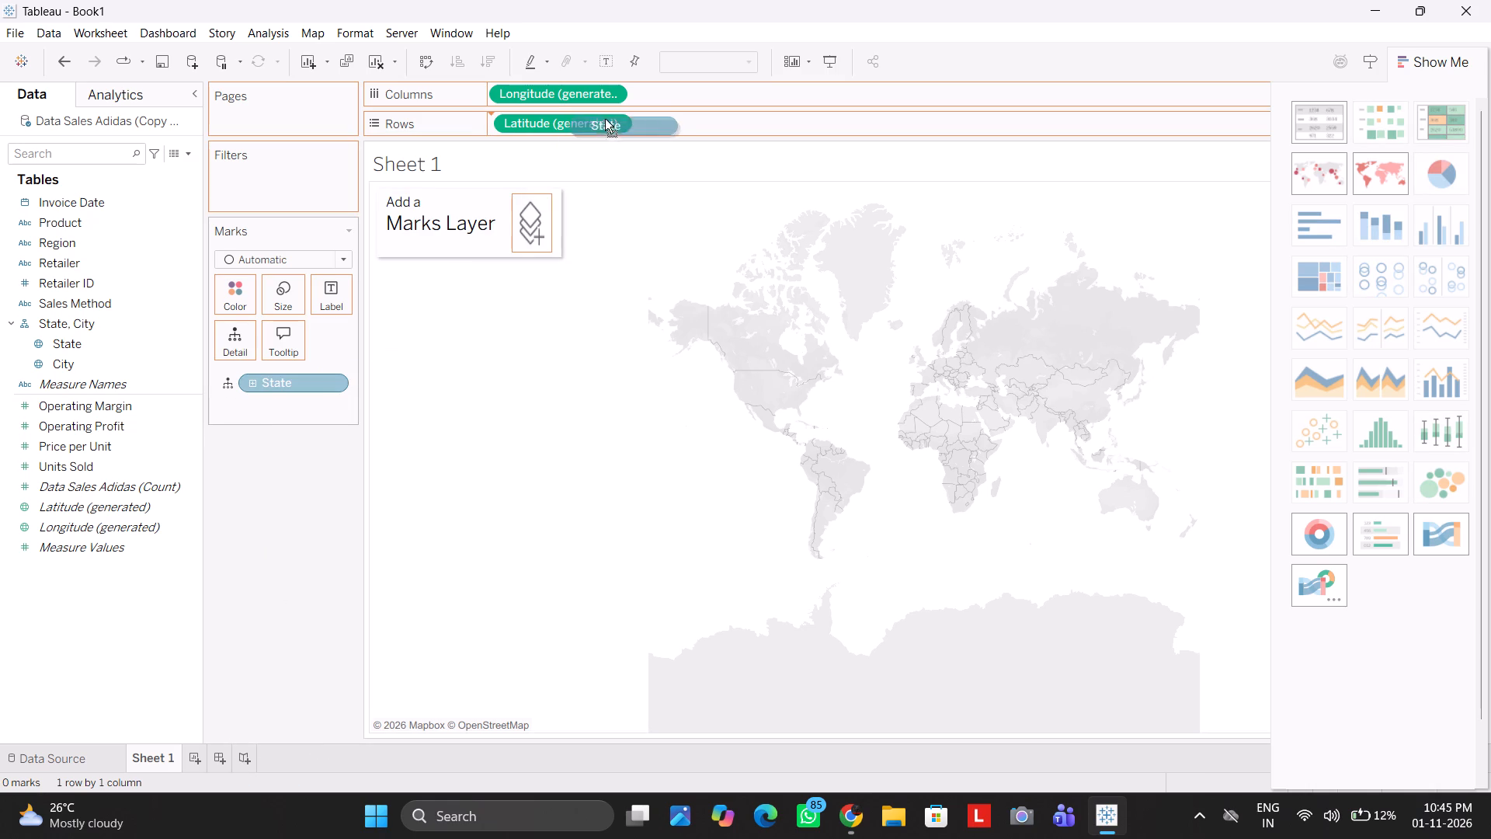
drag(605, 119, 648, 118)
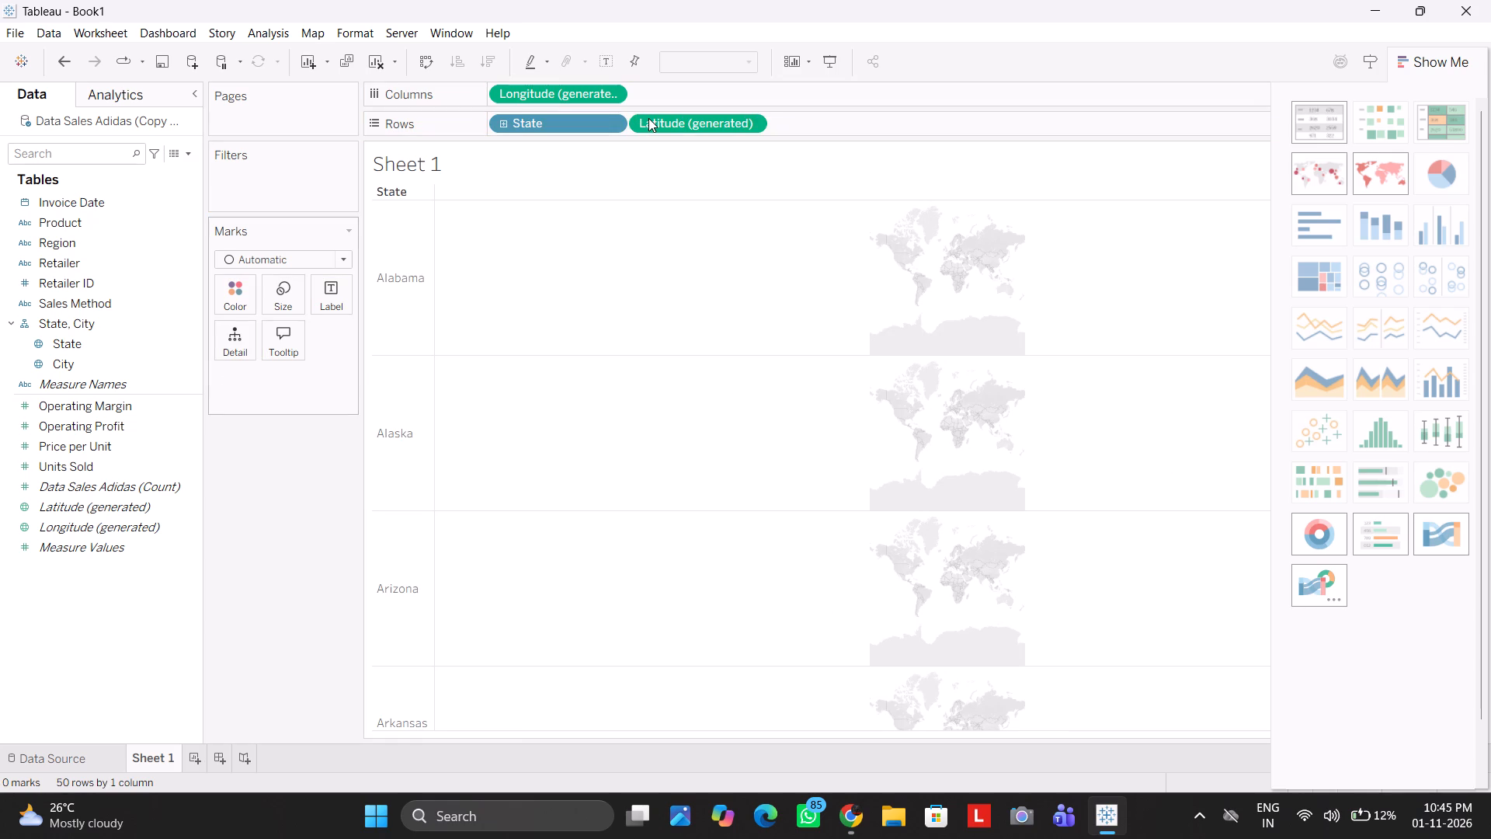
click(752, 123)
click(681, 293)
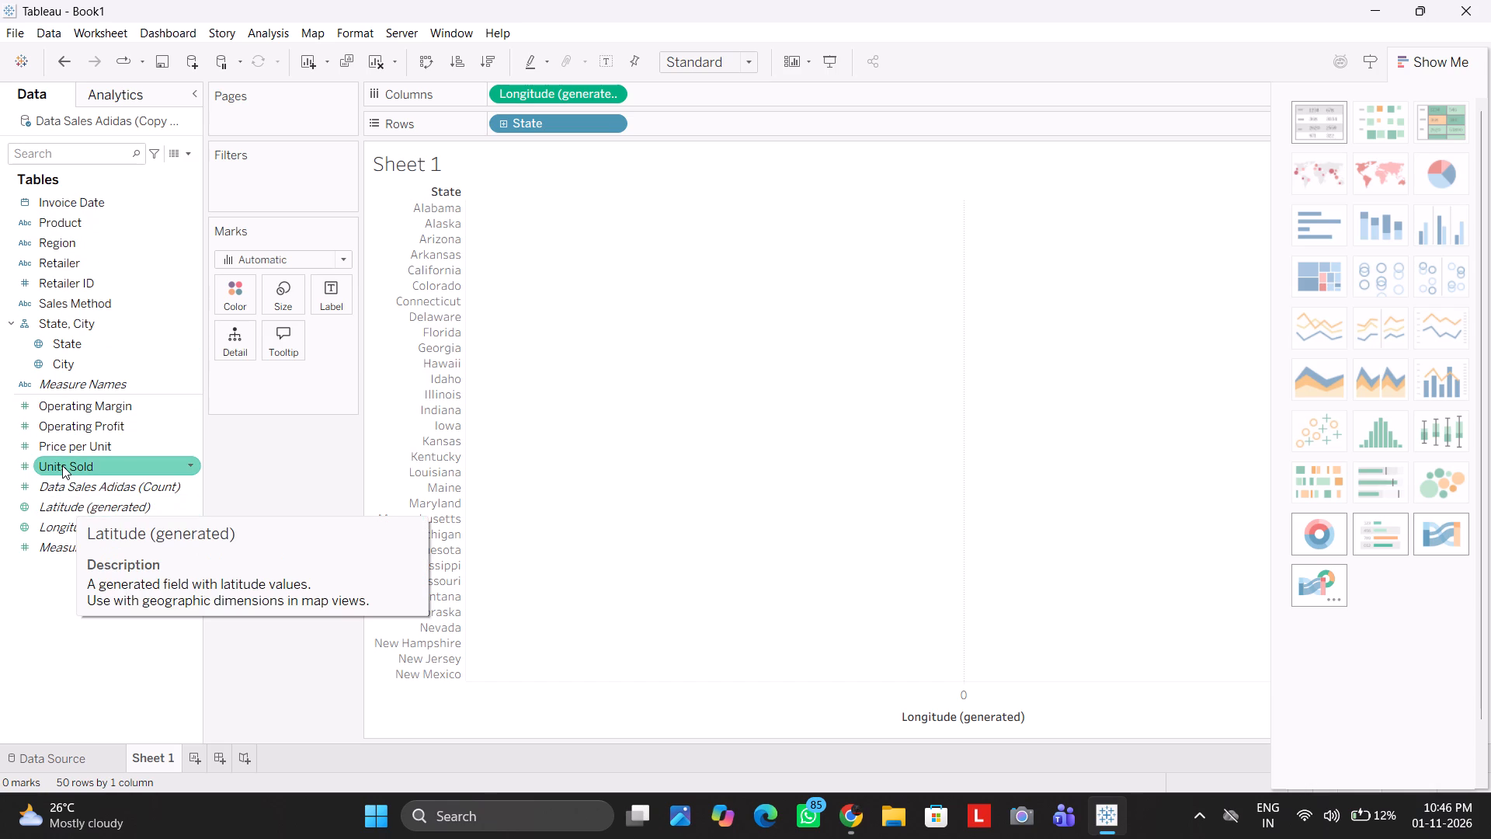
drag(62, 465, 649, 98)
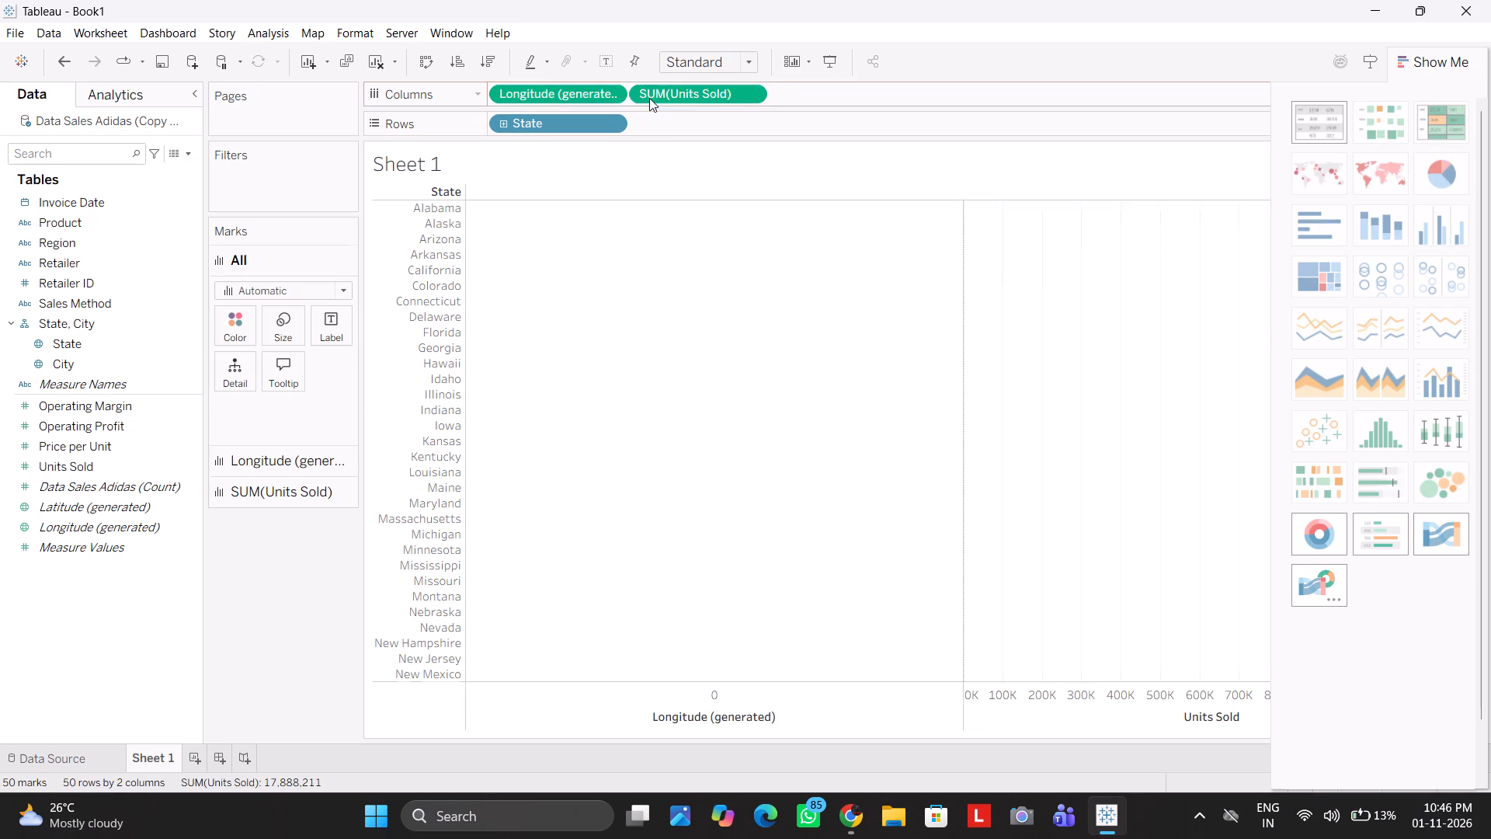
click(610, 92)
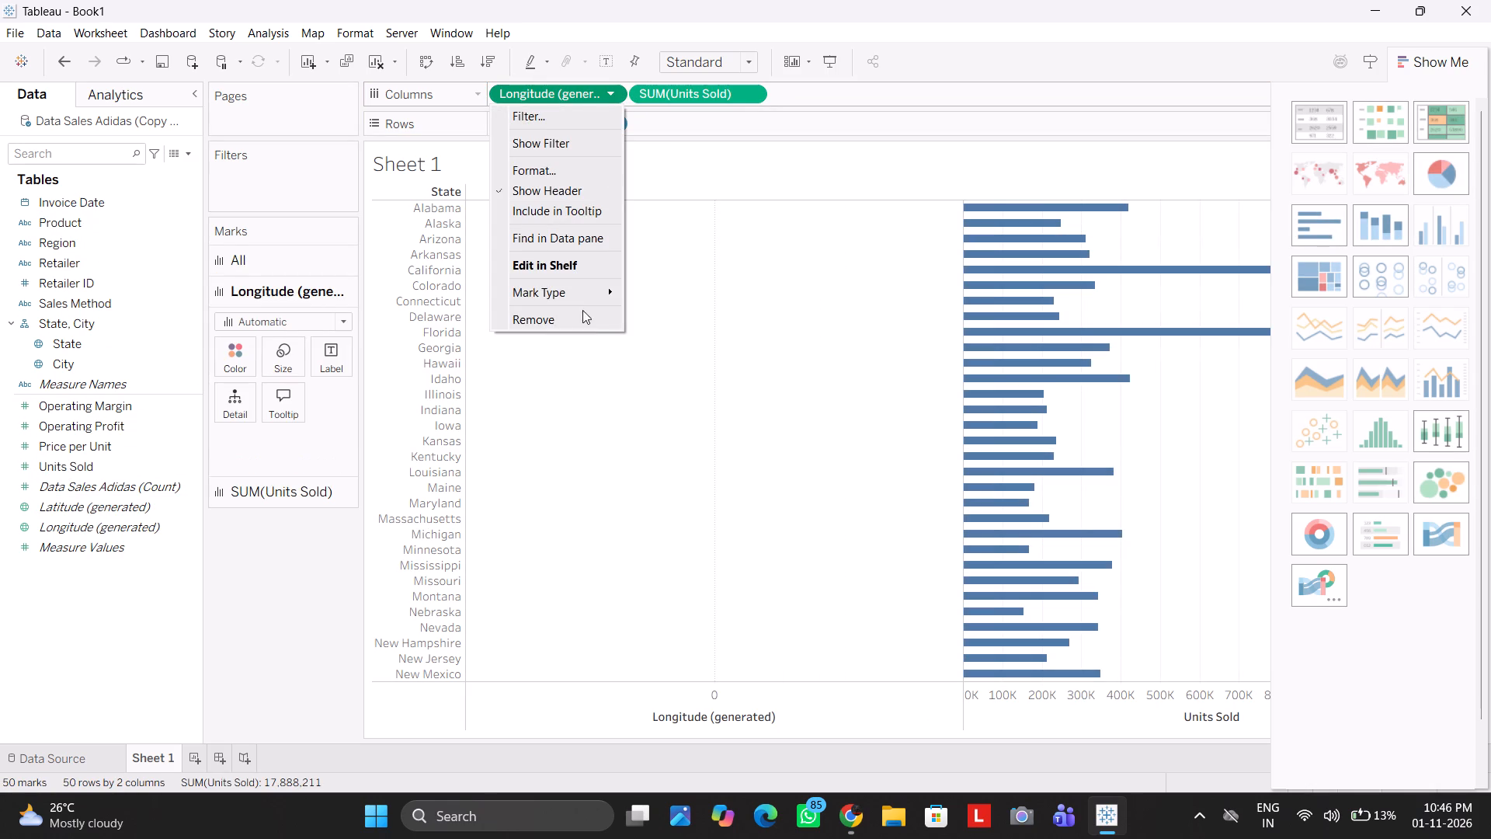
click(571, 321)
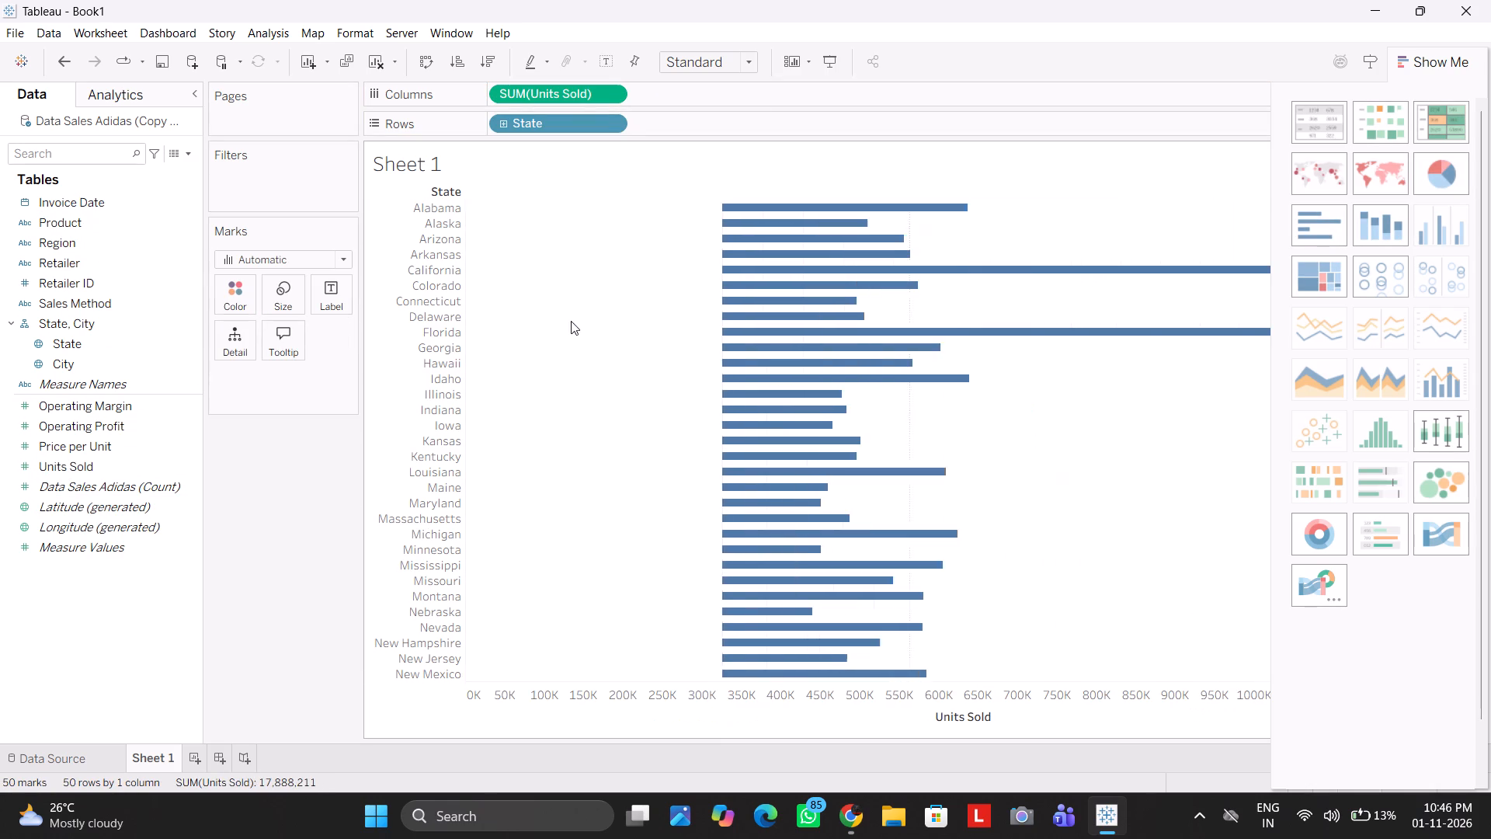
Convert the Units Sold by State chart to a symbol map and change that to a filled map.
click(1322, 161)
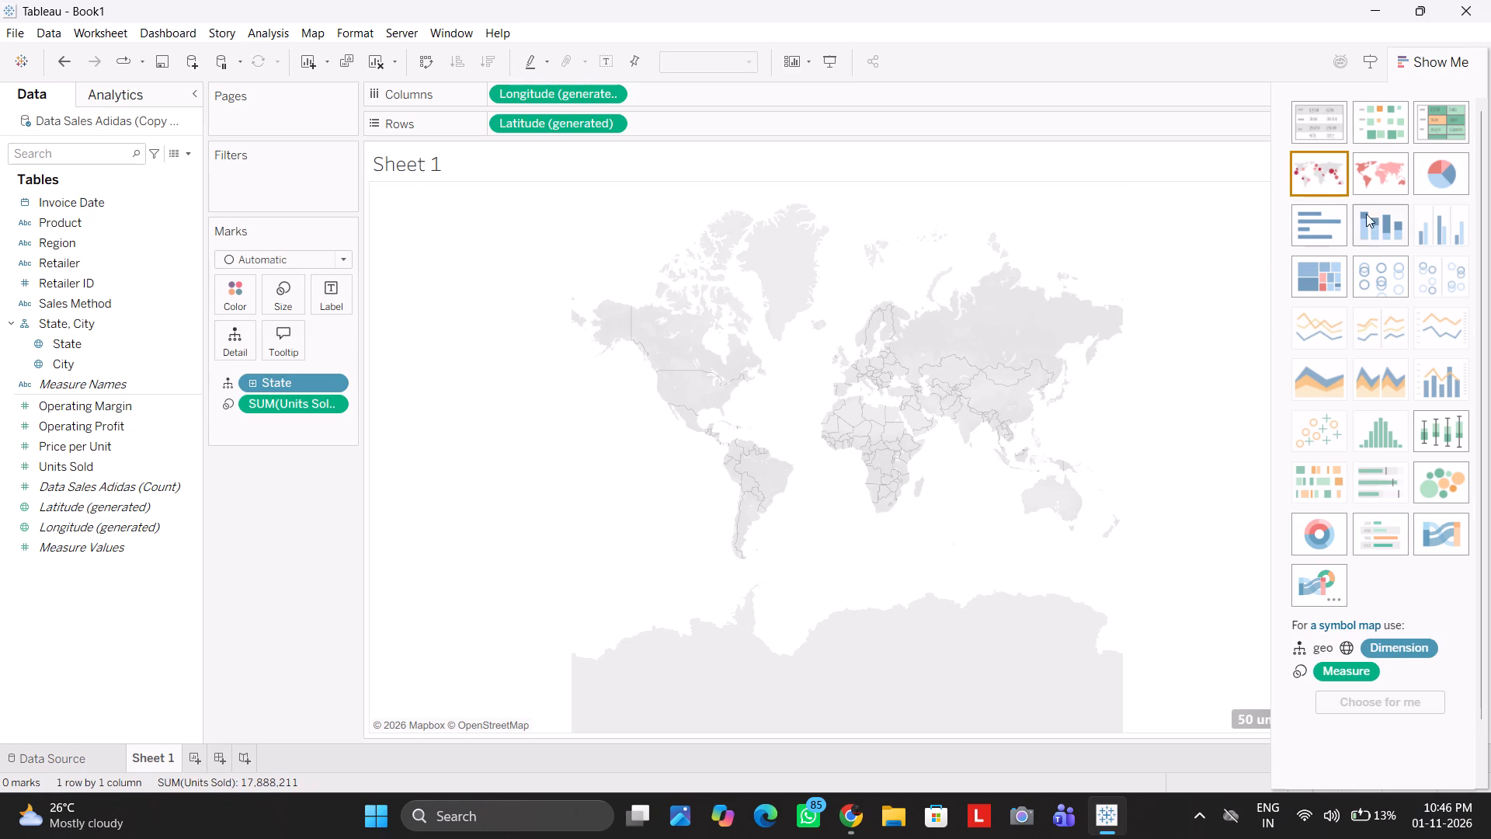
click(1378, 178)
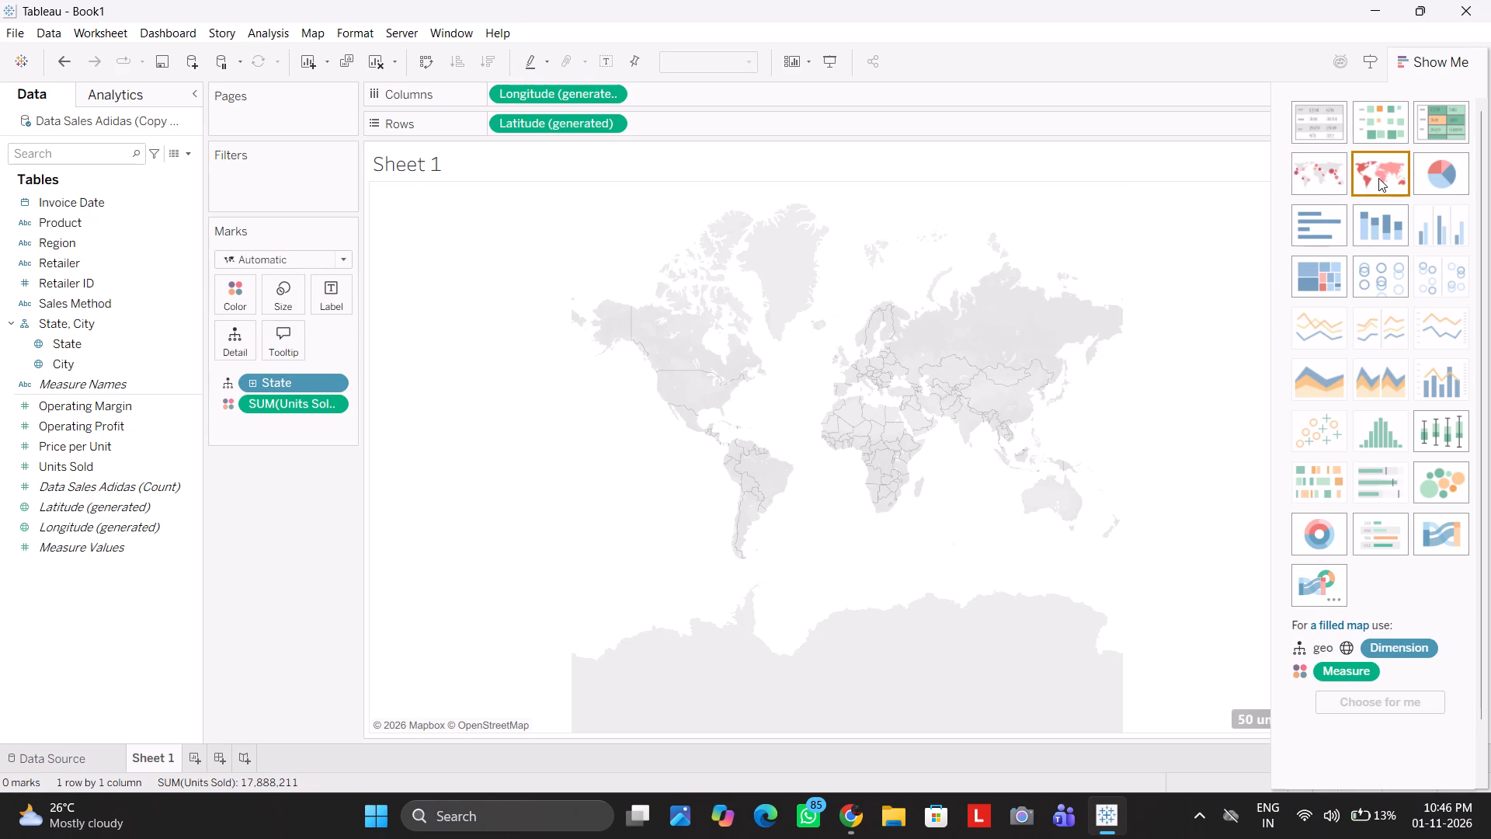
click(1378, 178)
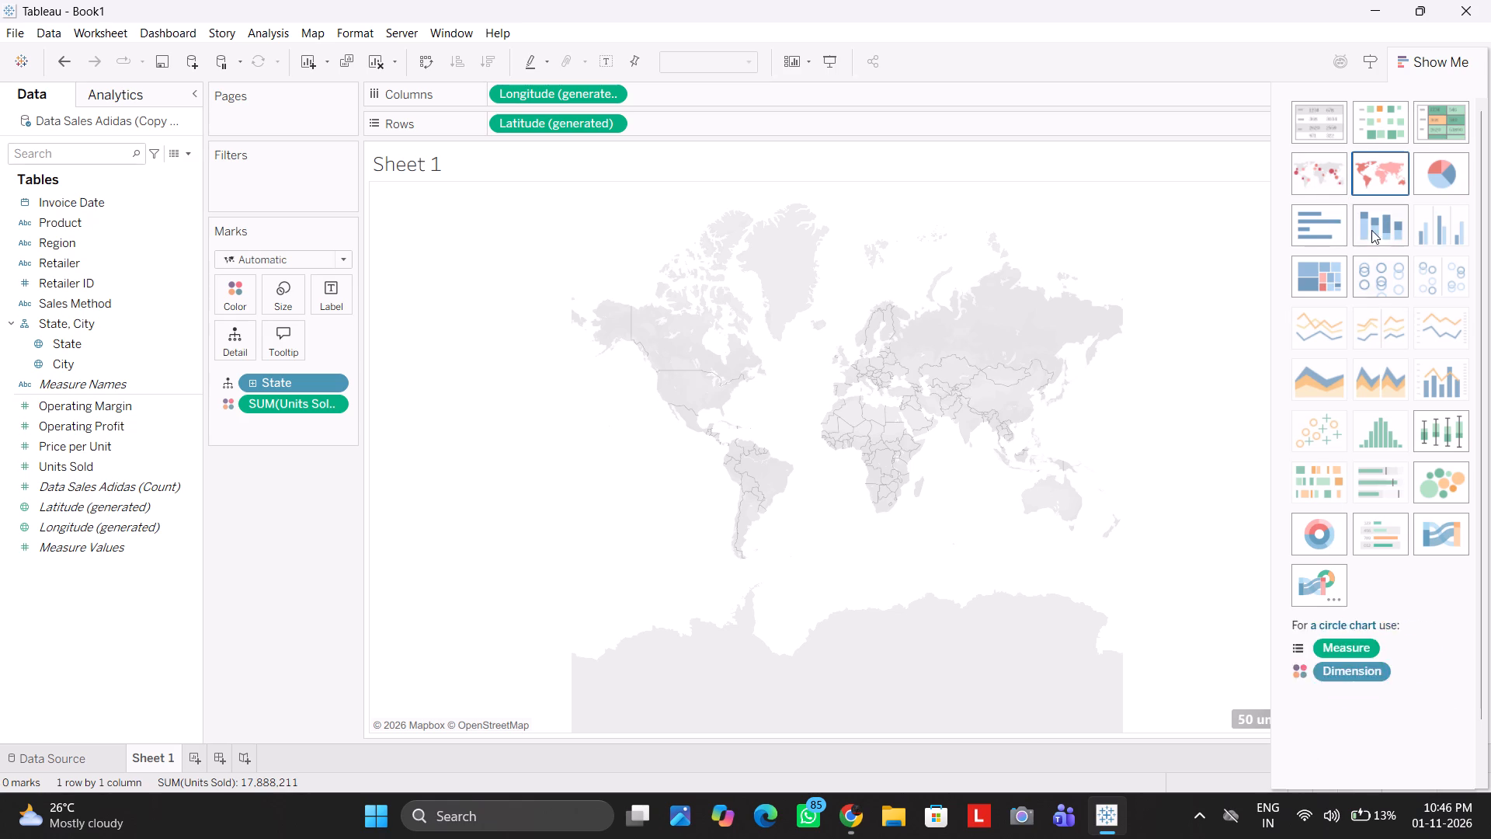
click(1374, 164)
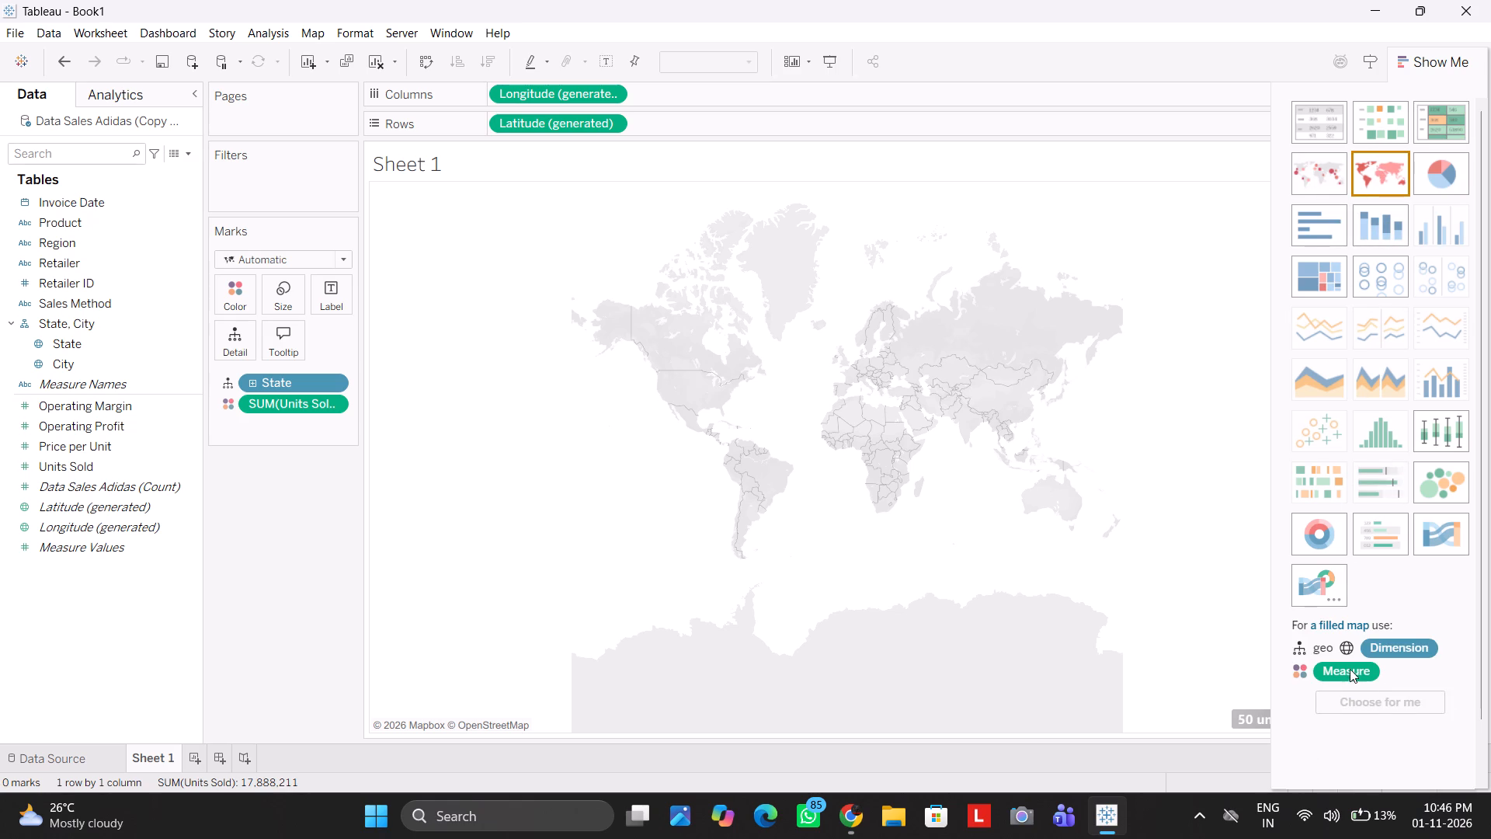
click(1344, 646)
click(1310, 647)
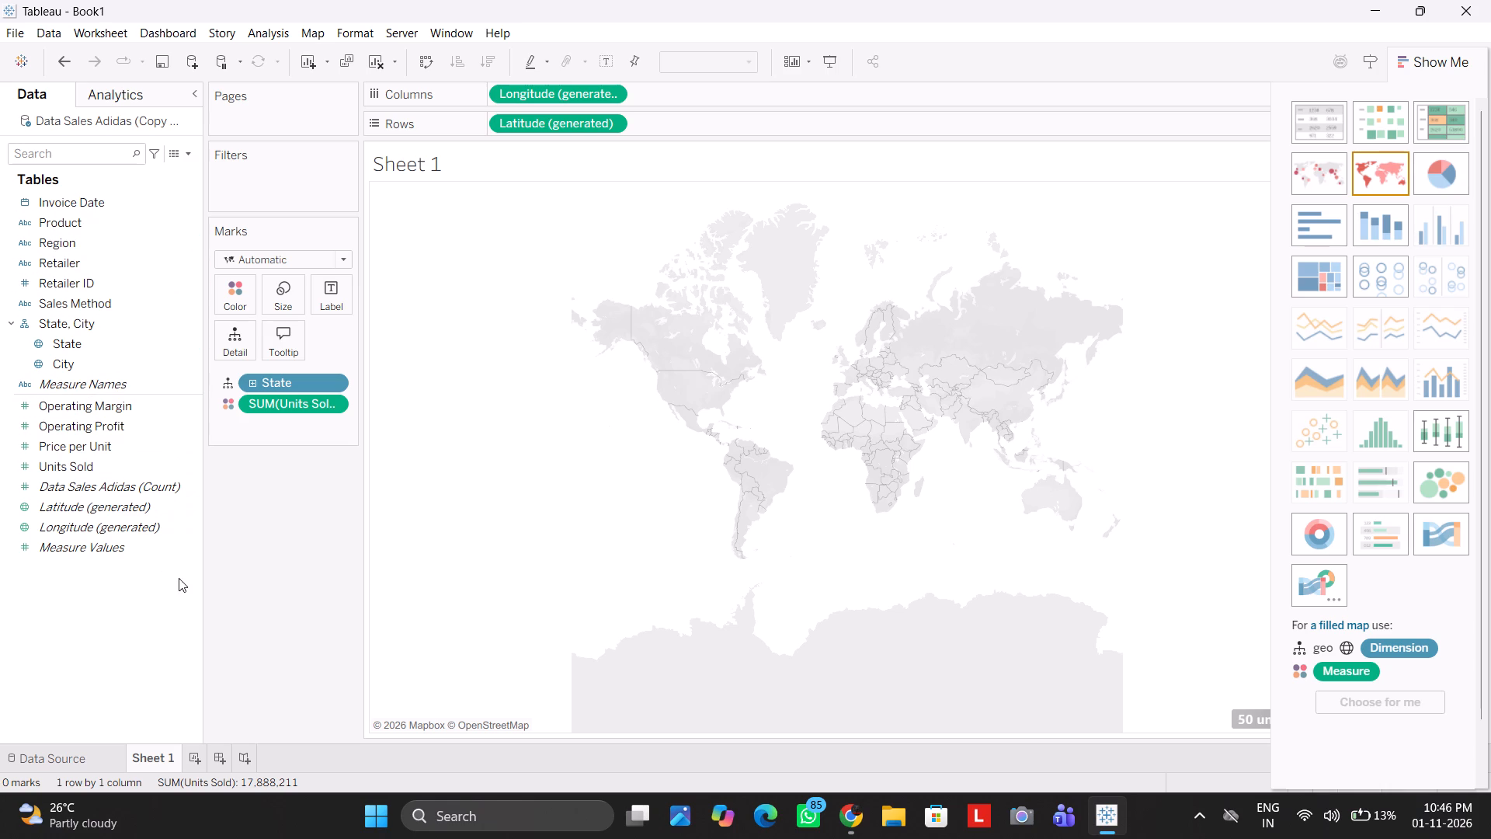
double_click(304, 378)
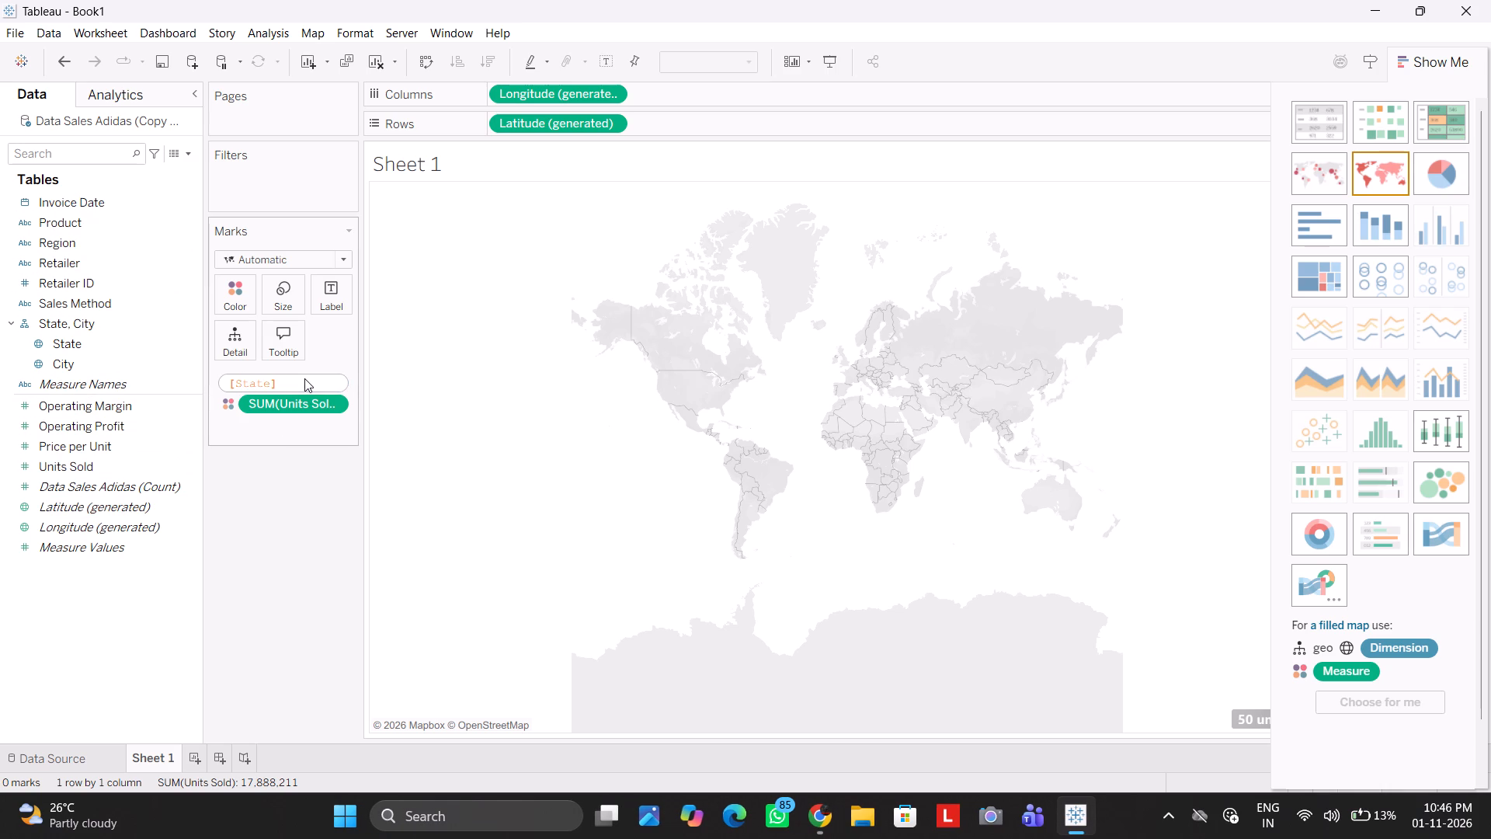
click(287, 472)
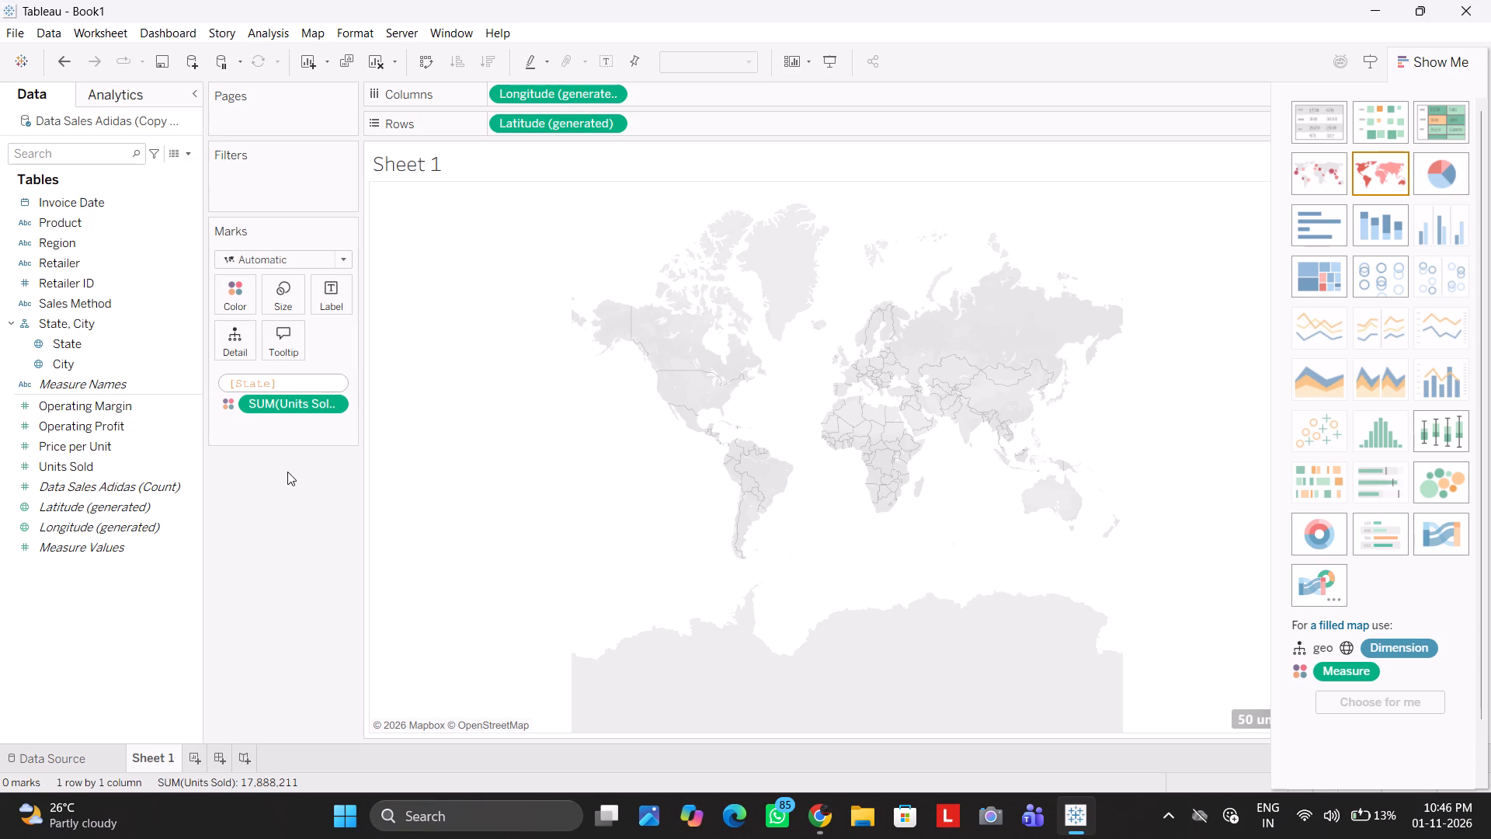
Remove the generated Longitude from Columns and the generated Latitude from Rows.
click(617, 93)
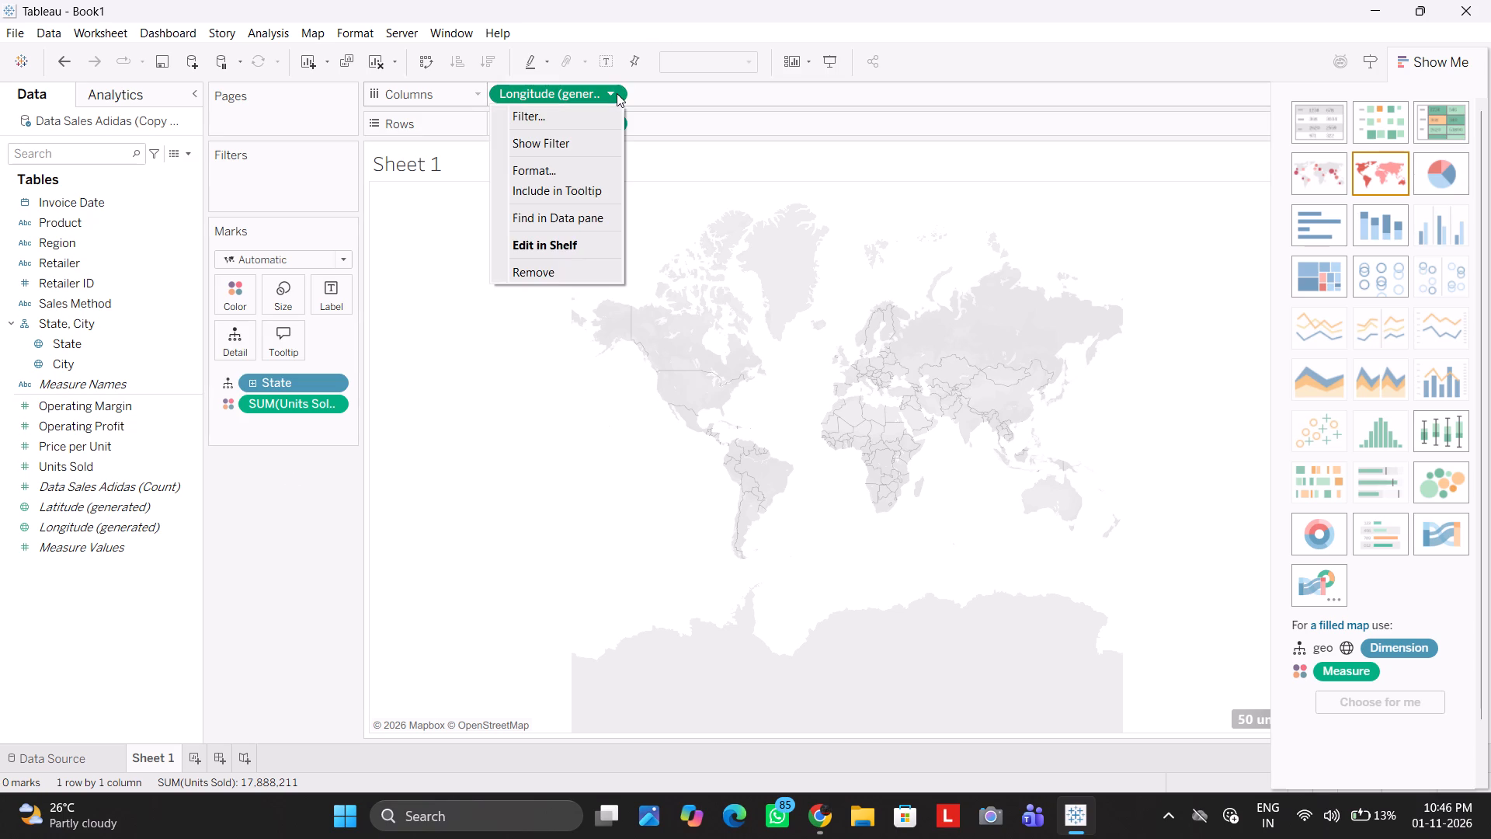
click(541, 277)
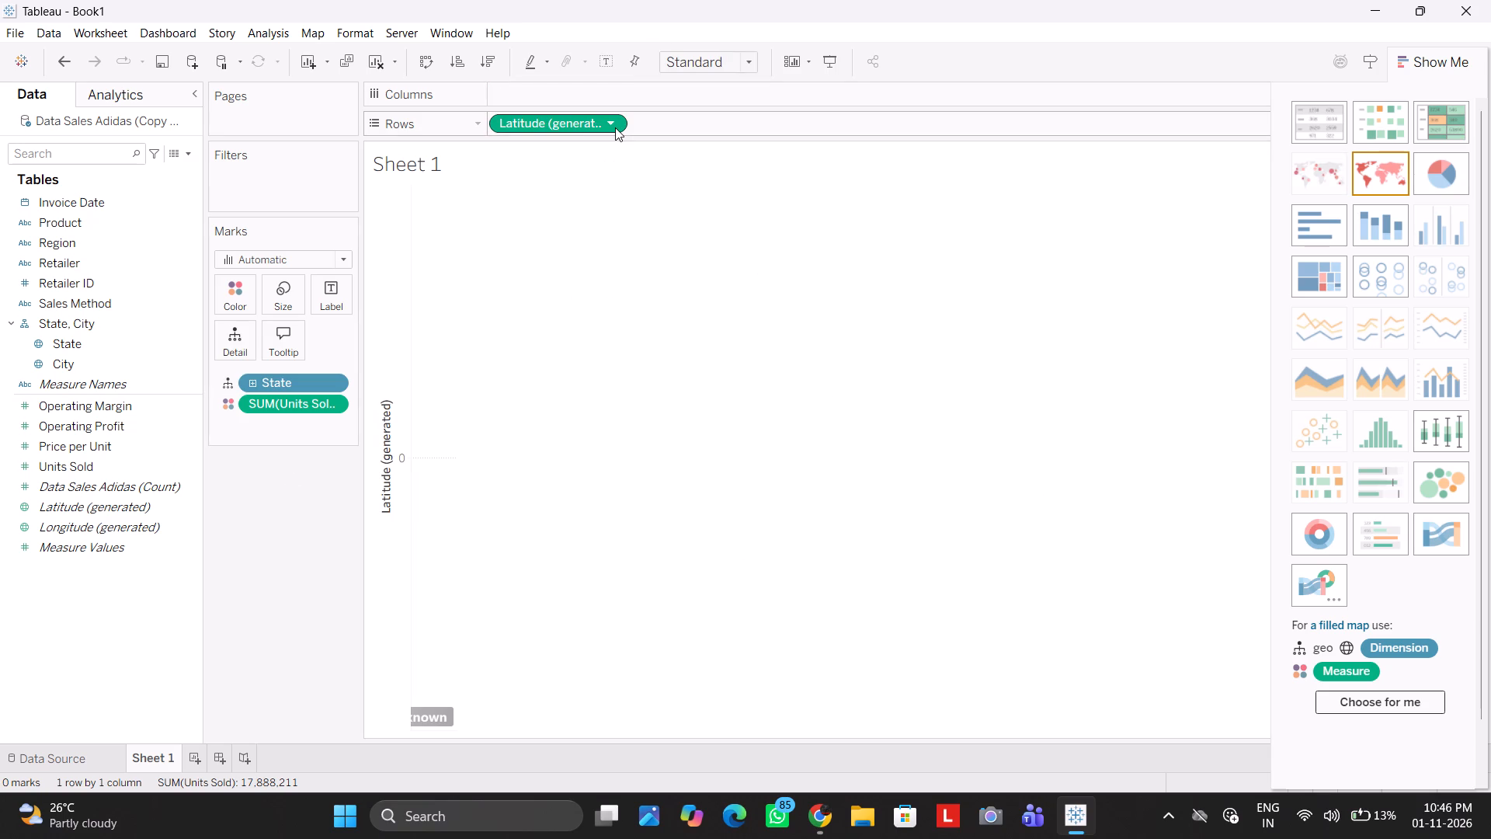
click(615, 127)
click(539, 322)
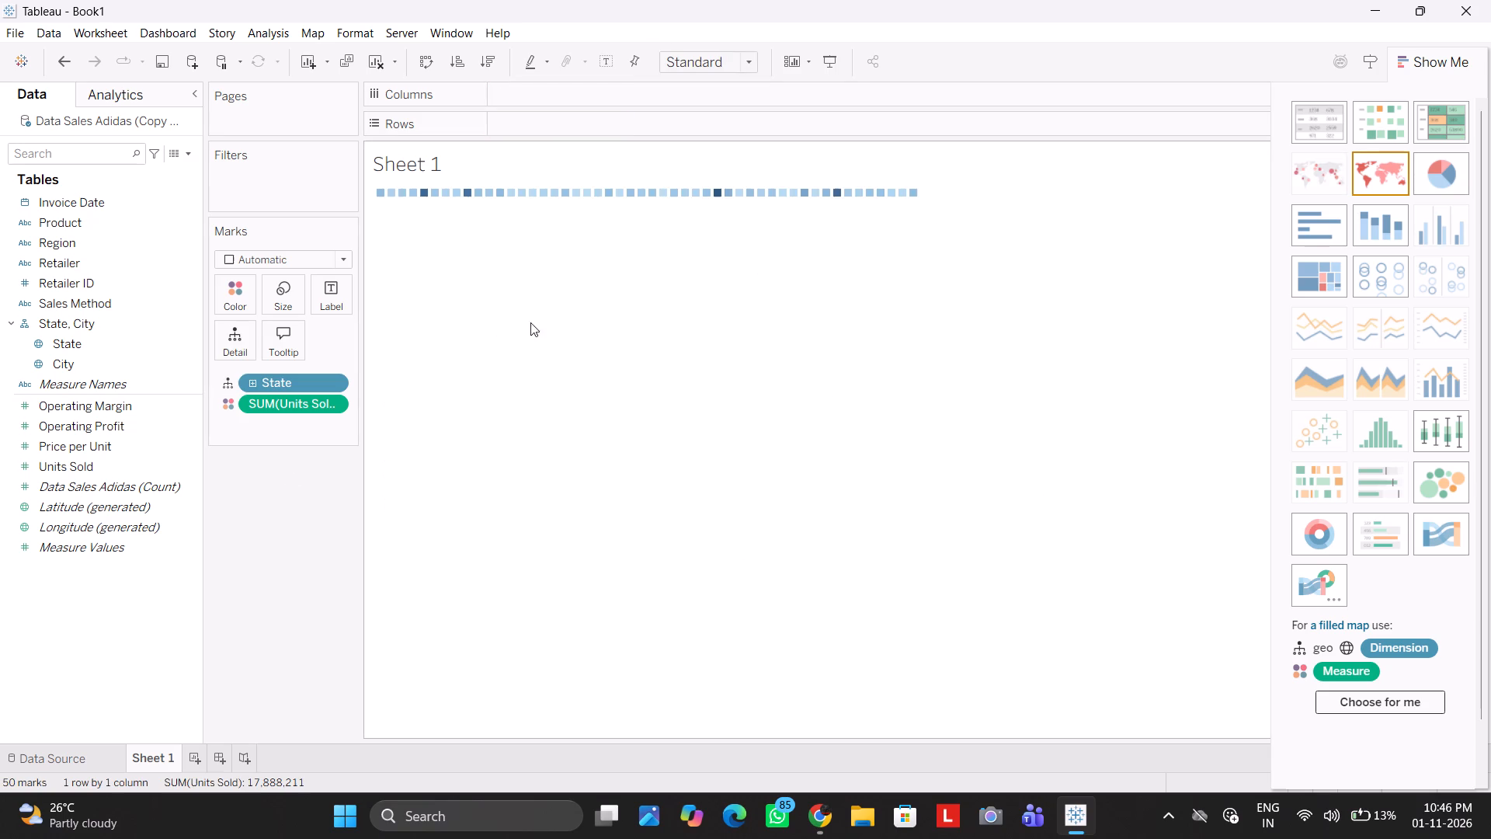
Move State from the marks to Columns and Units Sold from the marks to Rows.
drag(290, 382, 561, 95)
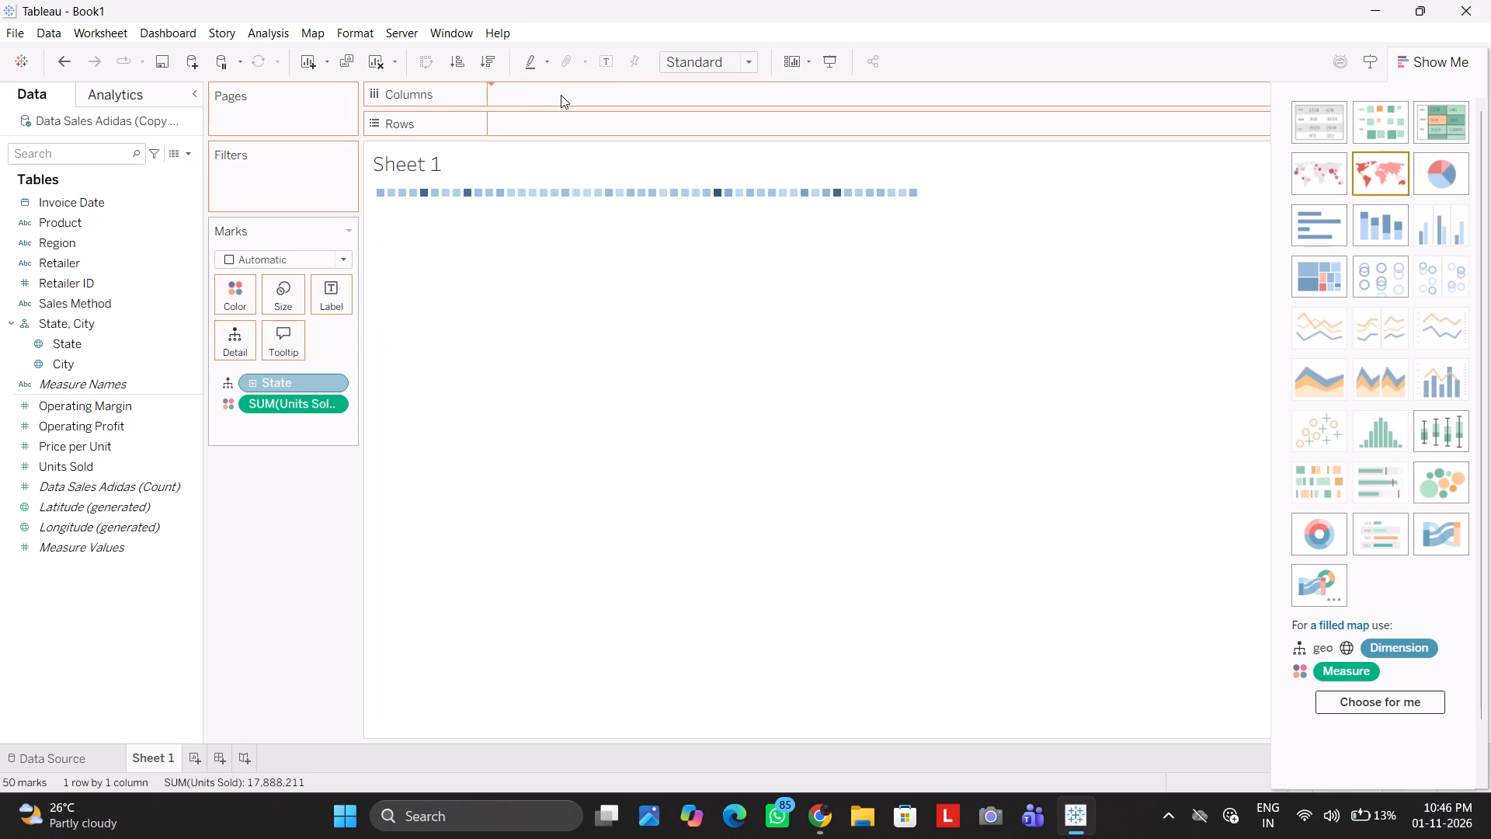
drag(301, 385, 563, 152)
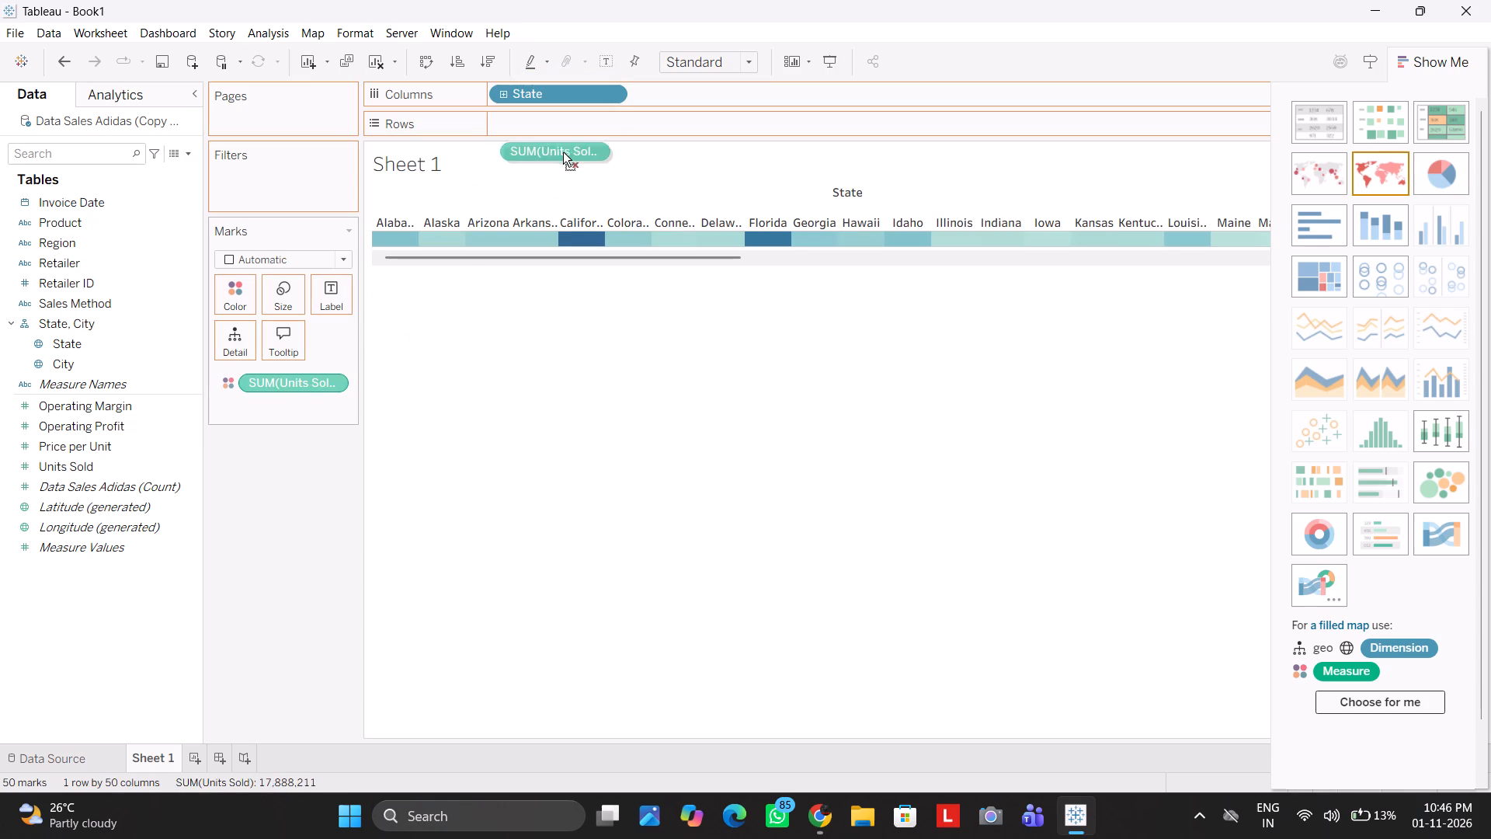
drag(563, 152, 572, 131)
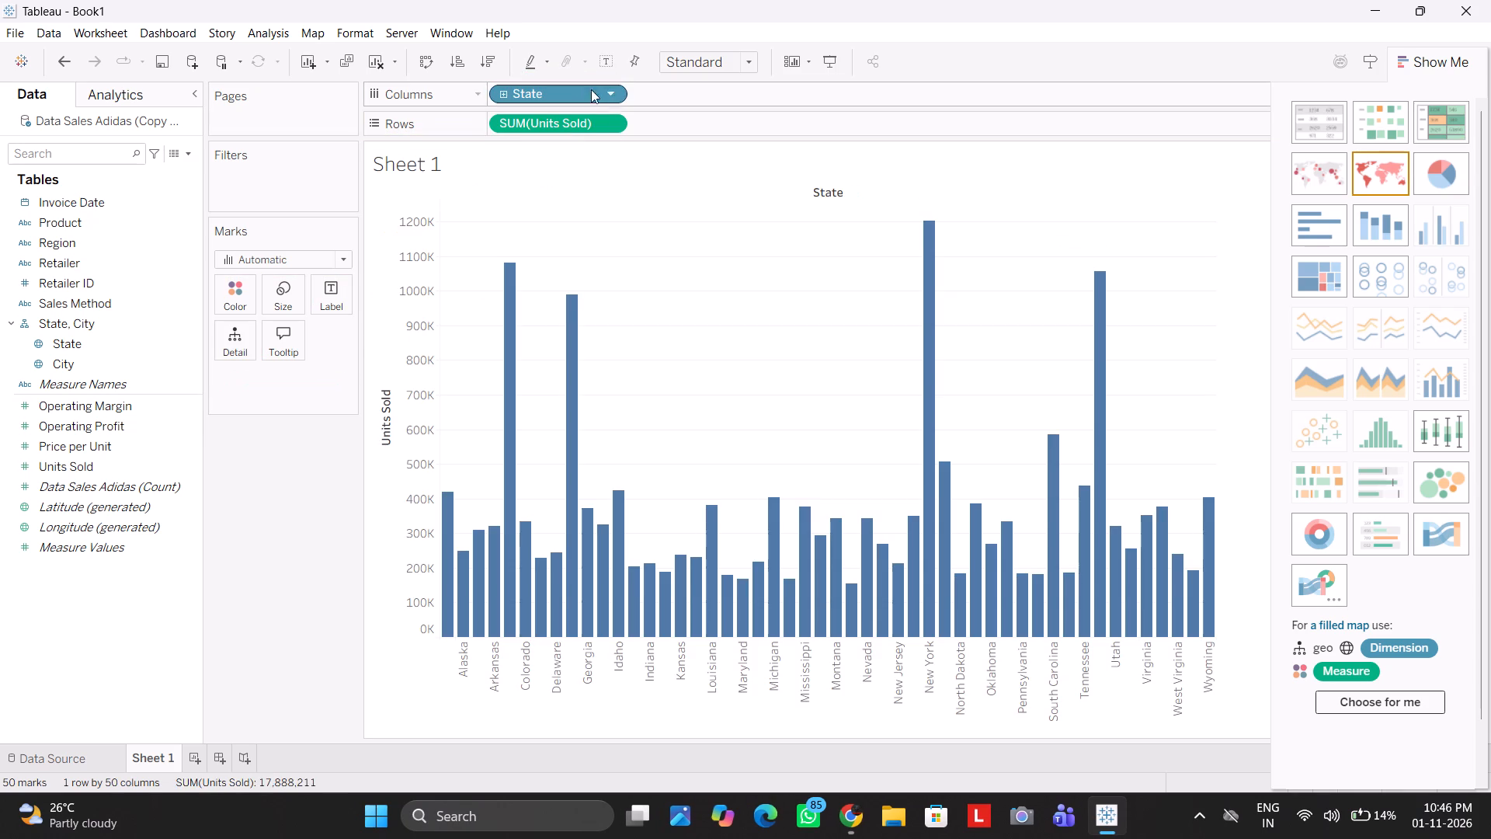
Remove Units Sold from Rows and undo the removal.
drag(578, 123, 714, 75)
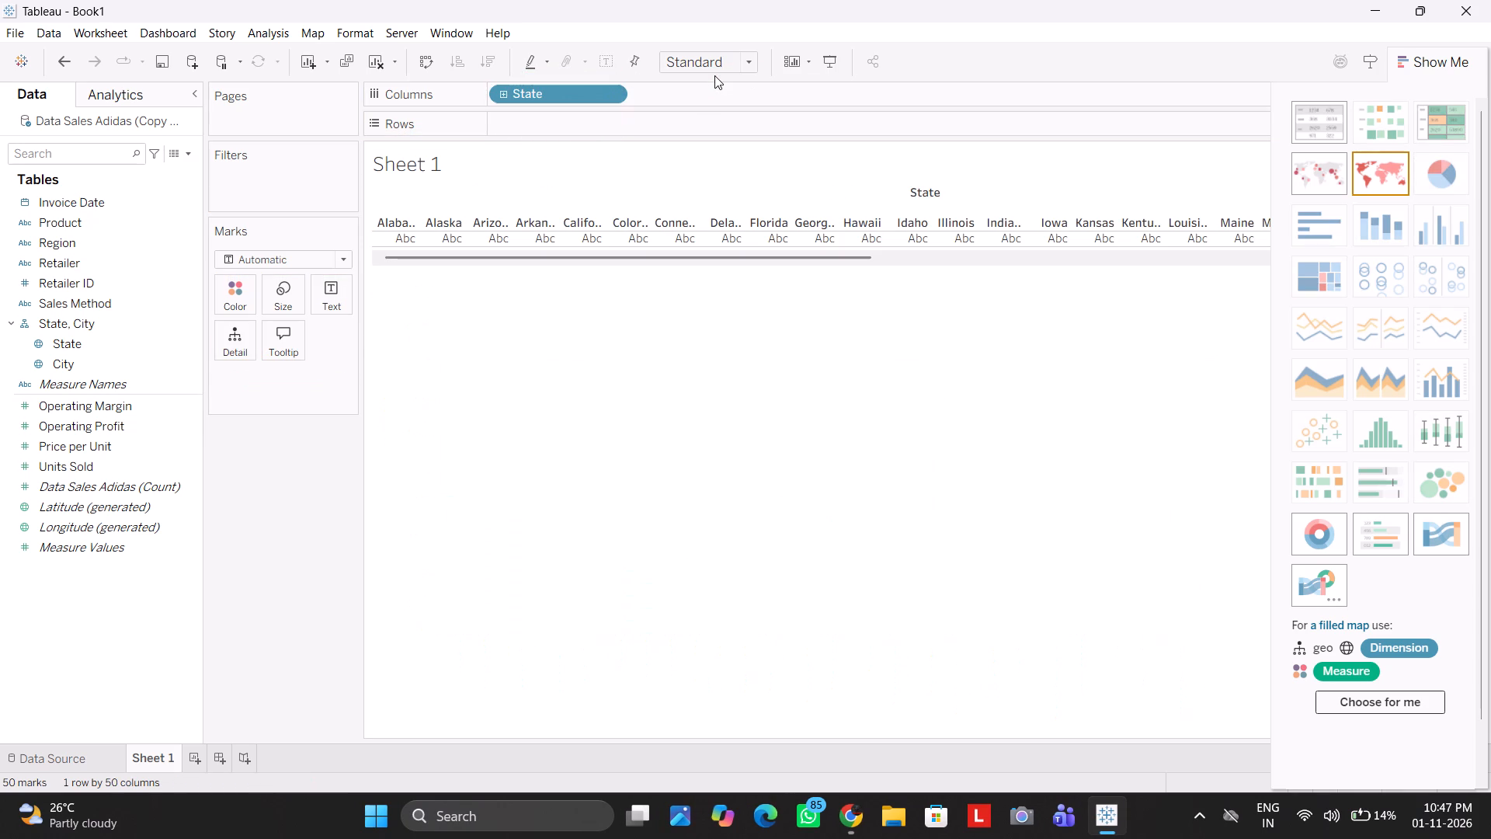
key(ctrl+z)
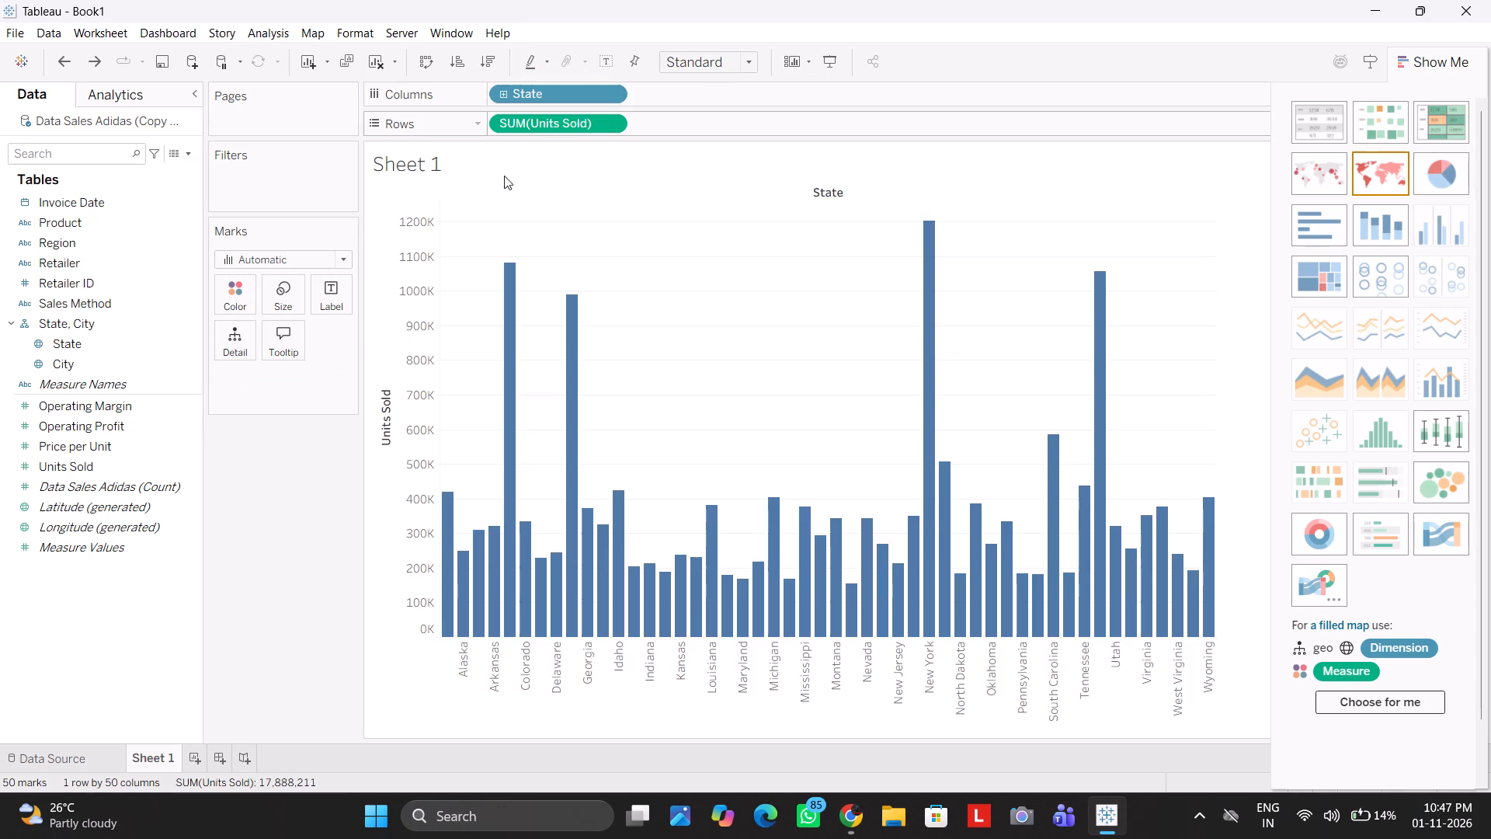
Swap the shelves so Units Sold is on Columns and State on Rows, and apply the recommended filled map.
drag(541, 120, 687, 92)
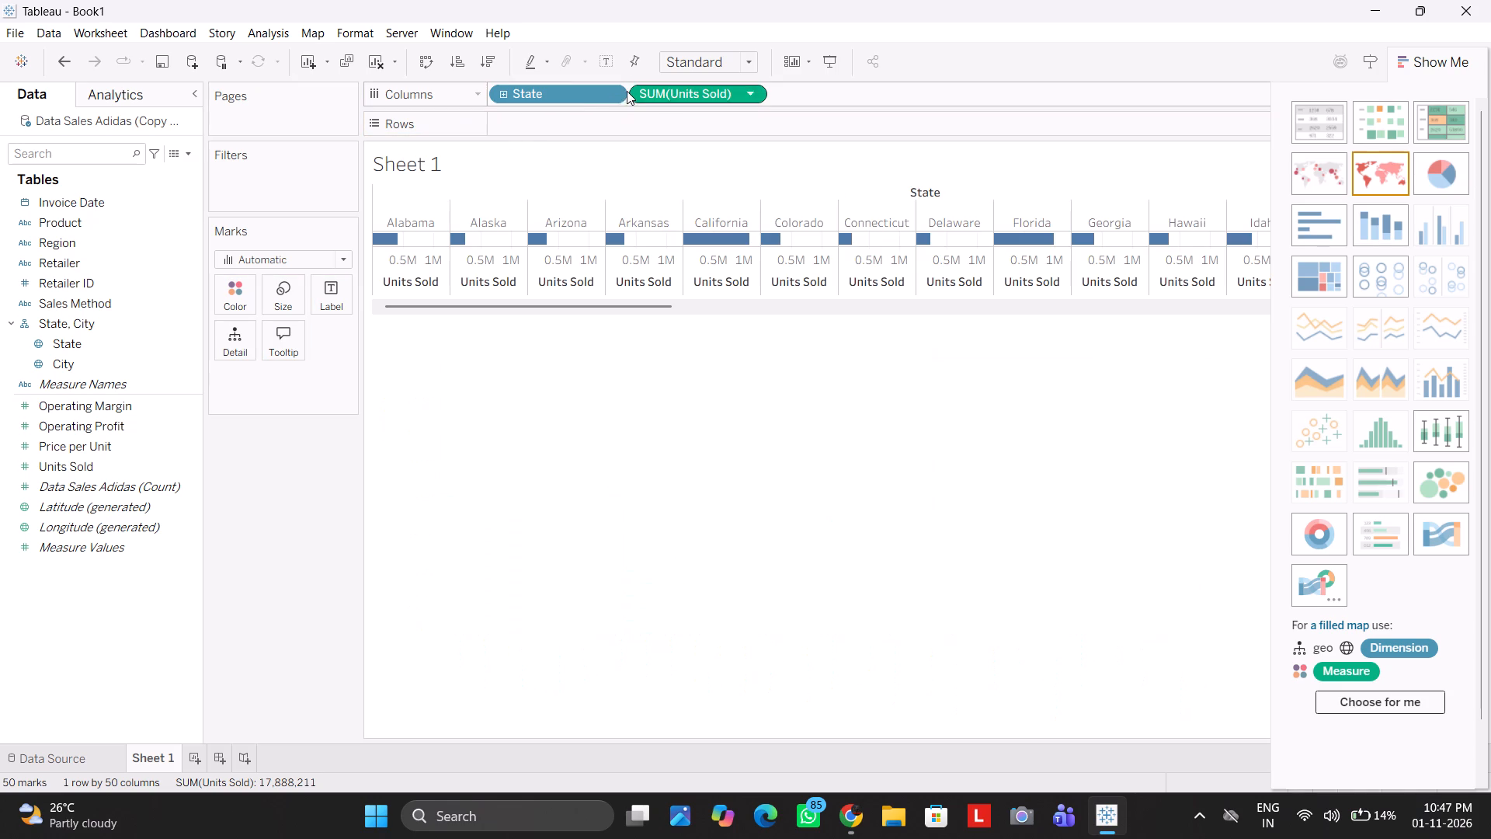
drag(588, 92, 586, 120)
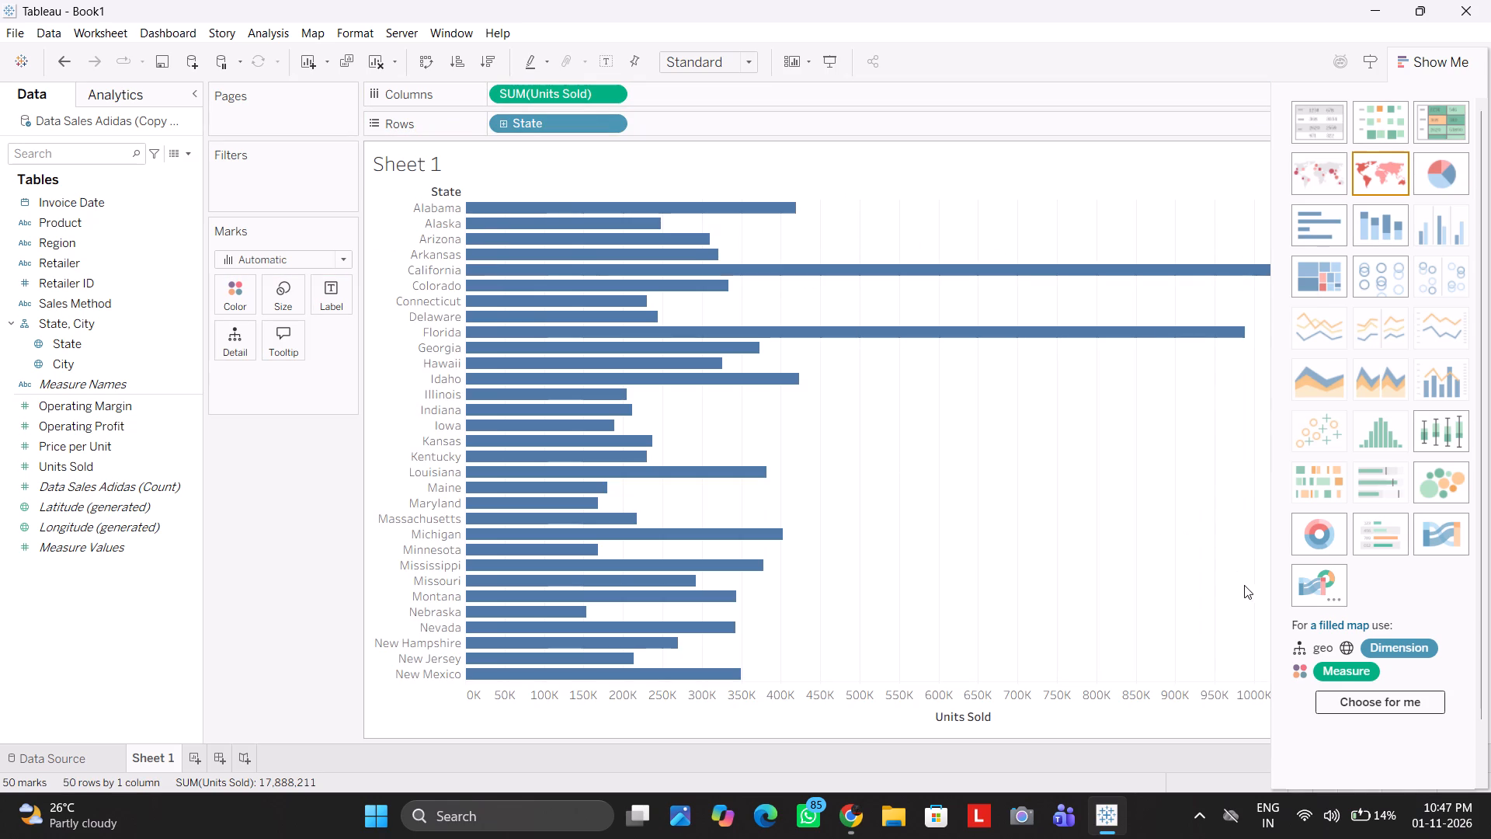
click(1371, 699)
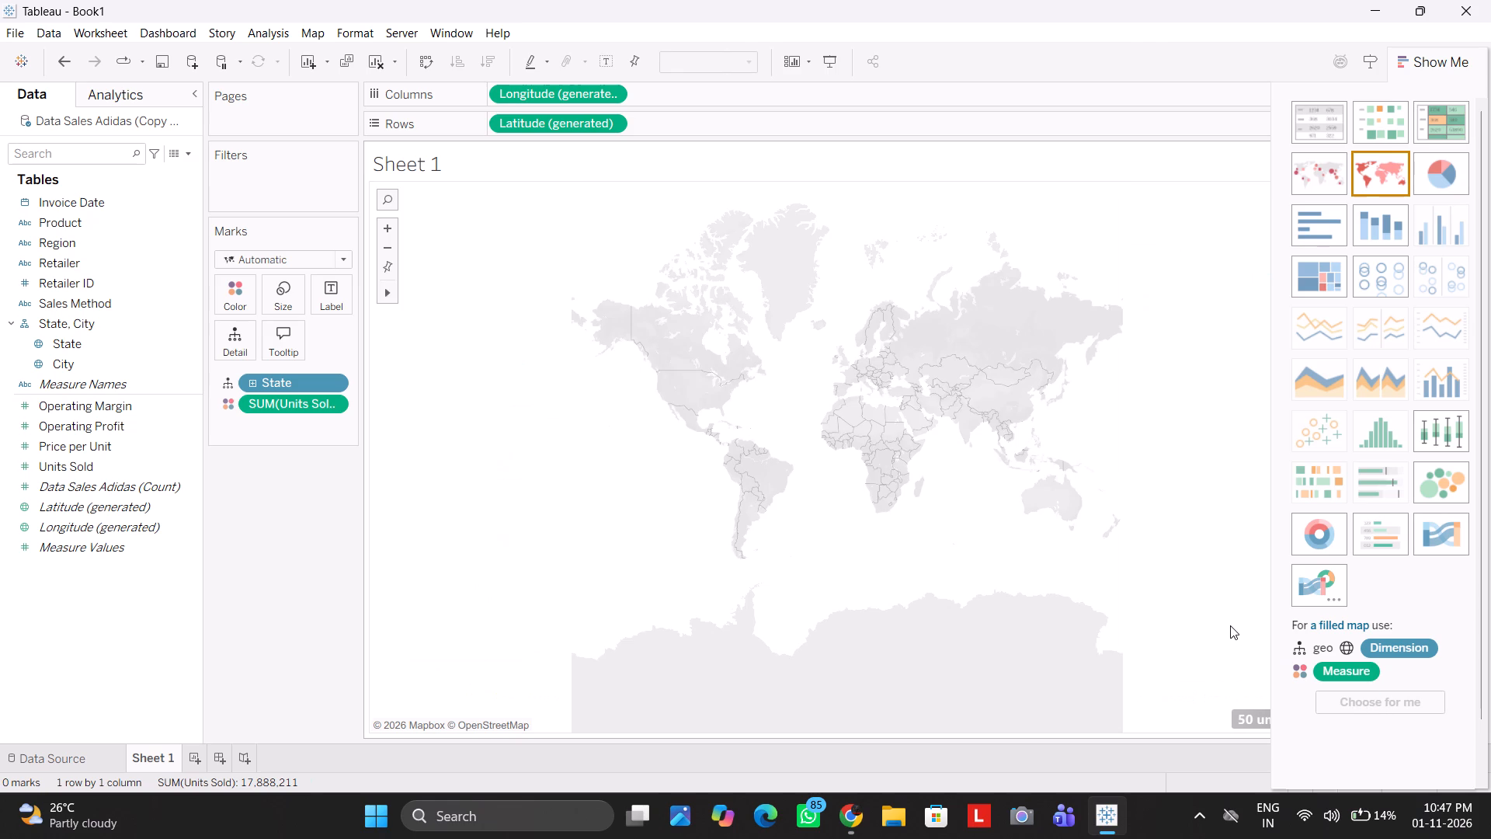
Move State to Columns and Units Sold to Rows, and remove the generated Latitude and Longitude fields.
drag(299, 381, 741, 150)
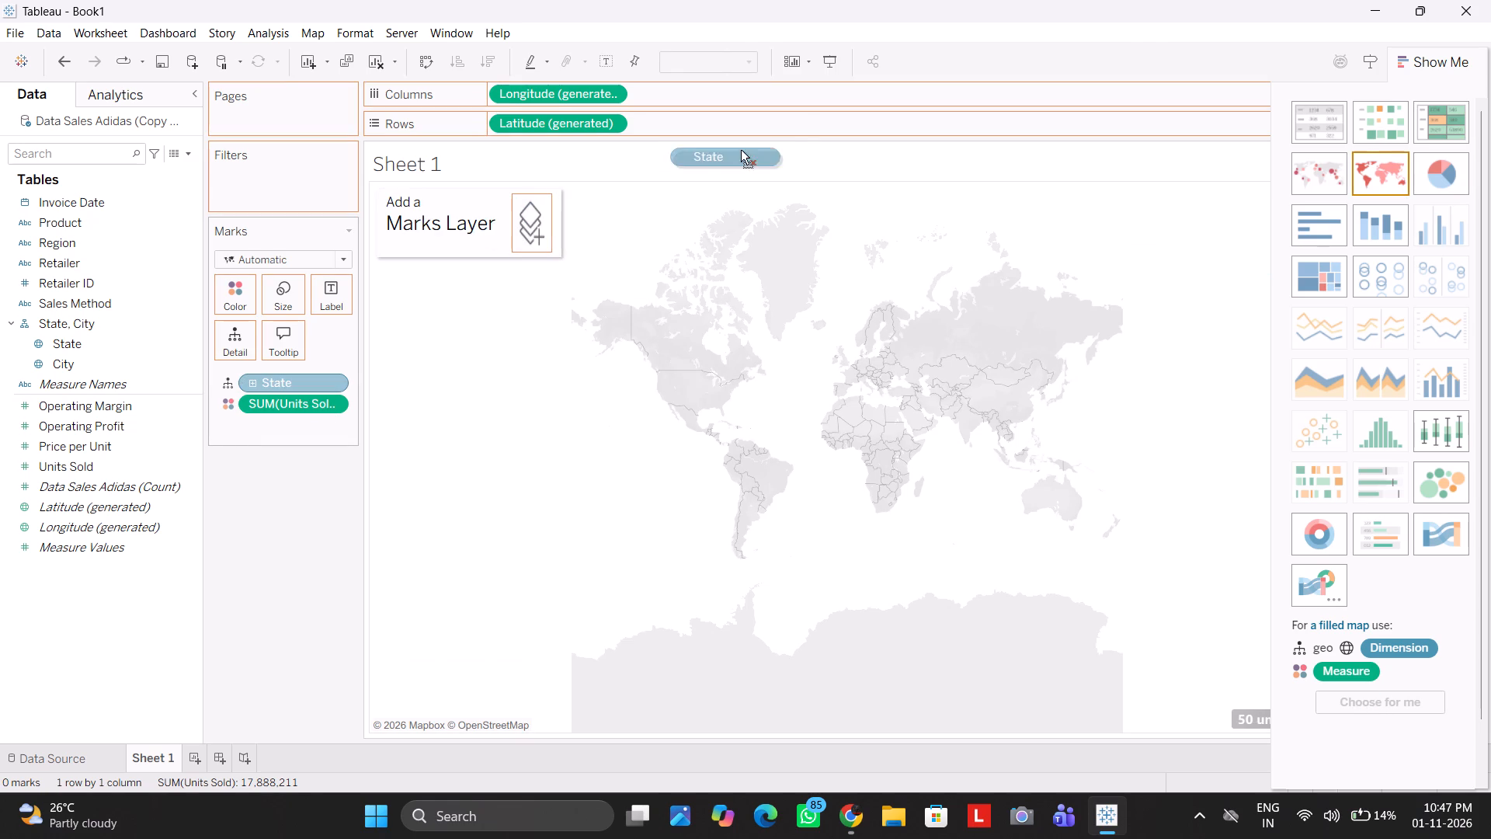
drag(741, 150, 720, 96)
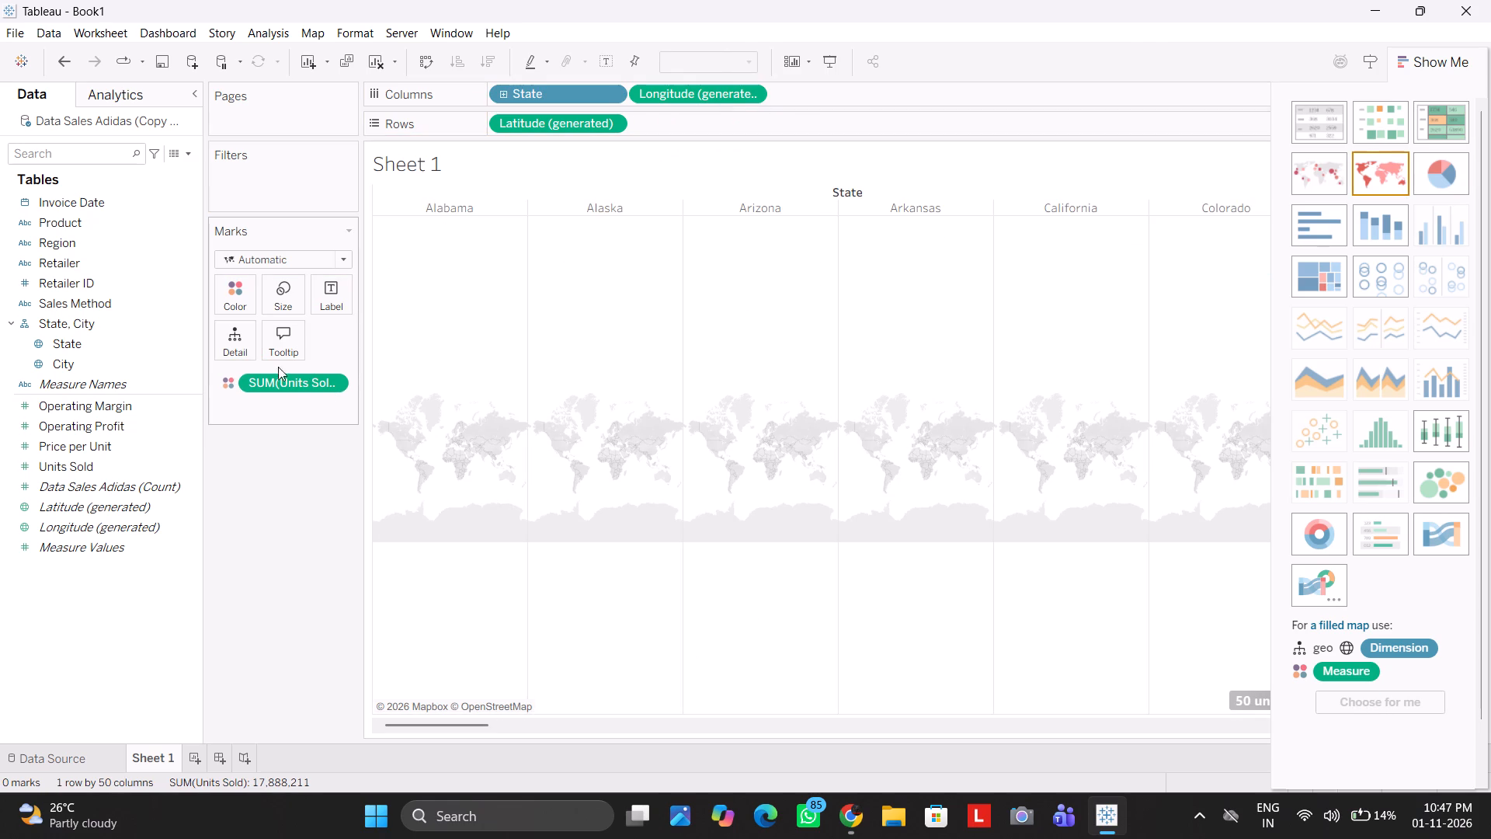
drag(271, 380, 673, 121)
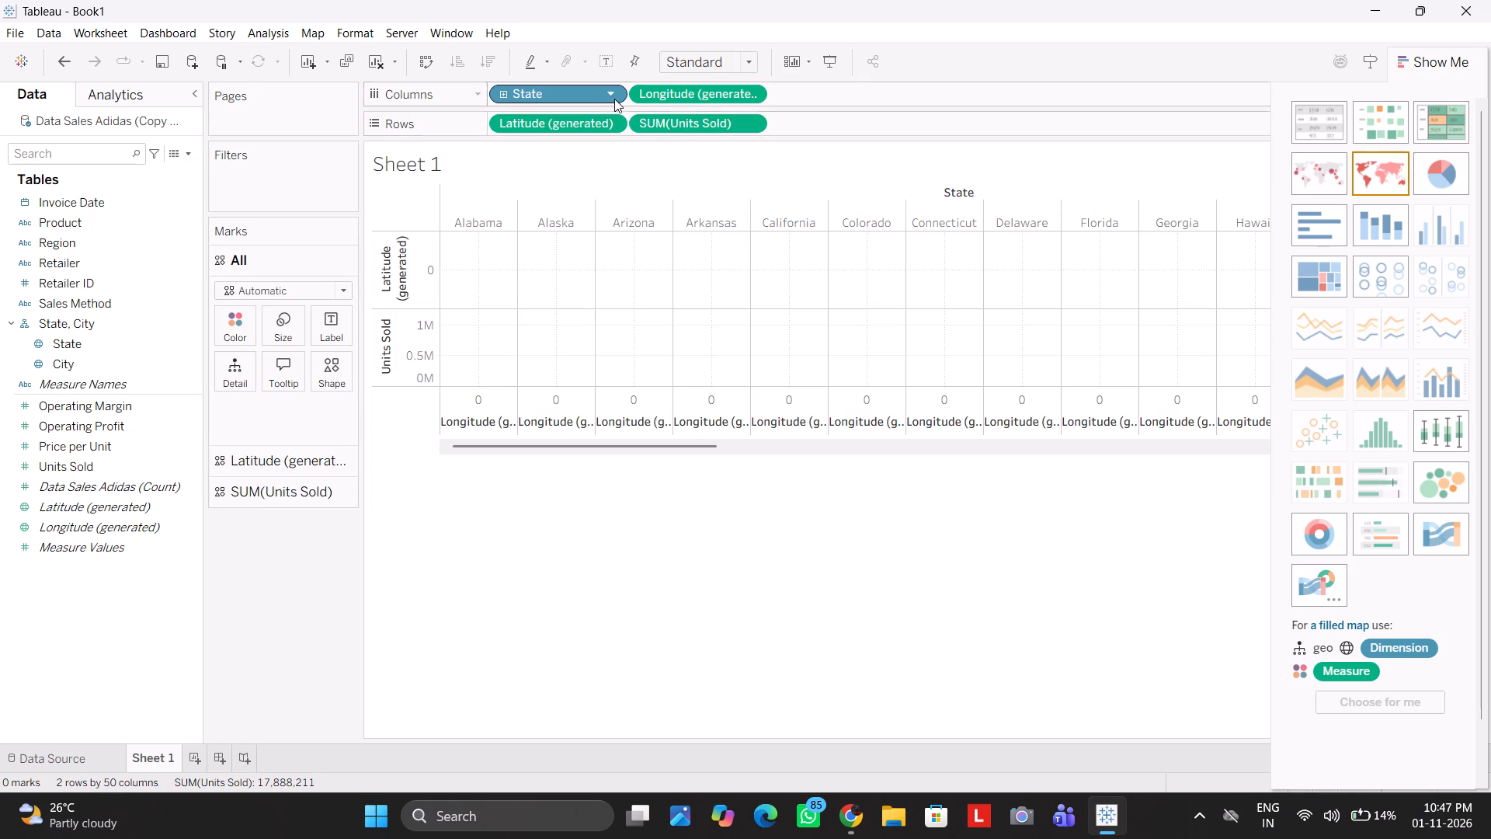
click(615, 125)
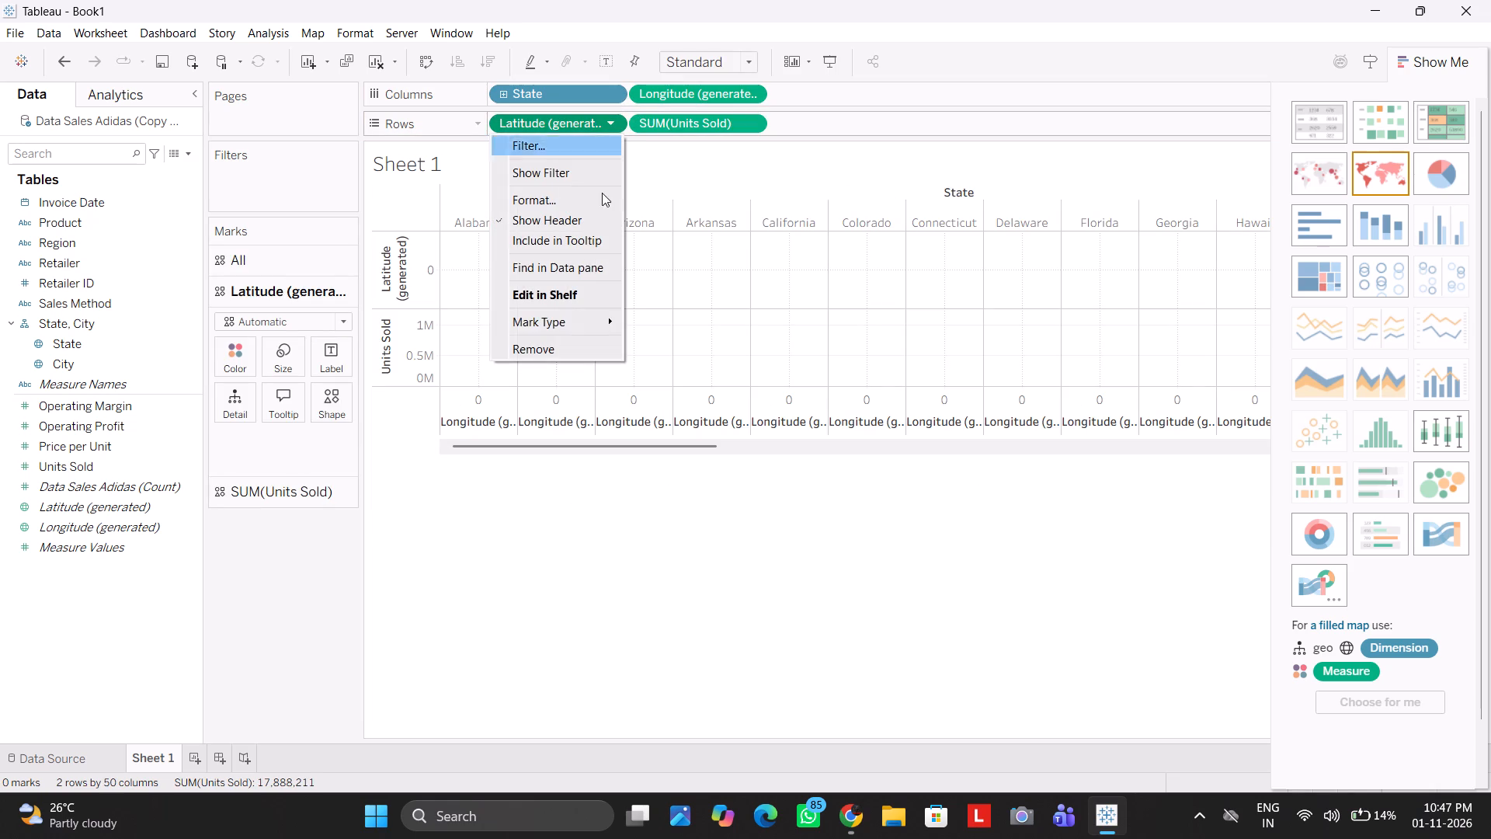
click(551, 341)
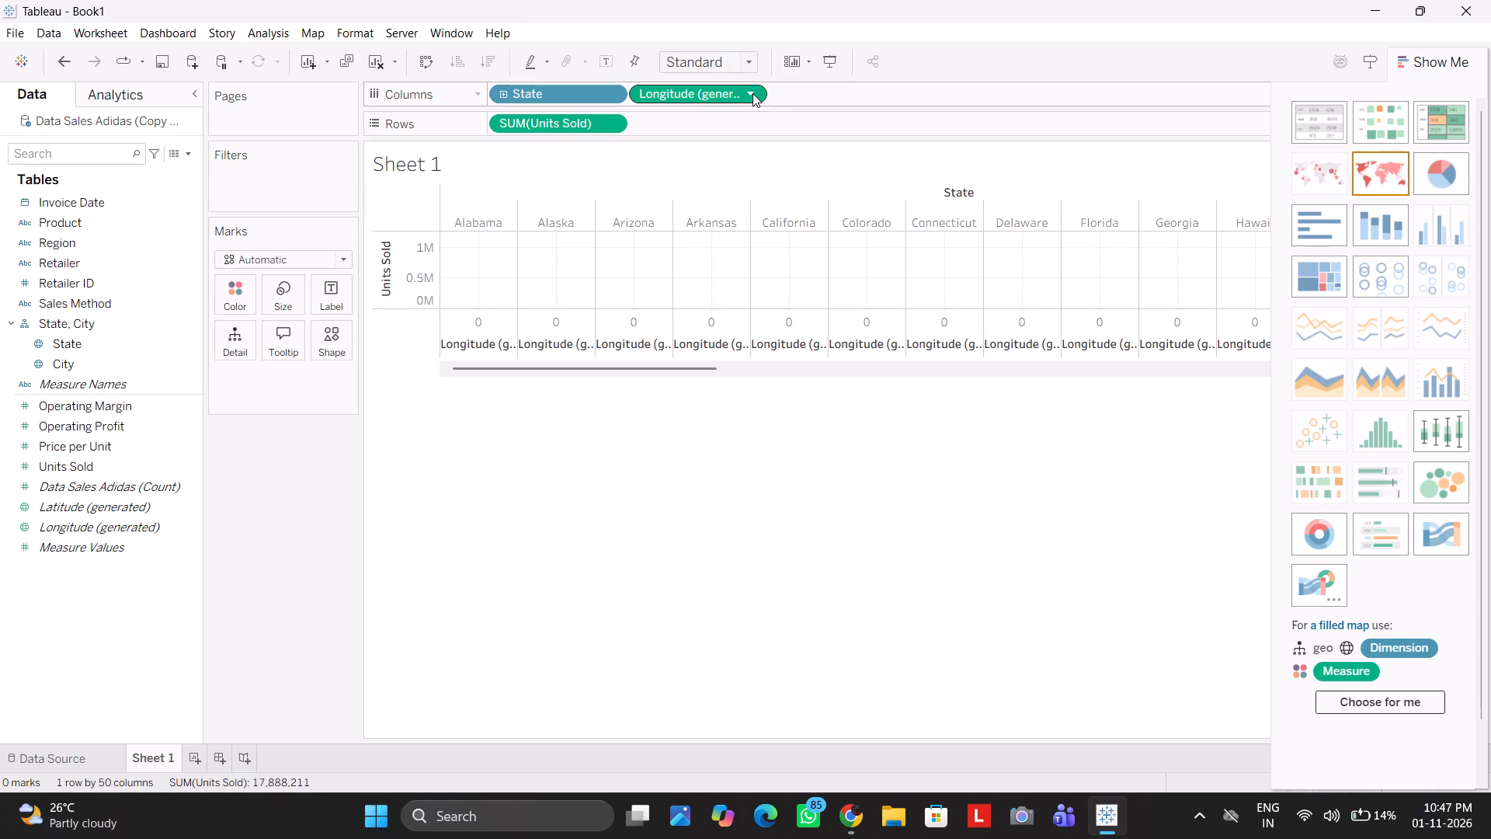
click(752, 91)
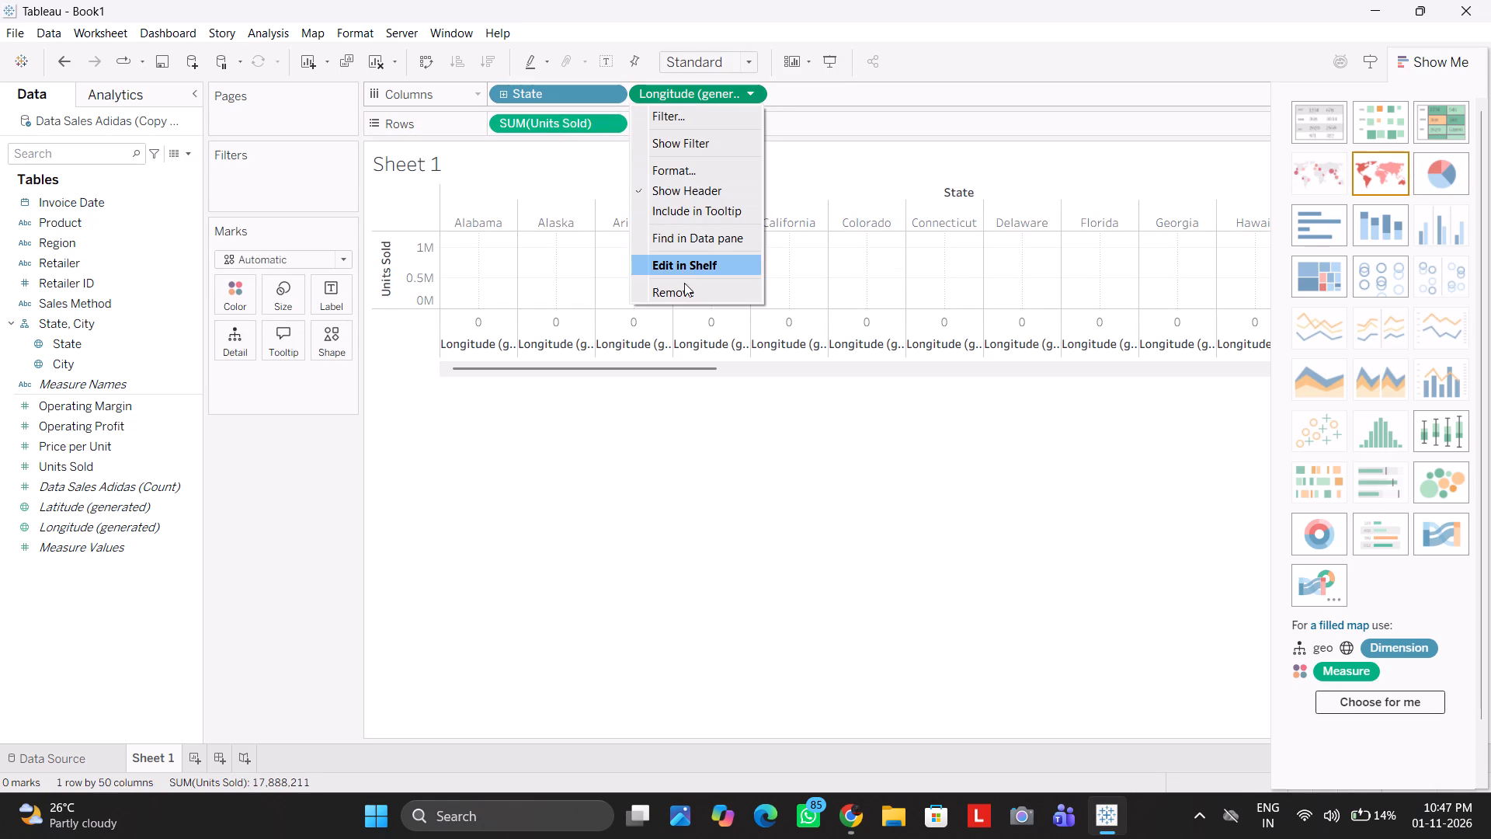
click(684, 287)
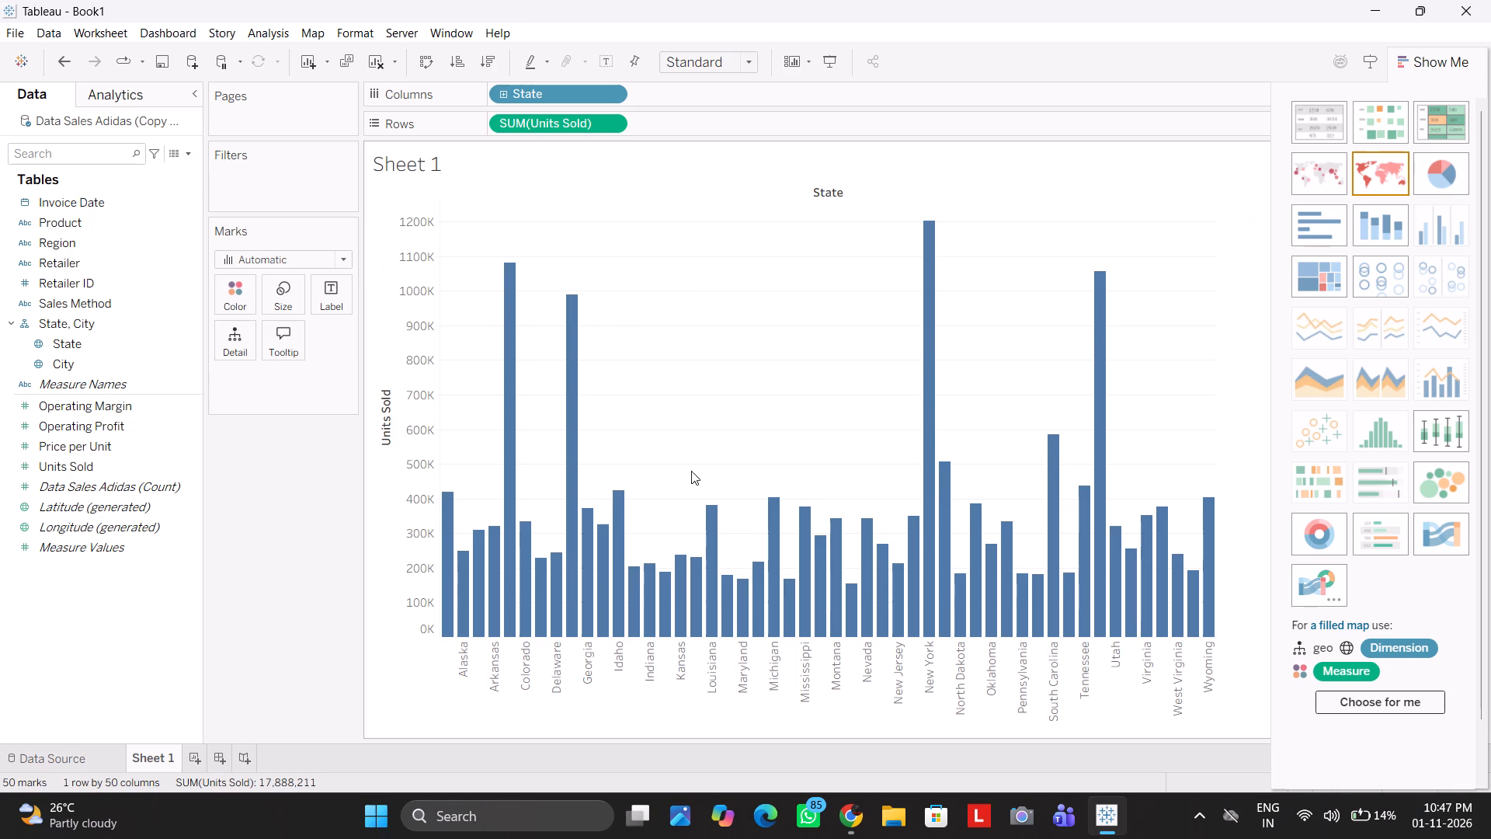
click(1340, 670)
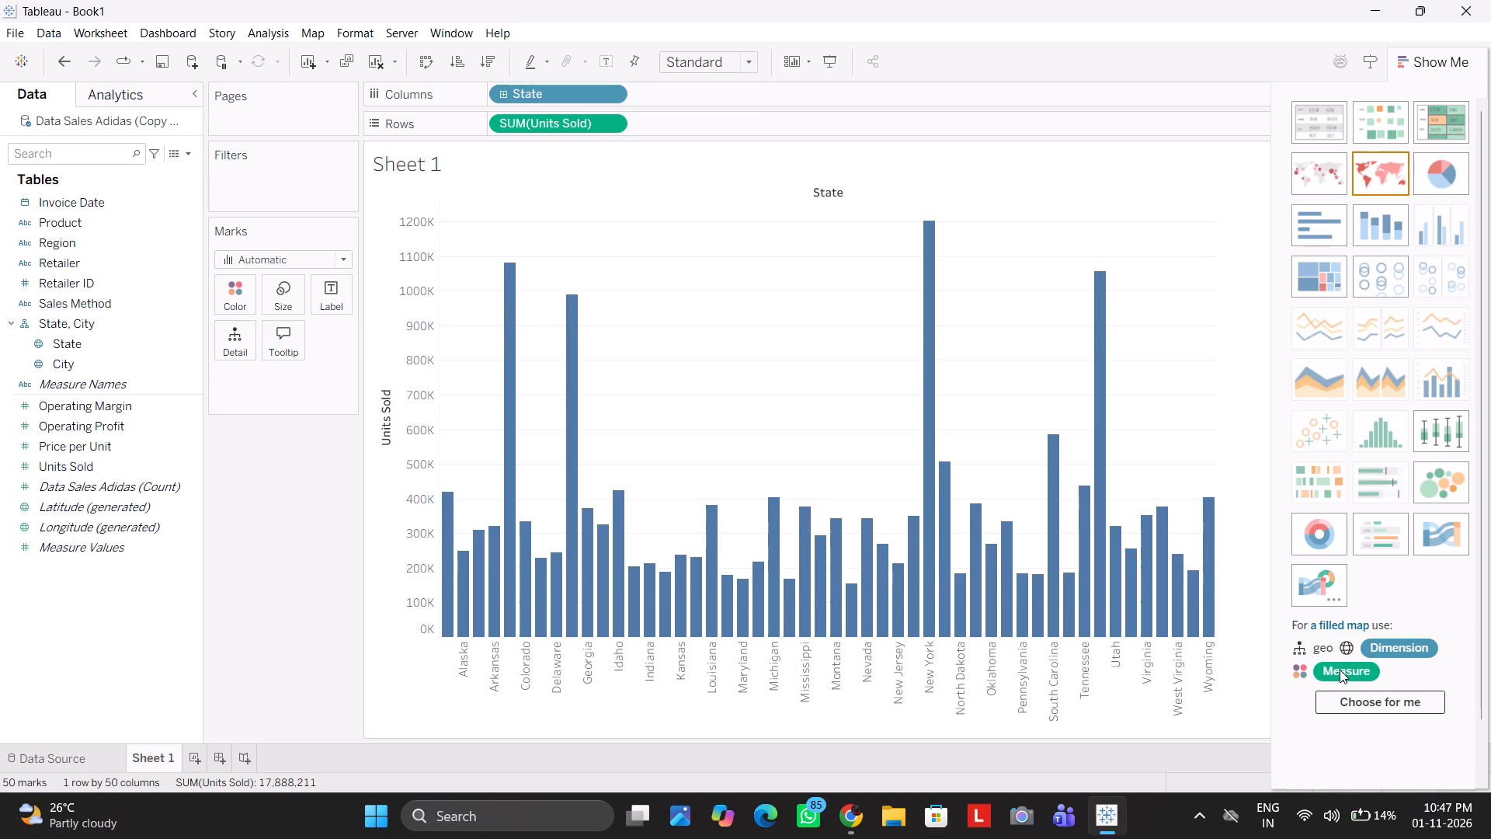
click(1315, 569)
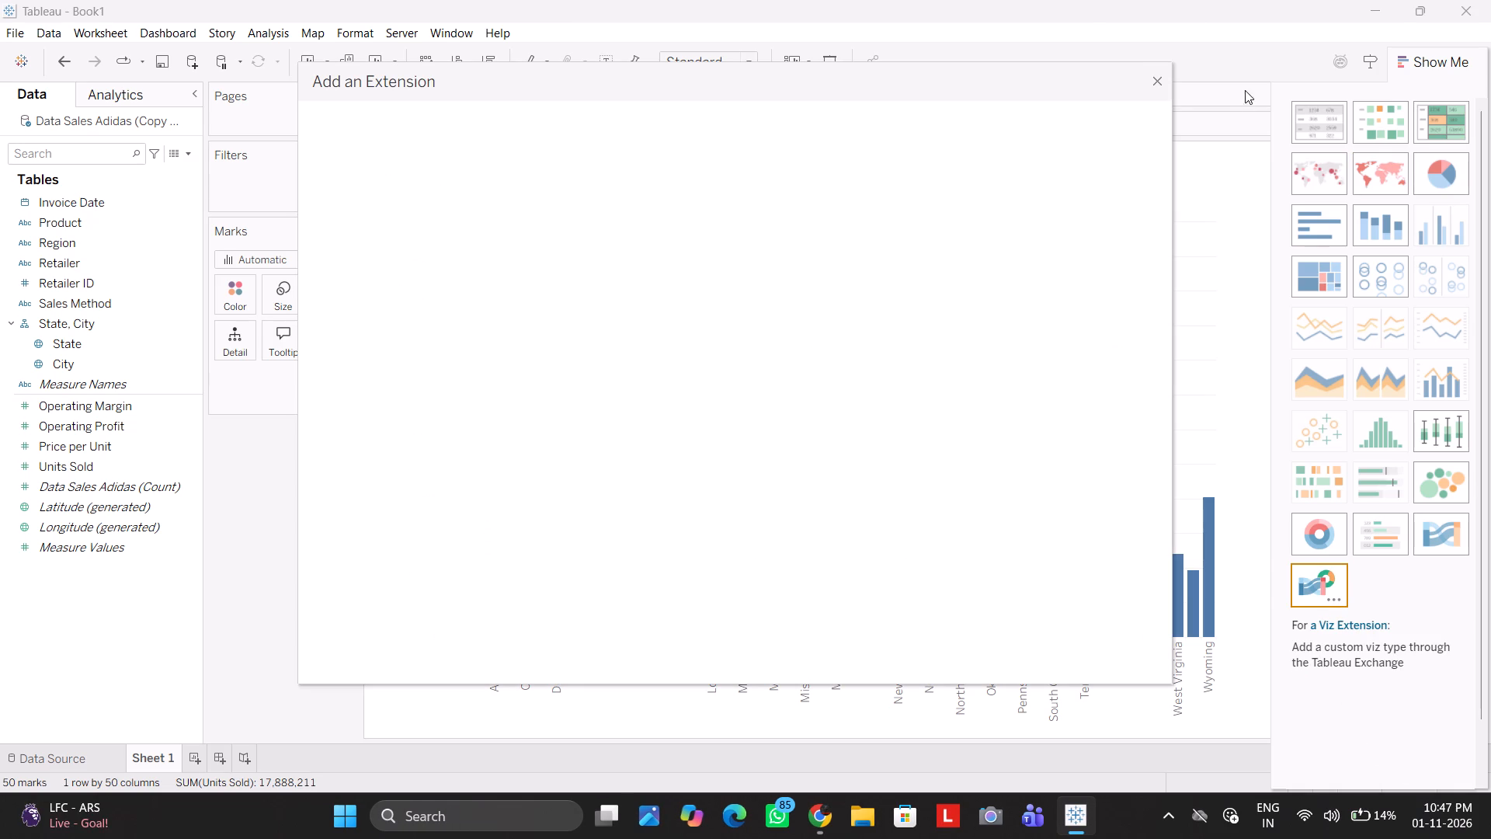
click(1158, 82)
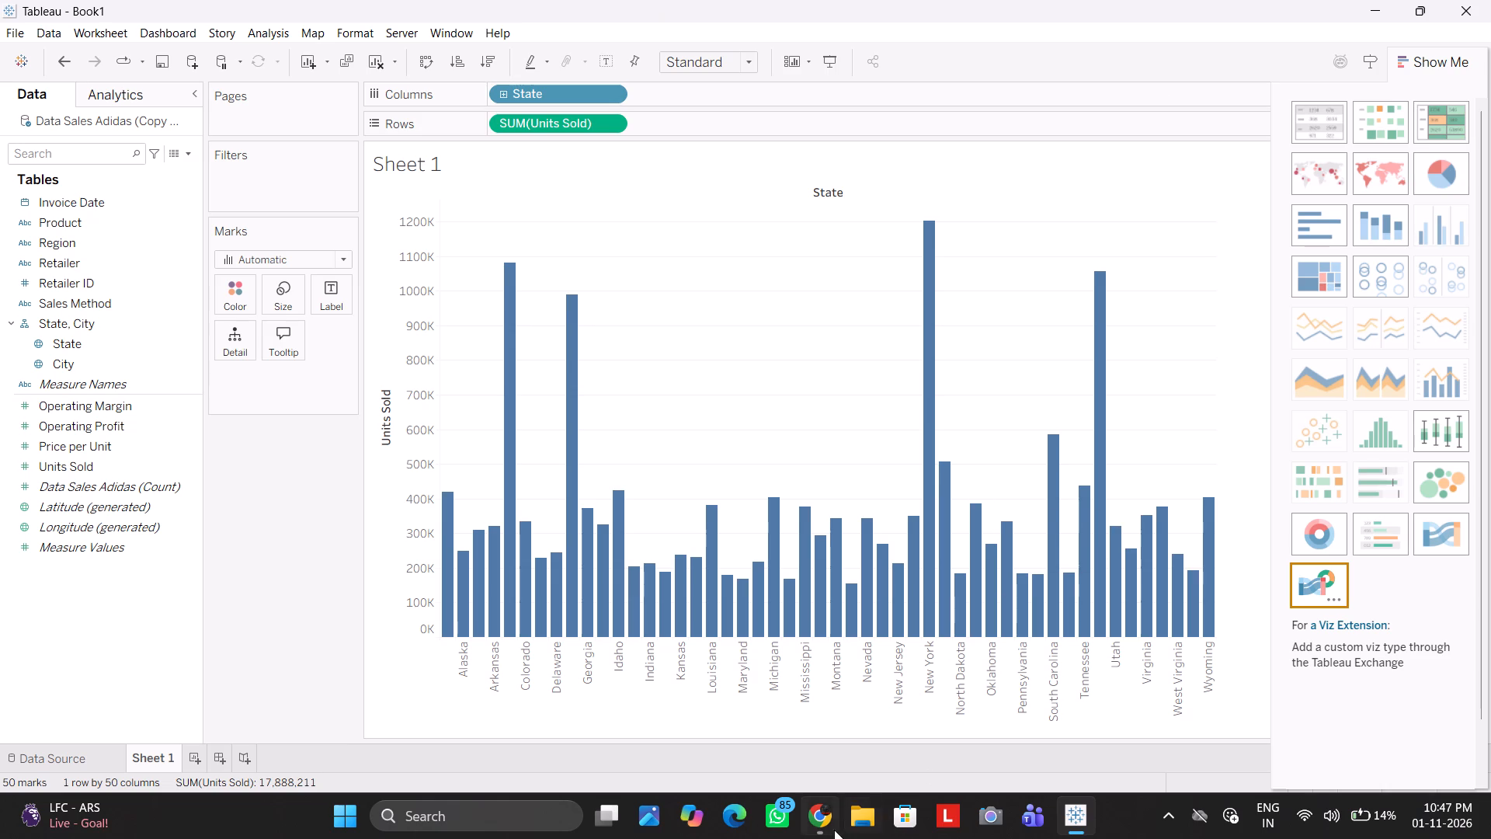
Switch to the YouTube tutorial in Chrome, review the new-sheet and Location hierarchy part from 7:01 to 7:53, and exit full screen.
click(825, 820)
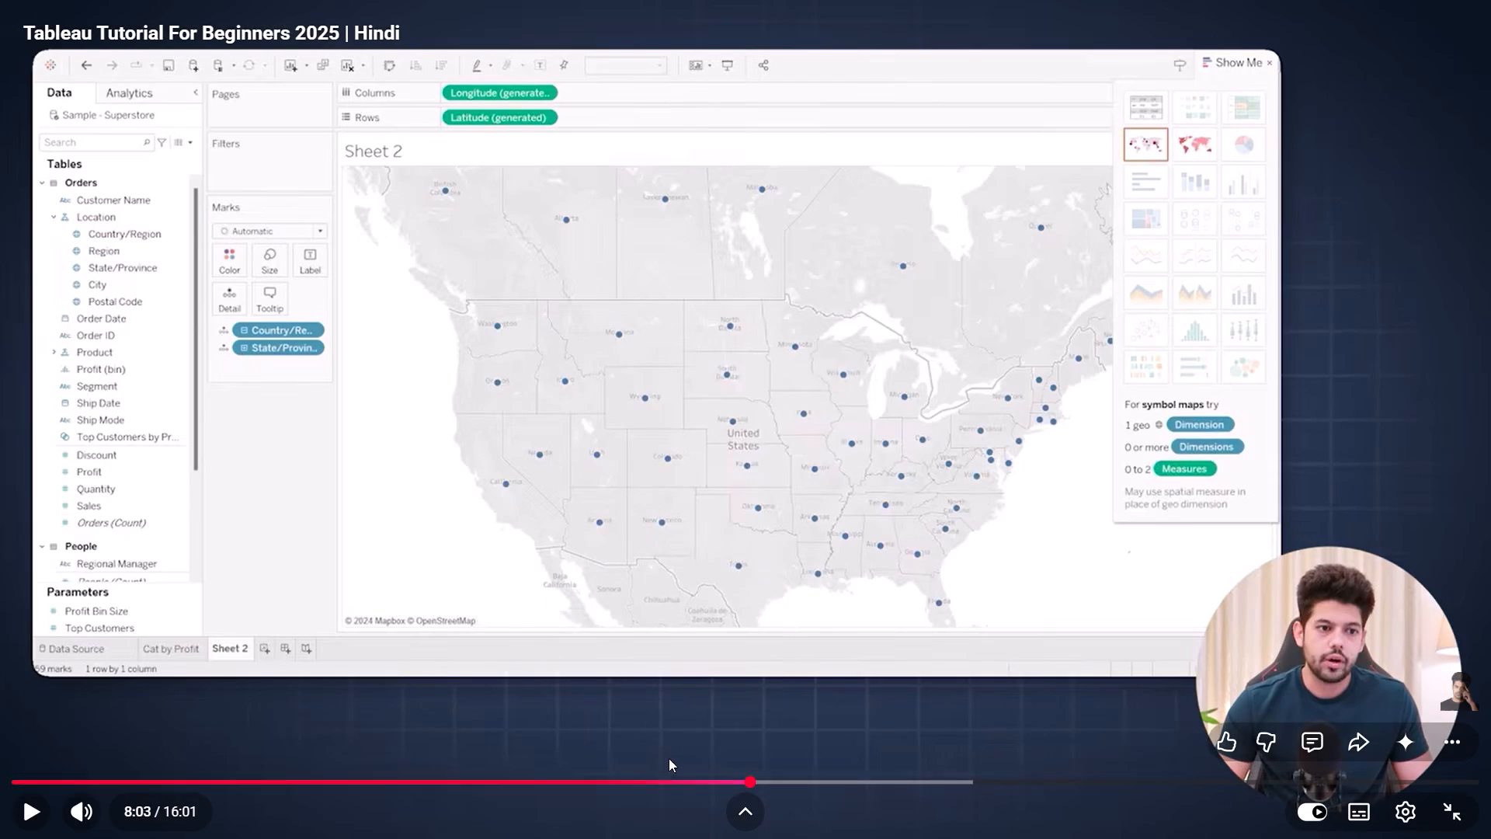
click(632, 785)
click(615, 777)
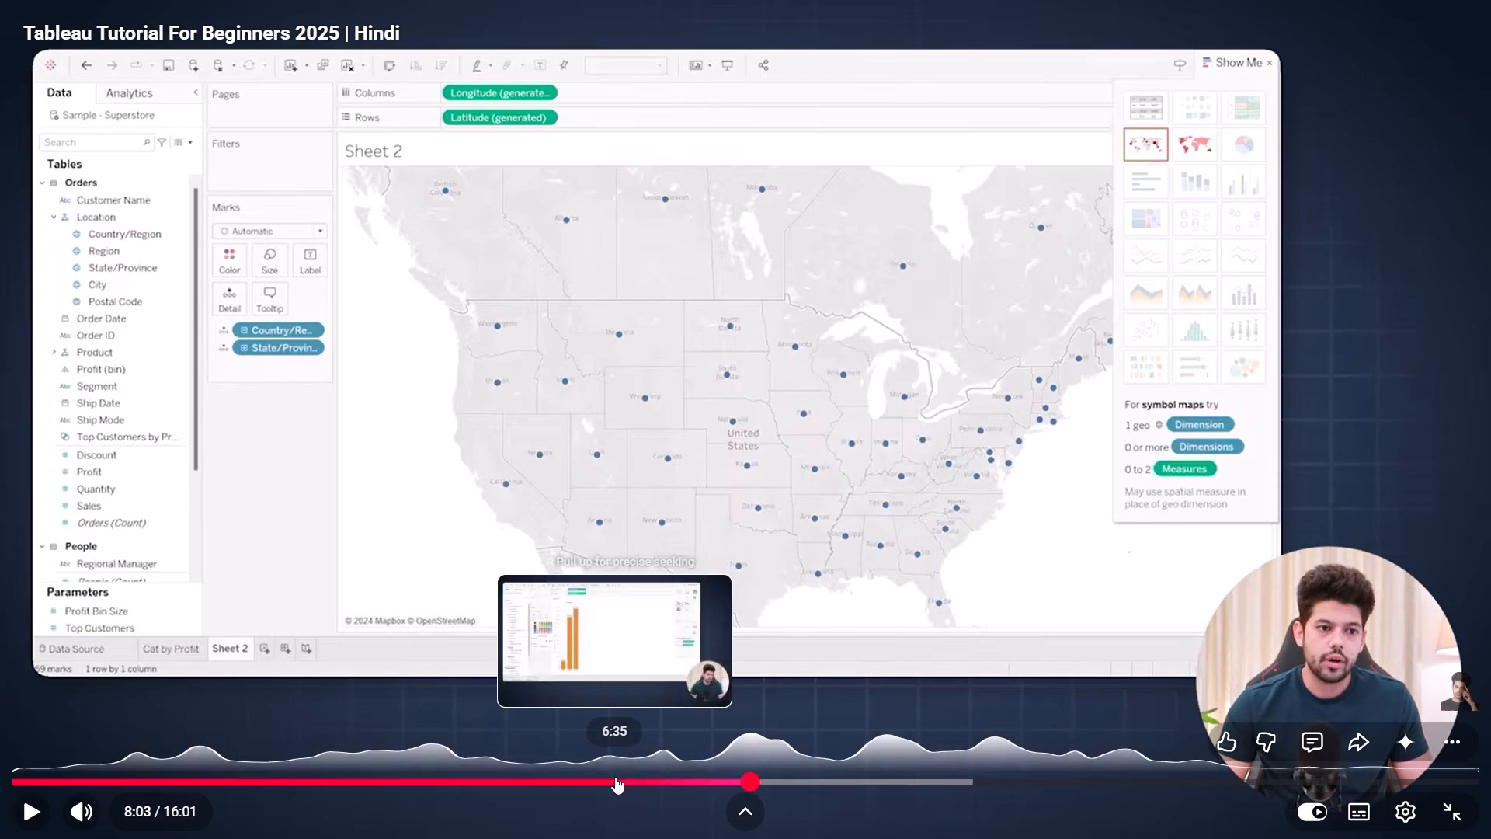
click(655, 780)
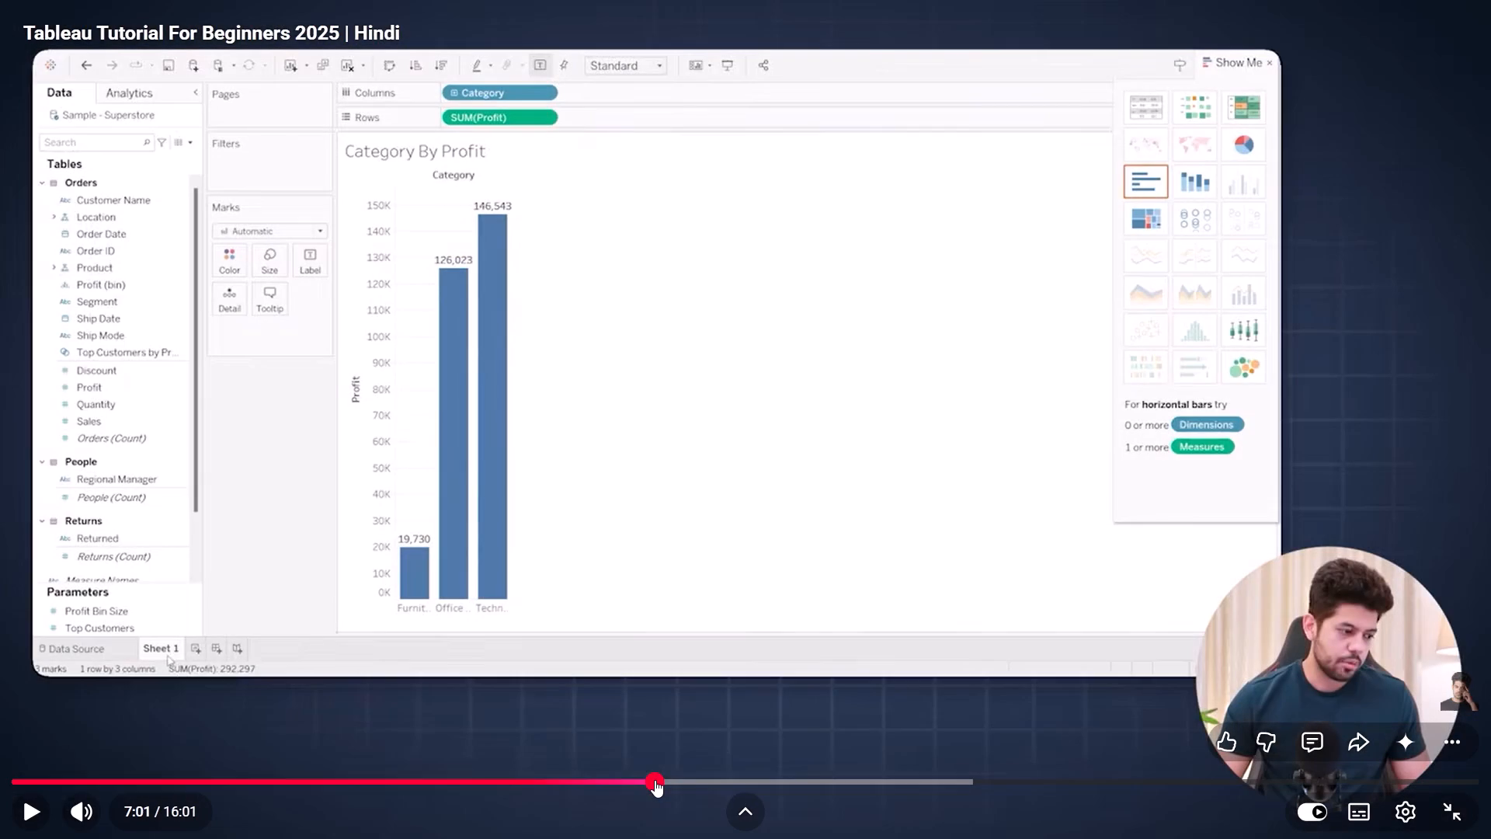
key(space)
key(Right)
key(Right)
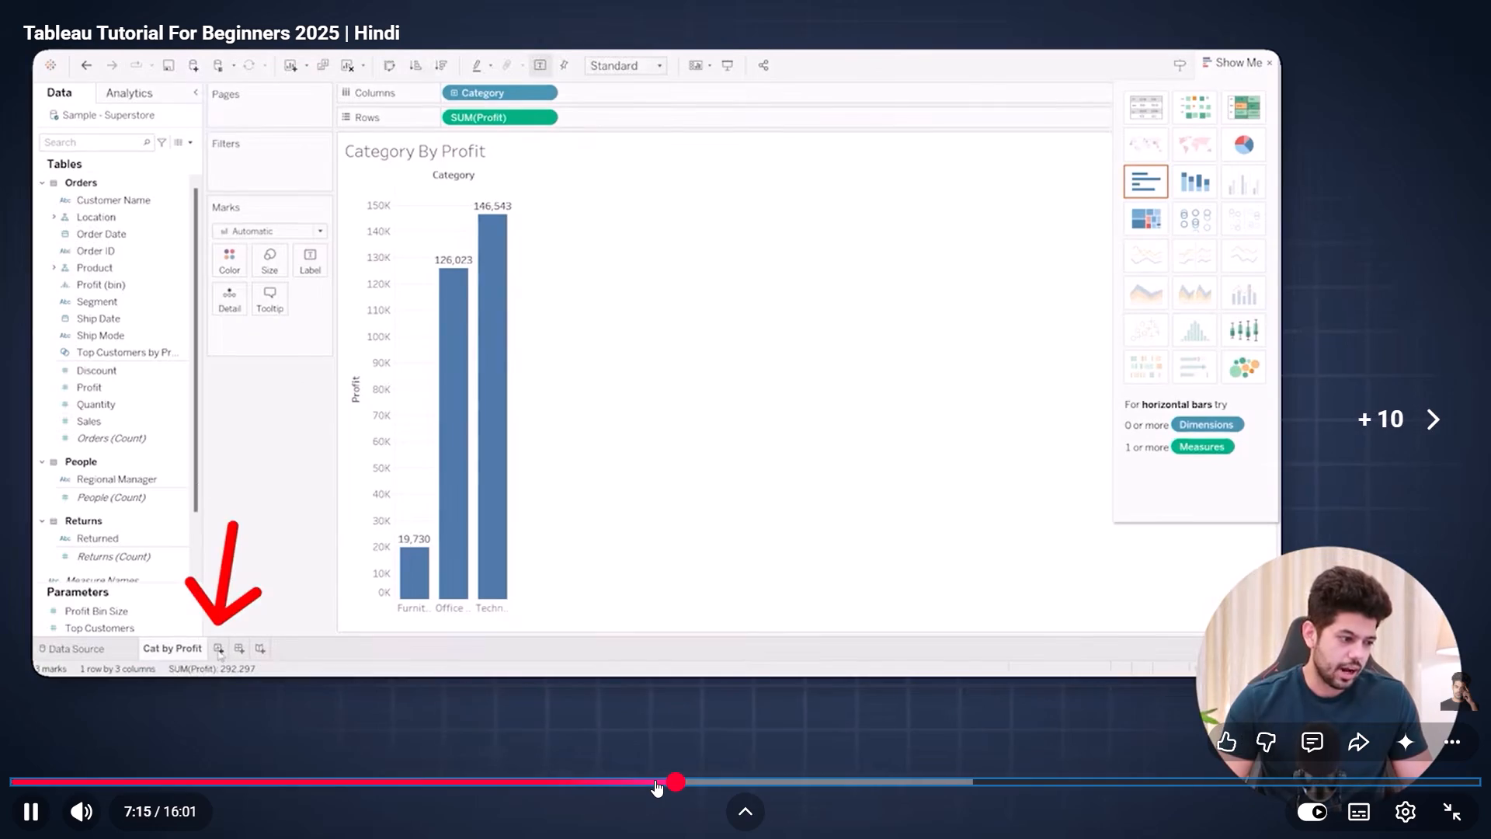
key(Right)
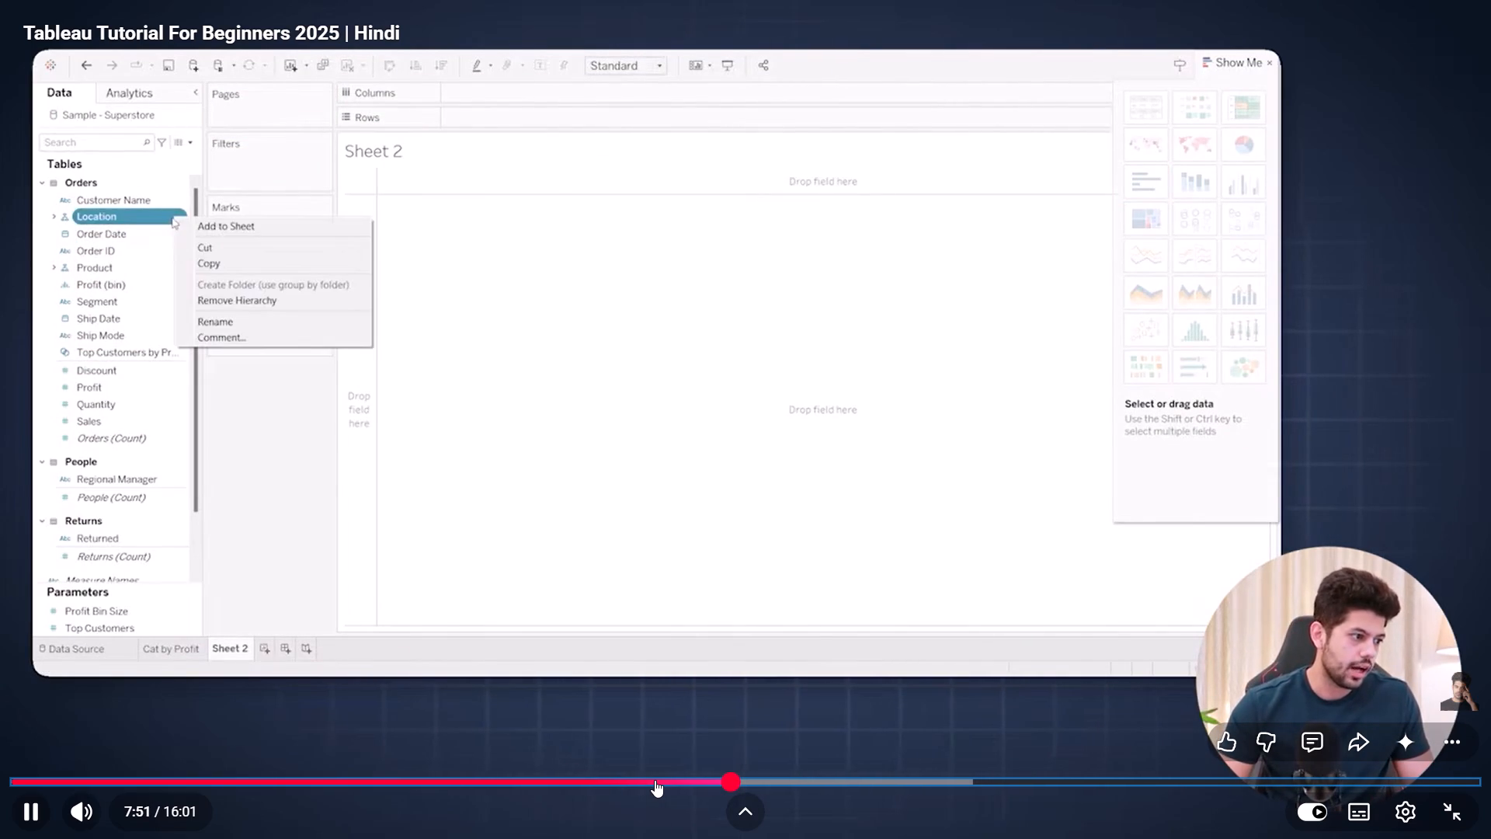
key(space)
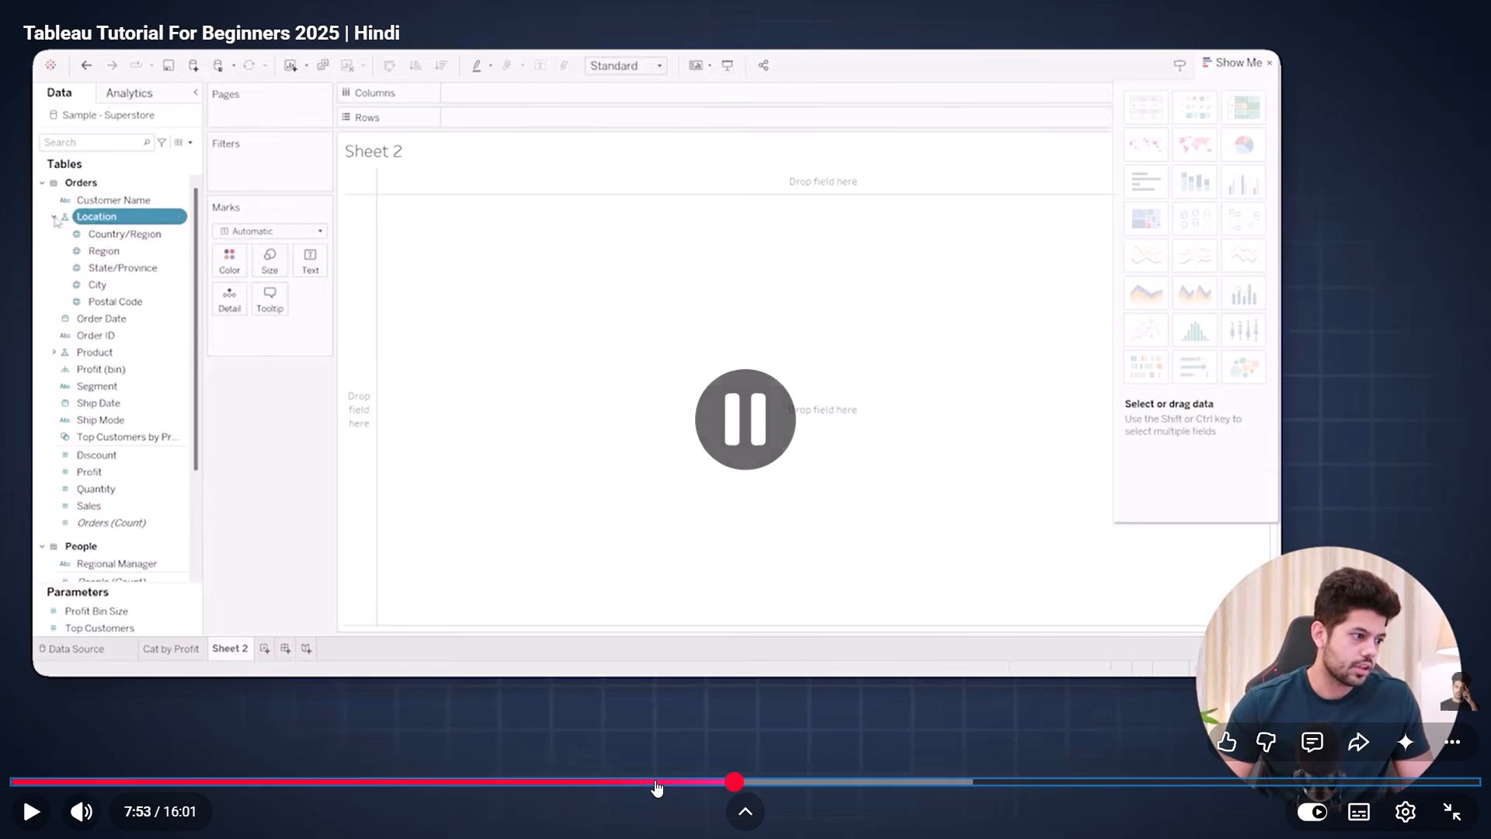
key(Escape)
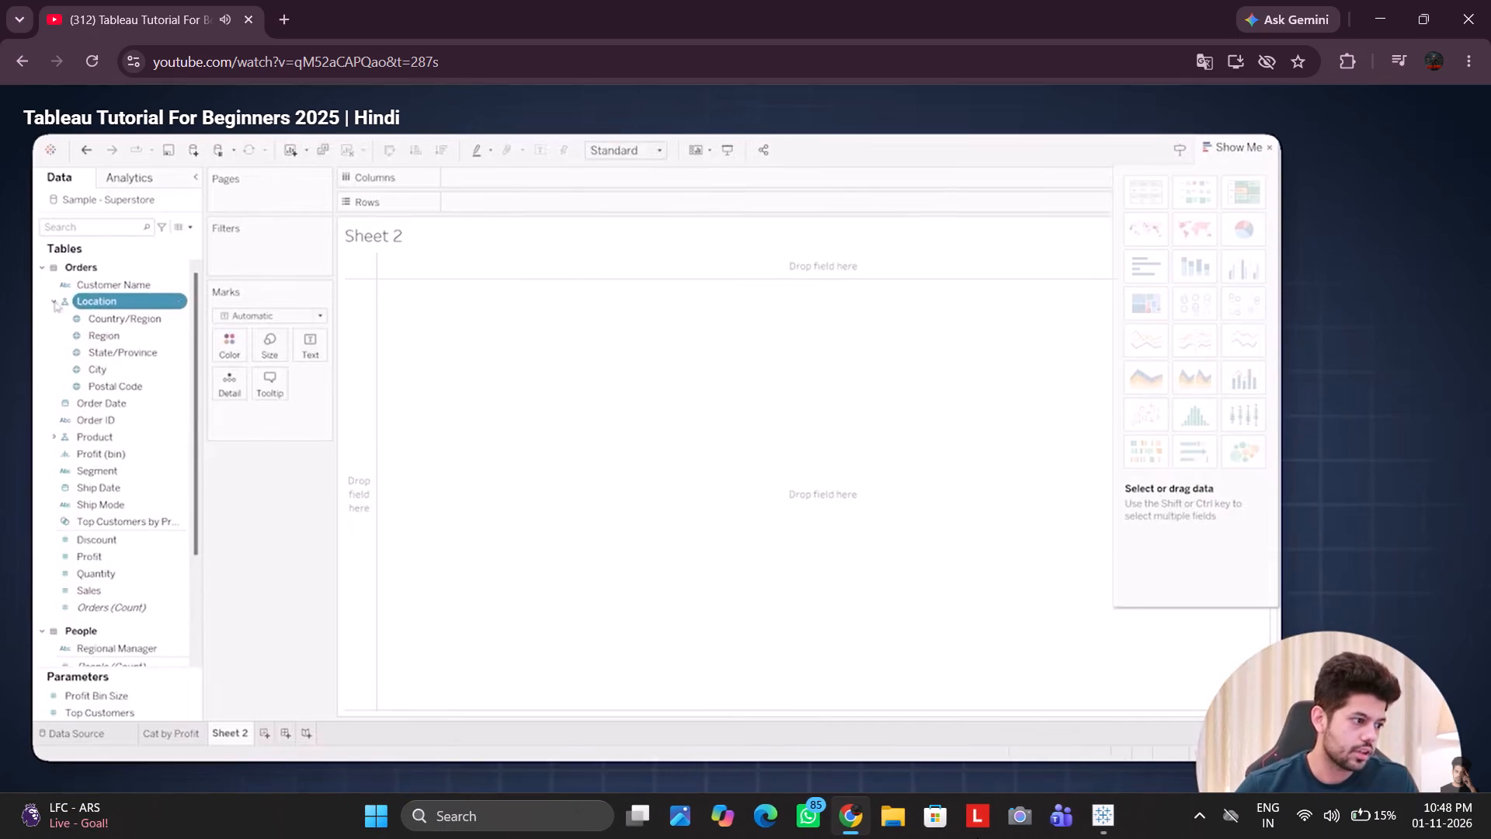
Restore the browser window down and narrow it so the tutorial sits beside the Tableau worksheet's data fields.
click(1114, 805)
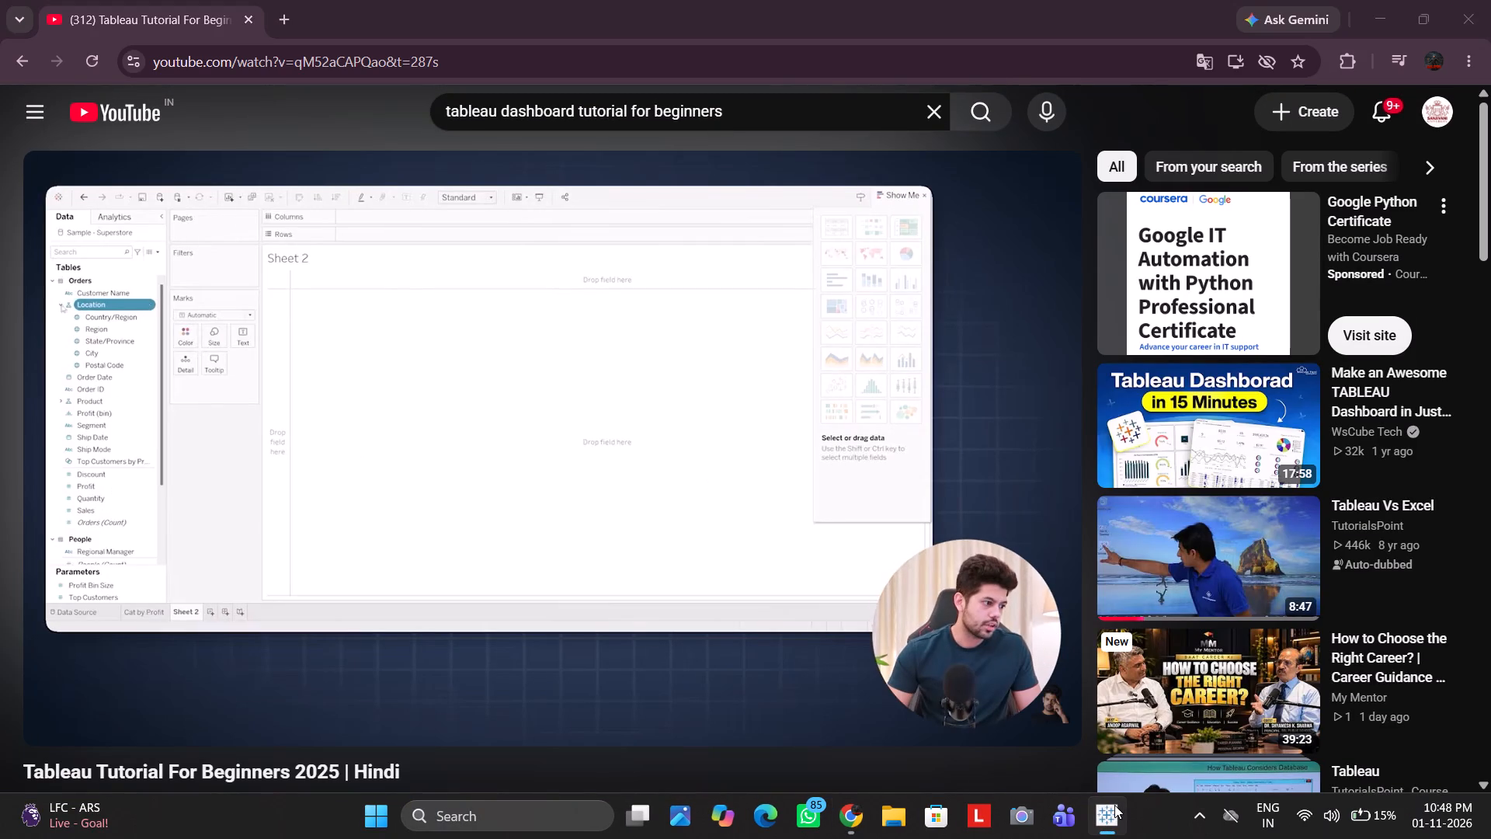
click(1103, 813)
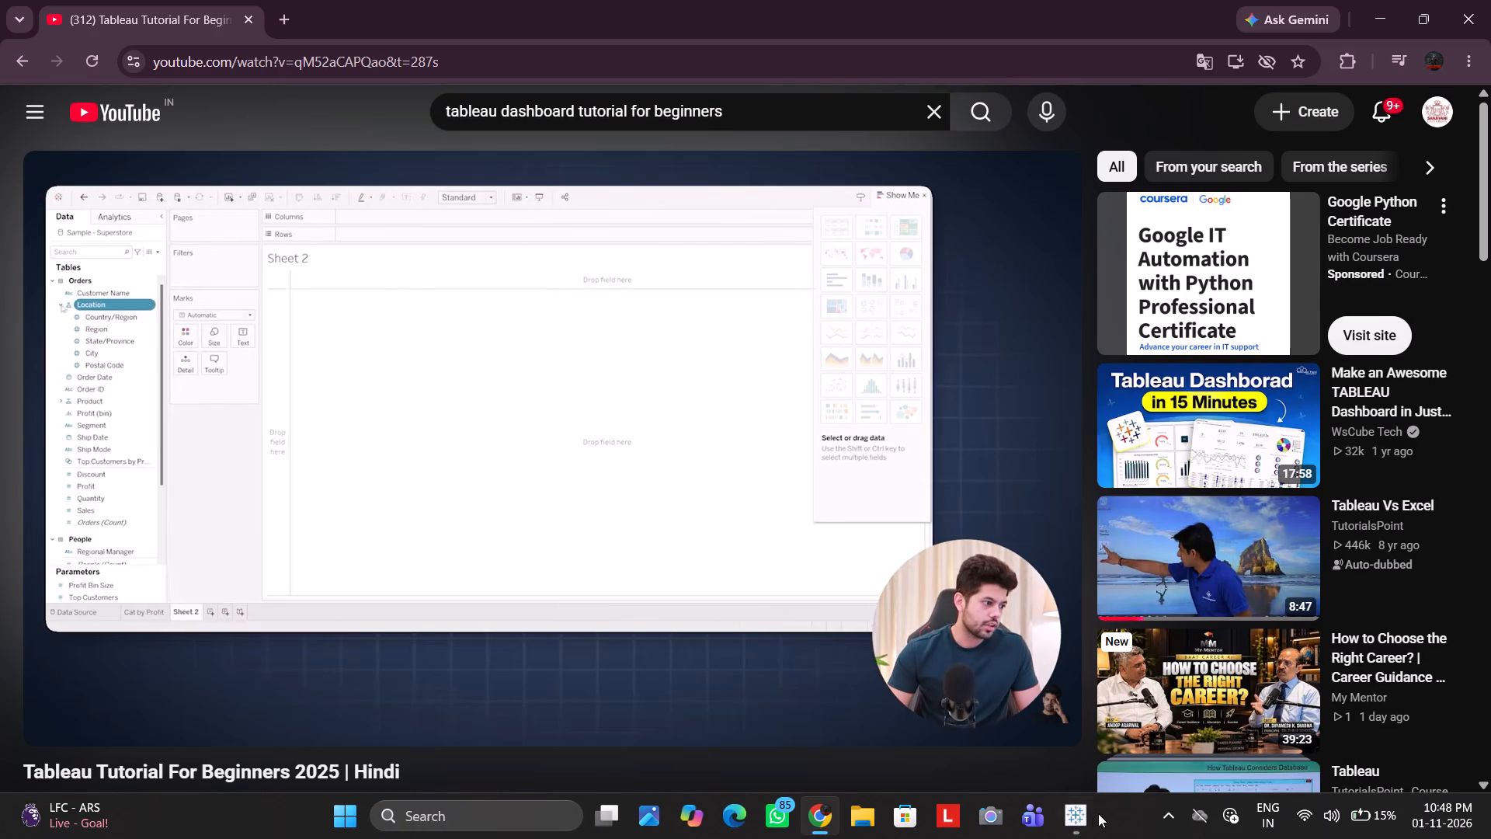
click(1073, 820)
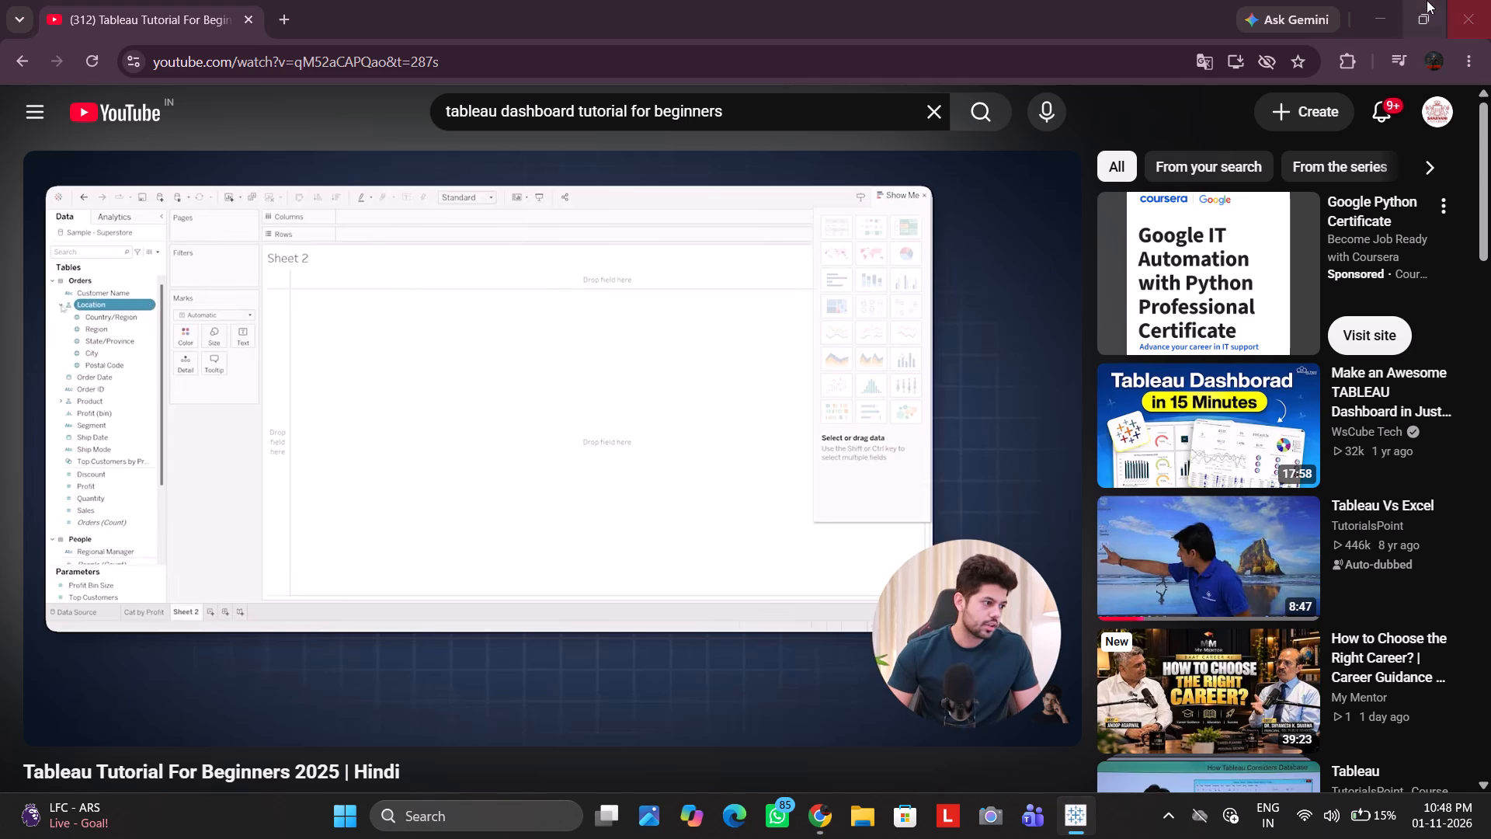
click(1419, 1)
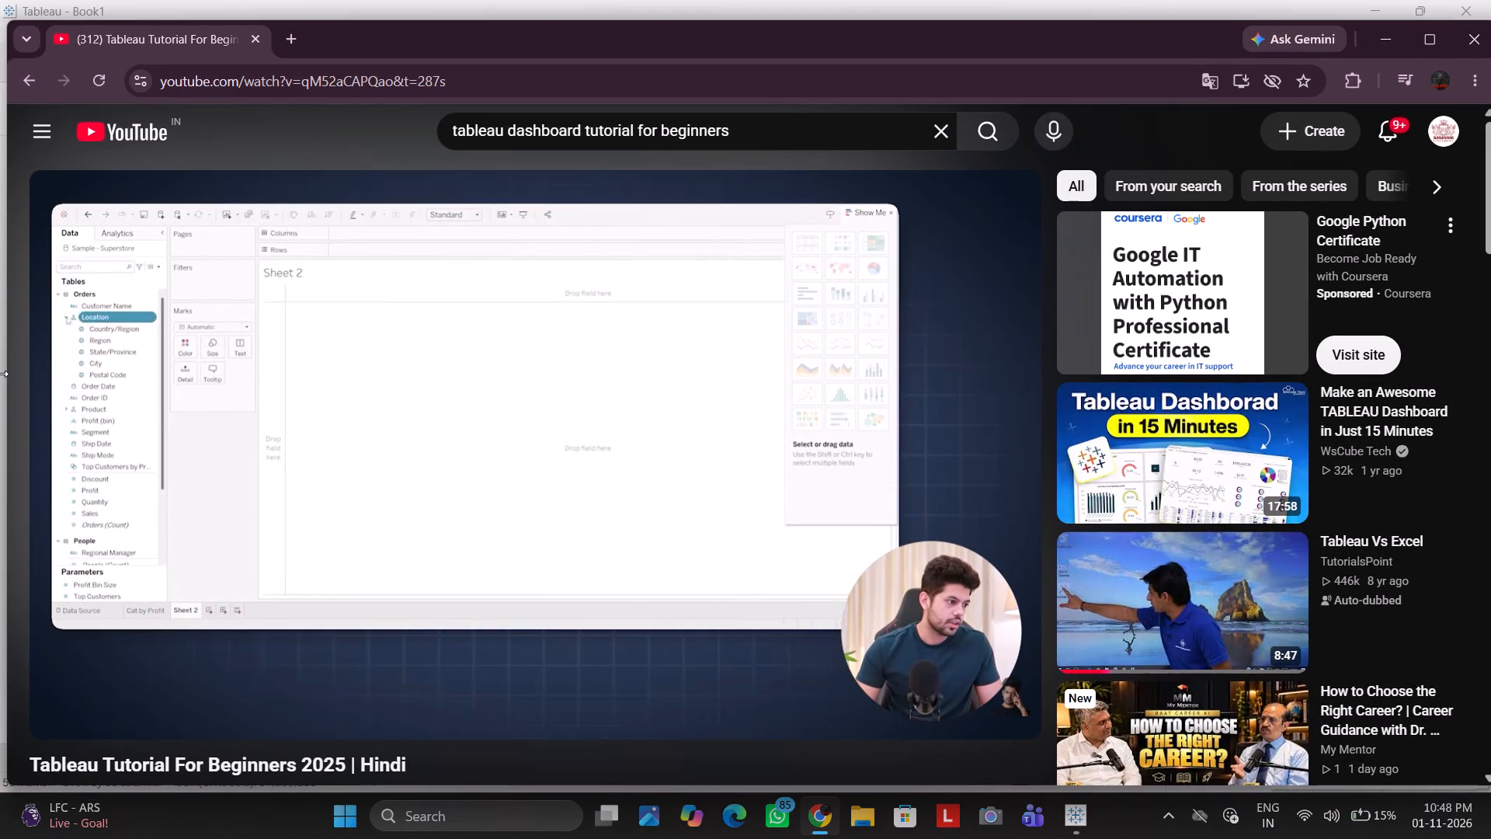
drag(0, 374, 530, 362)
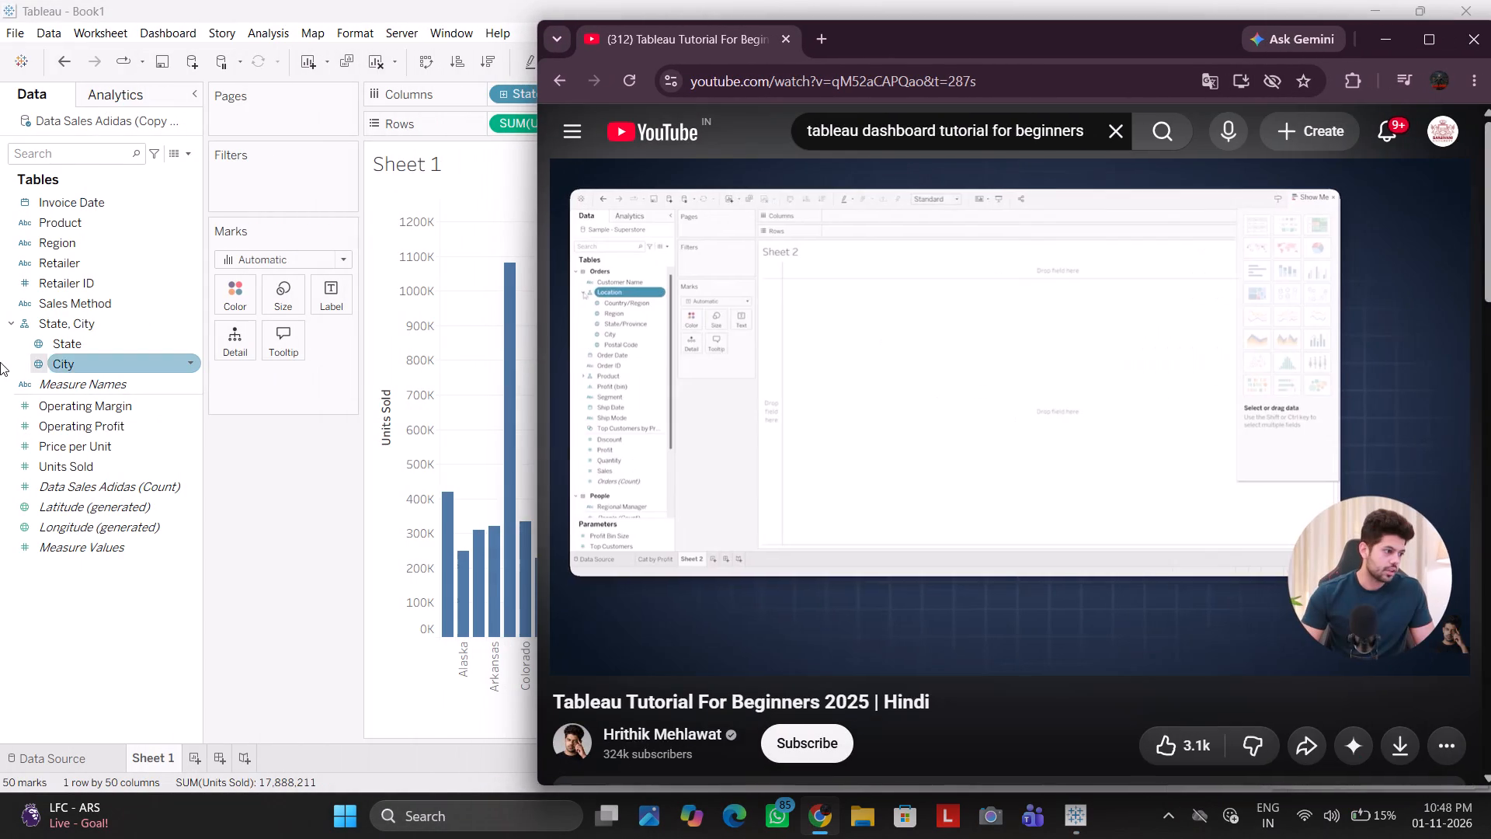
Examine the State, City hierarchy against the tutorial's Location hierarchy by collapsing and expanding it, and bring back the full worksheet view.
click(17, 321)
click(192, 319)
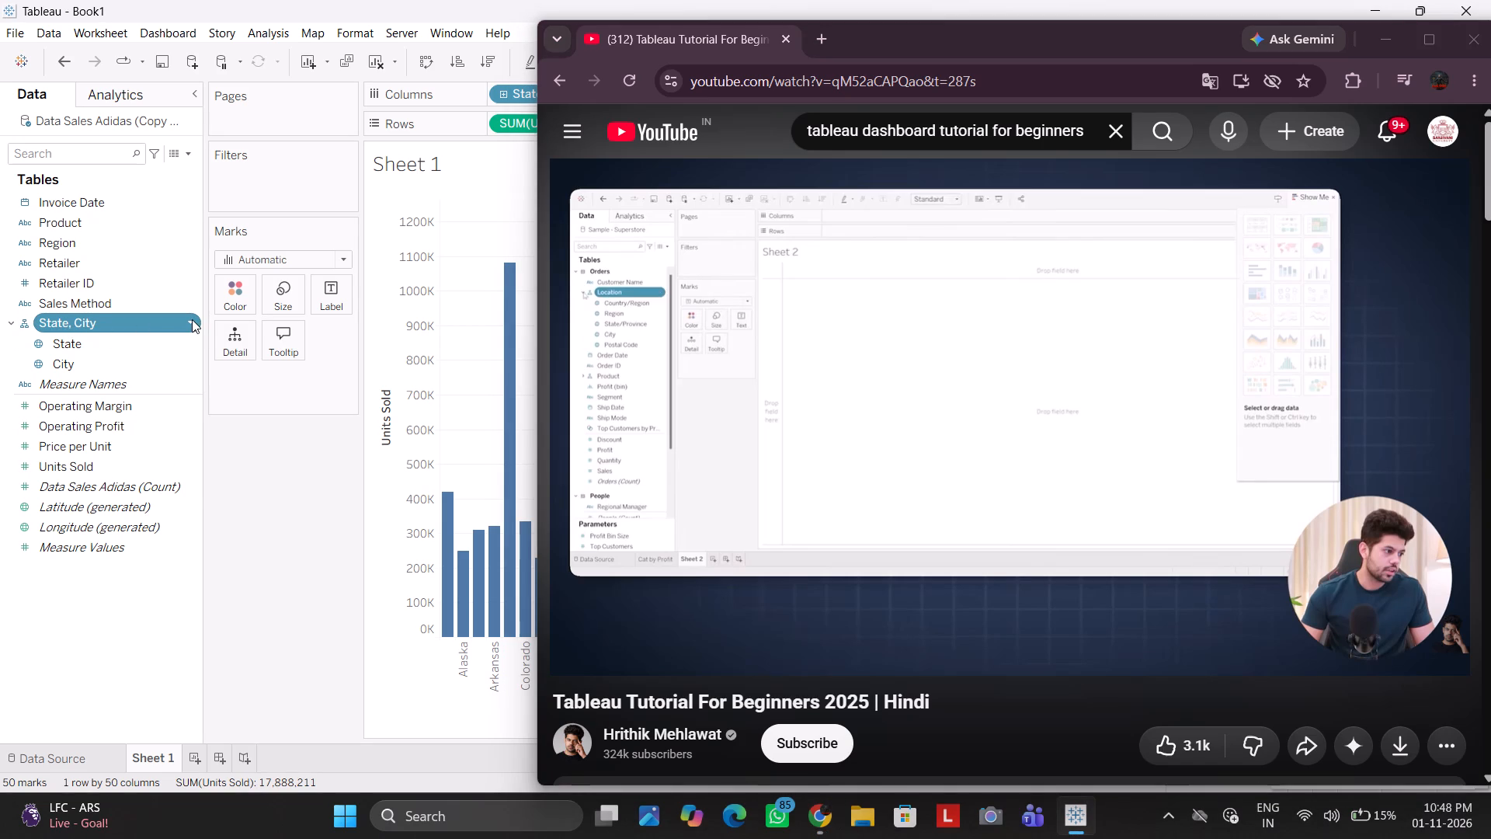
click(289, 546)
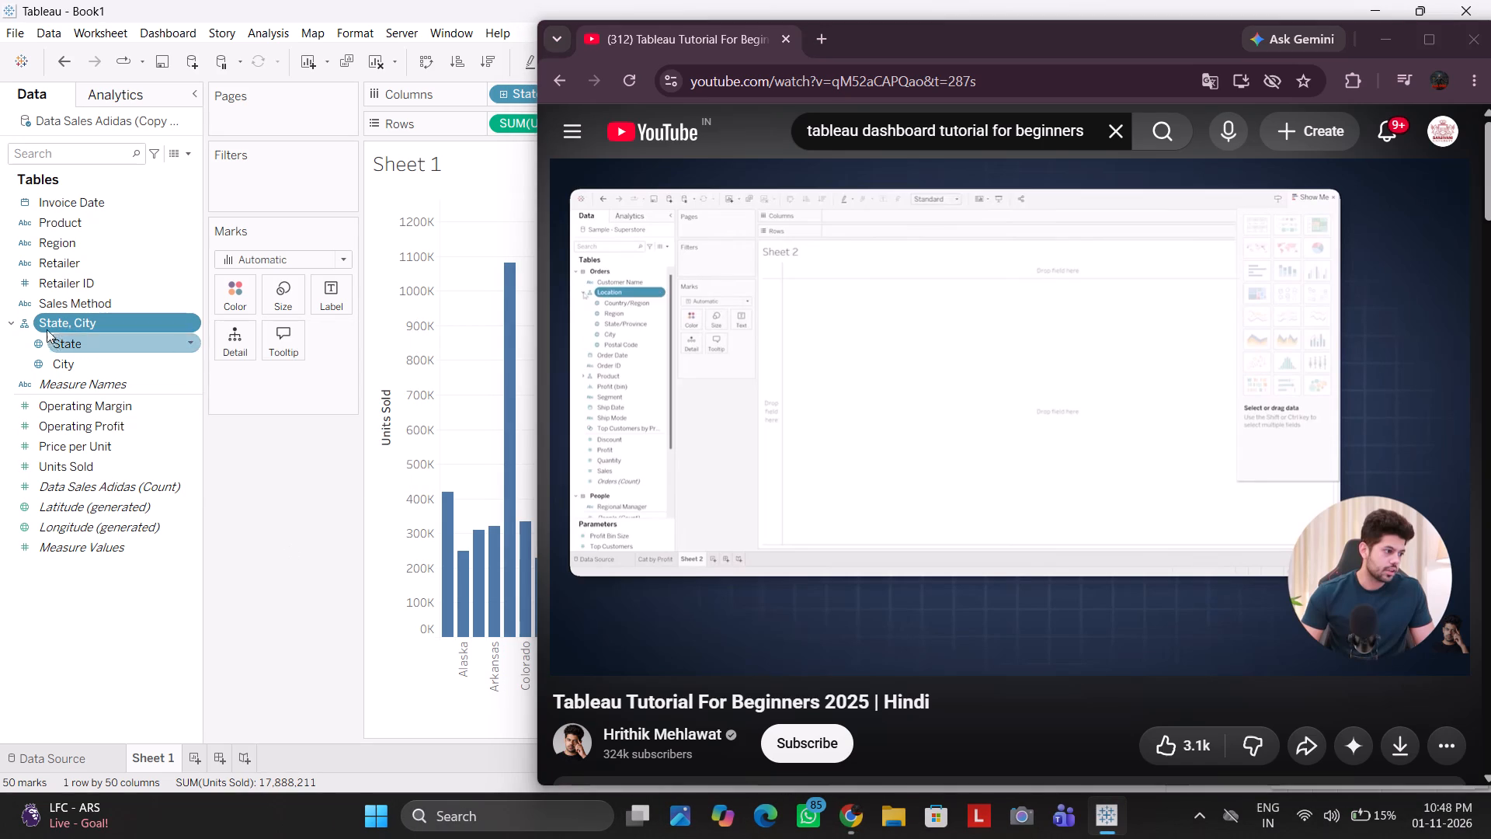
click(5, 324)
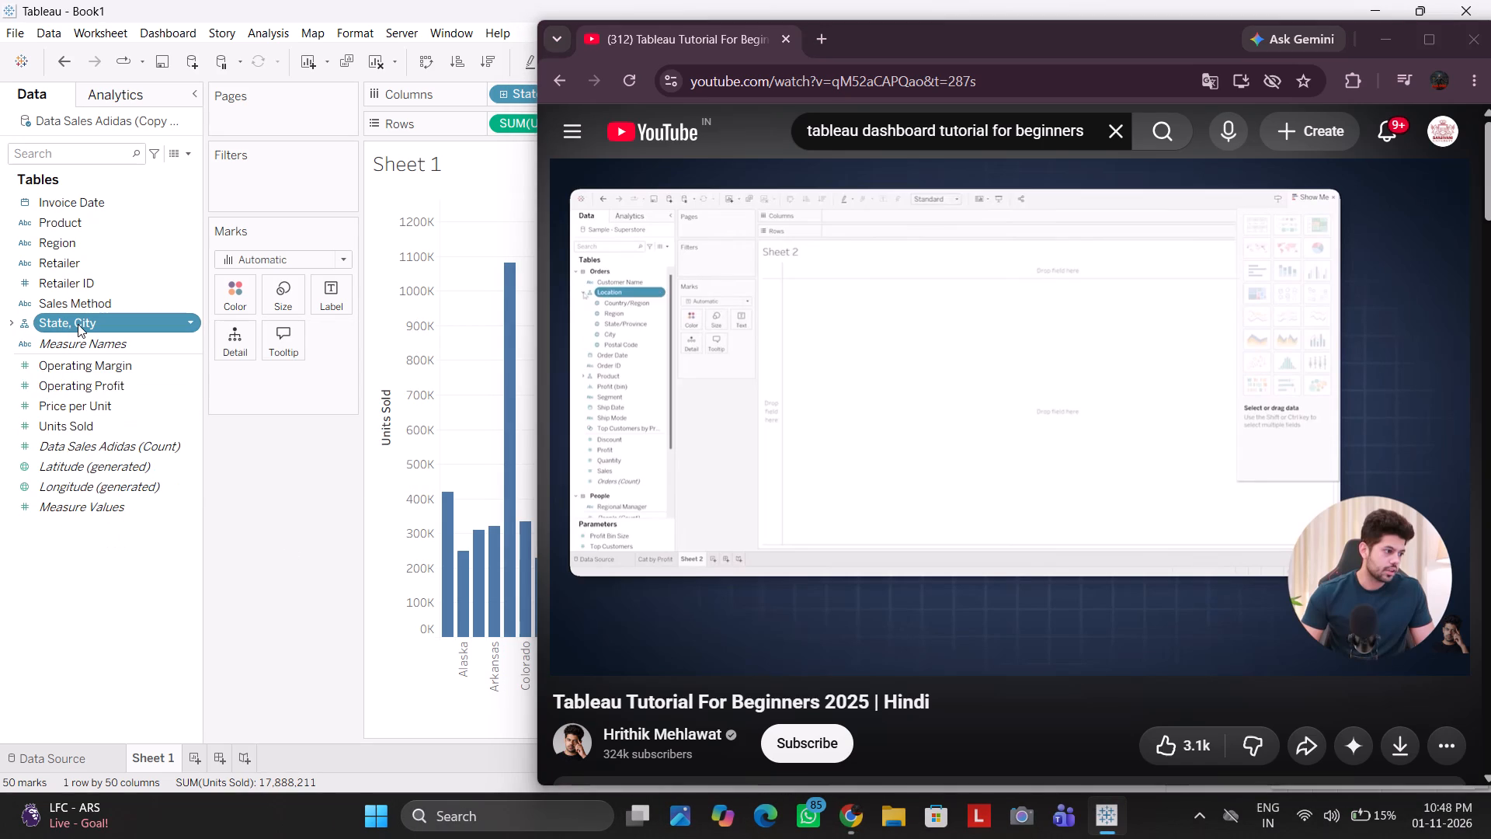
triple_click(78, 324)
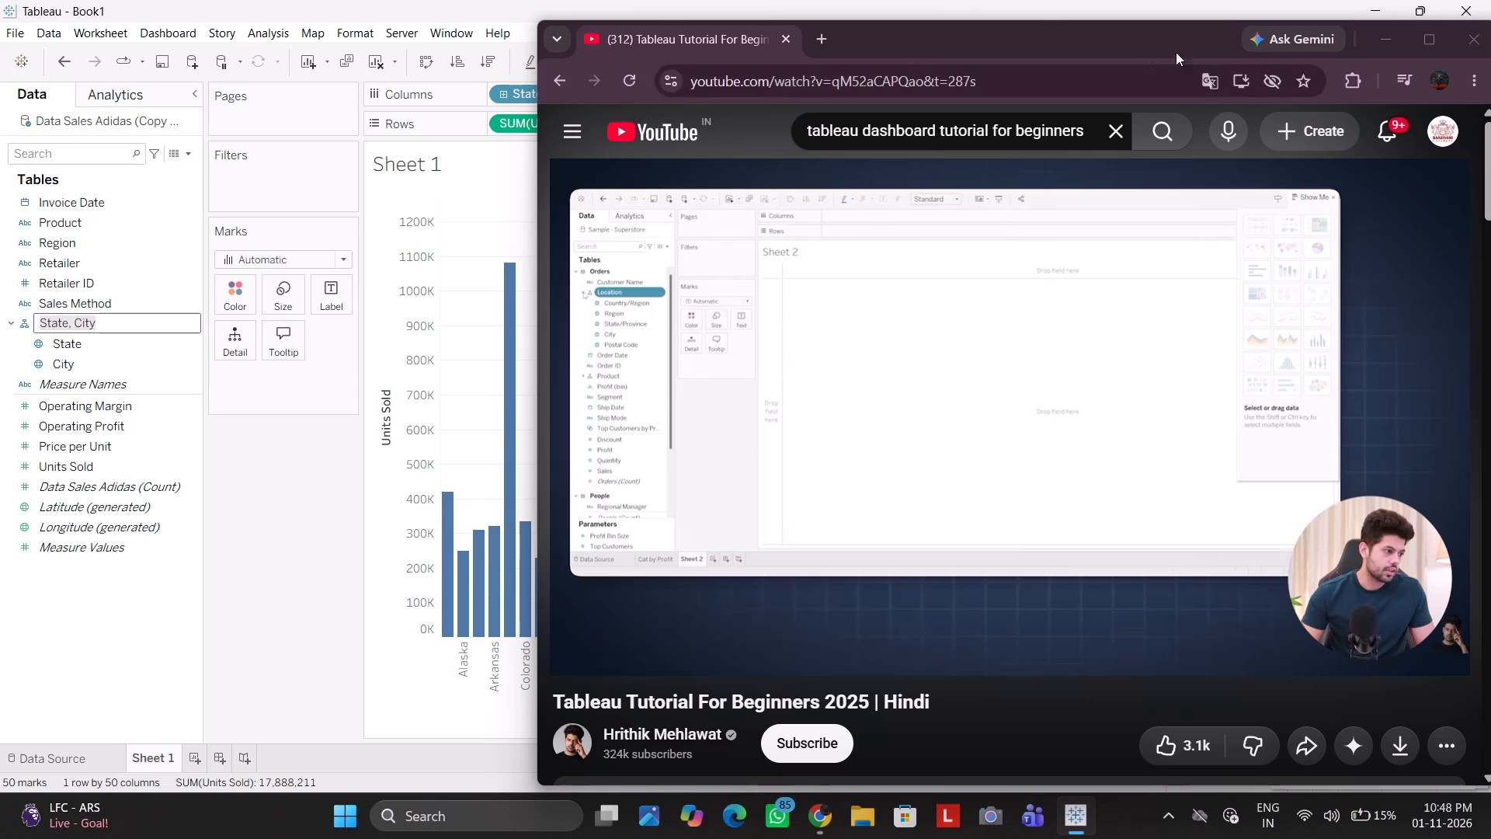
click(1376, 47)
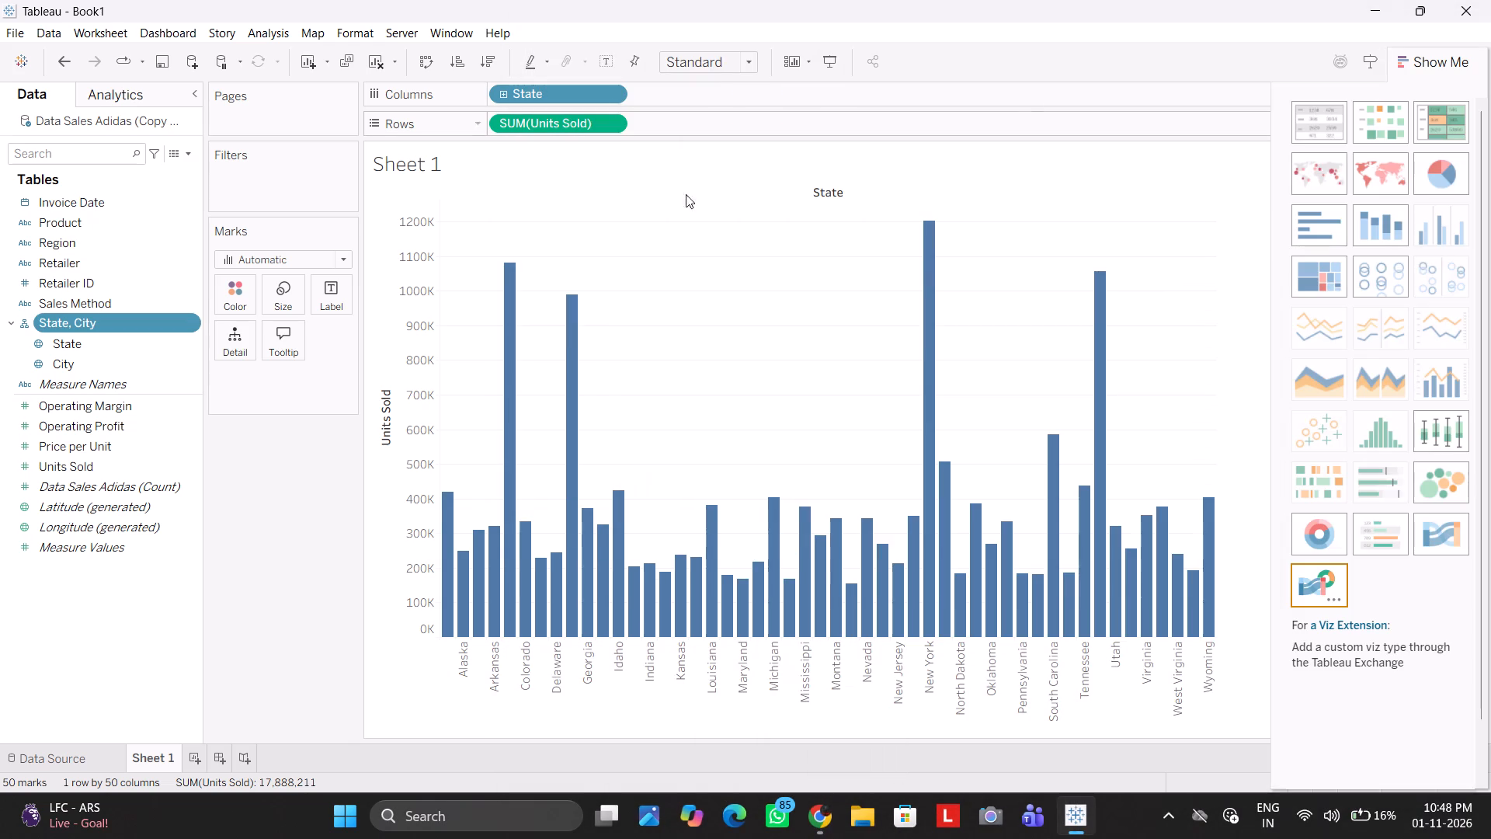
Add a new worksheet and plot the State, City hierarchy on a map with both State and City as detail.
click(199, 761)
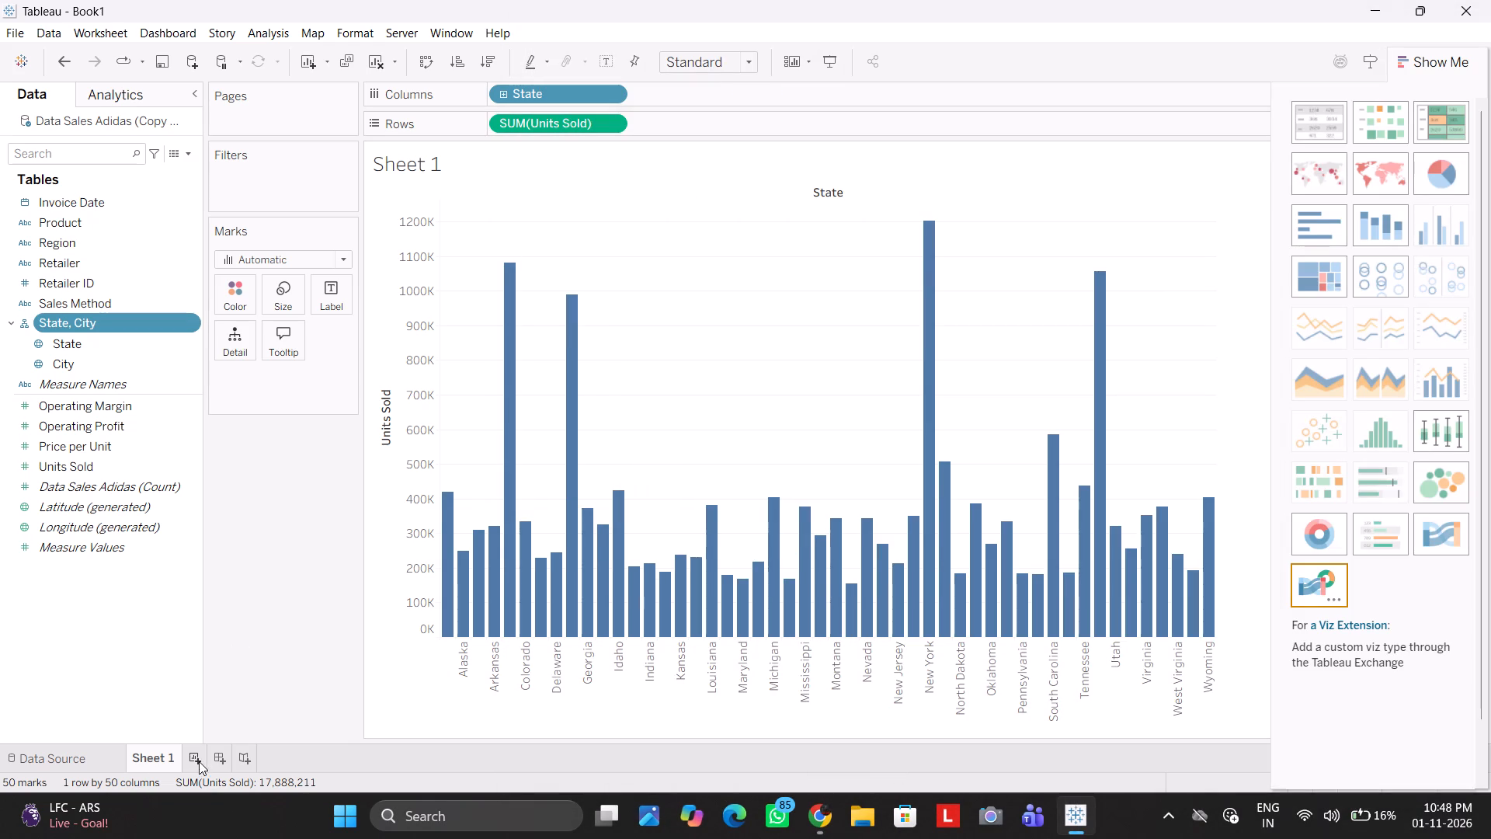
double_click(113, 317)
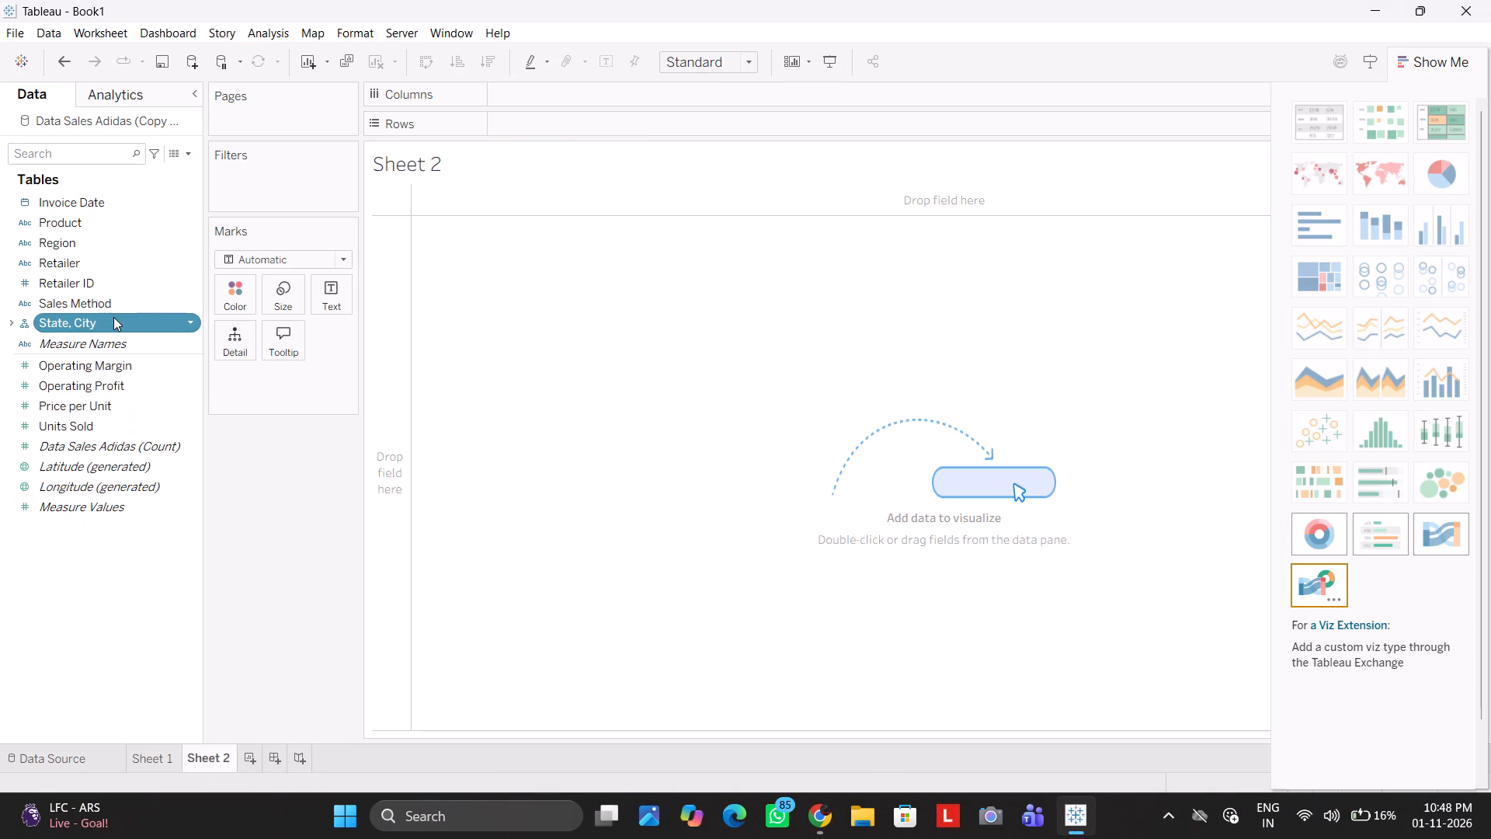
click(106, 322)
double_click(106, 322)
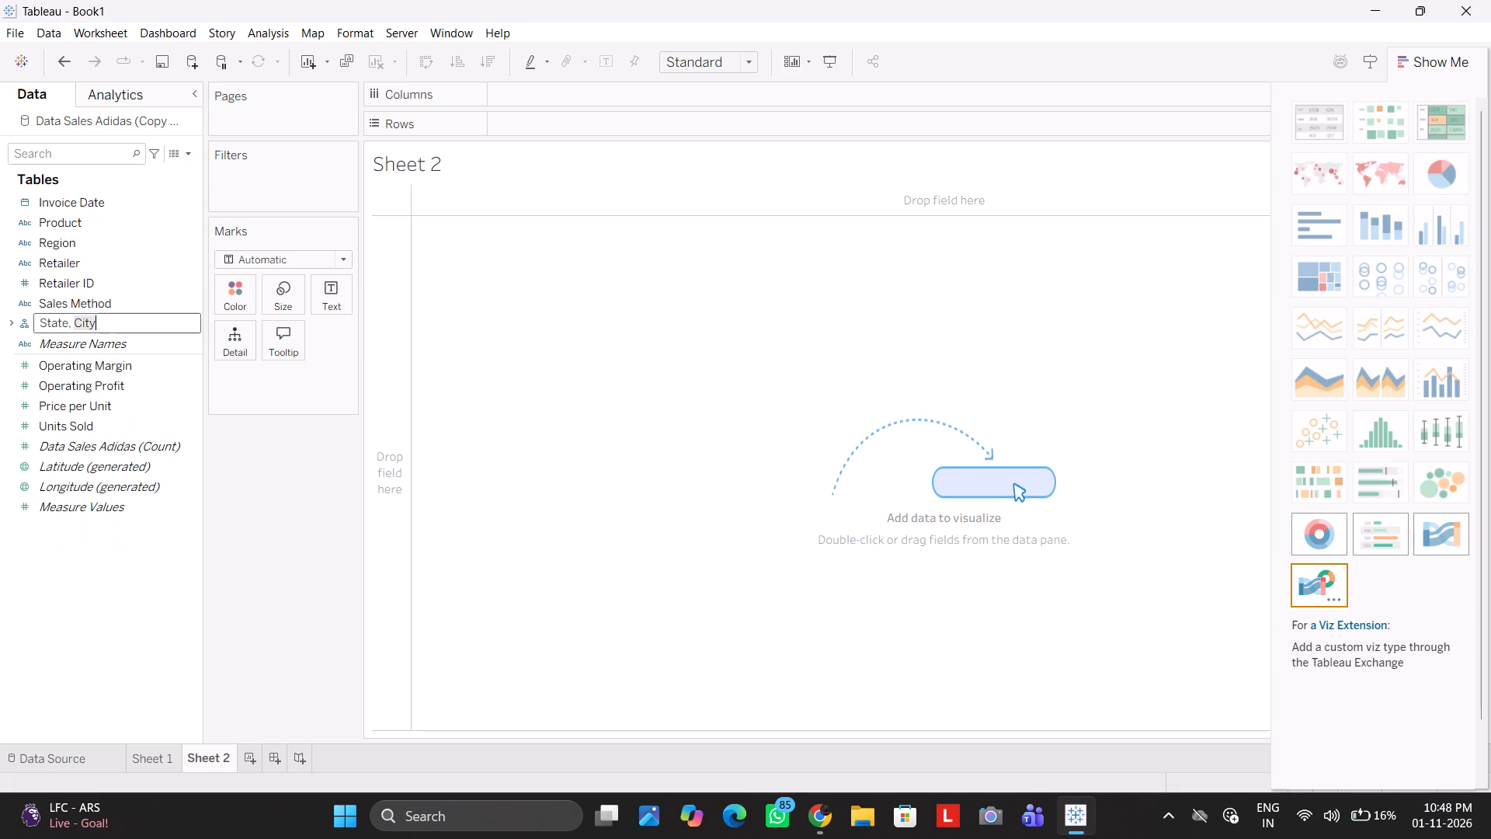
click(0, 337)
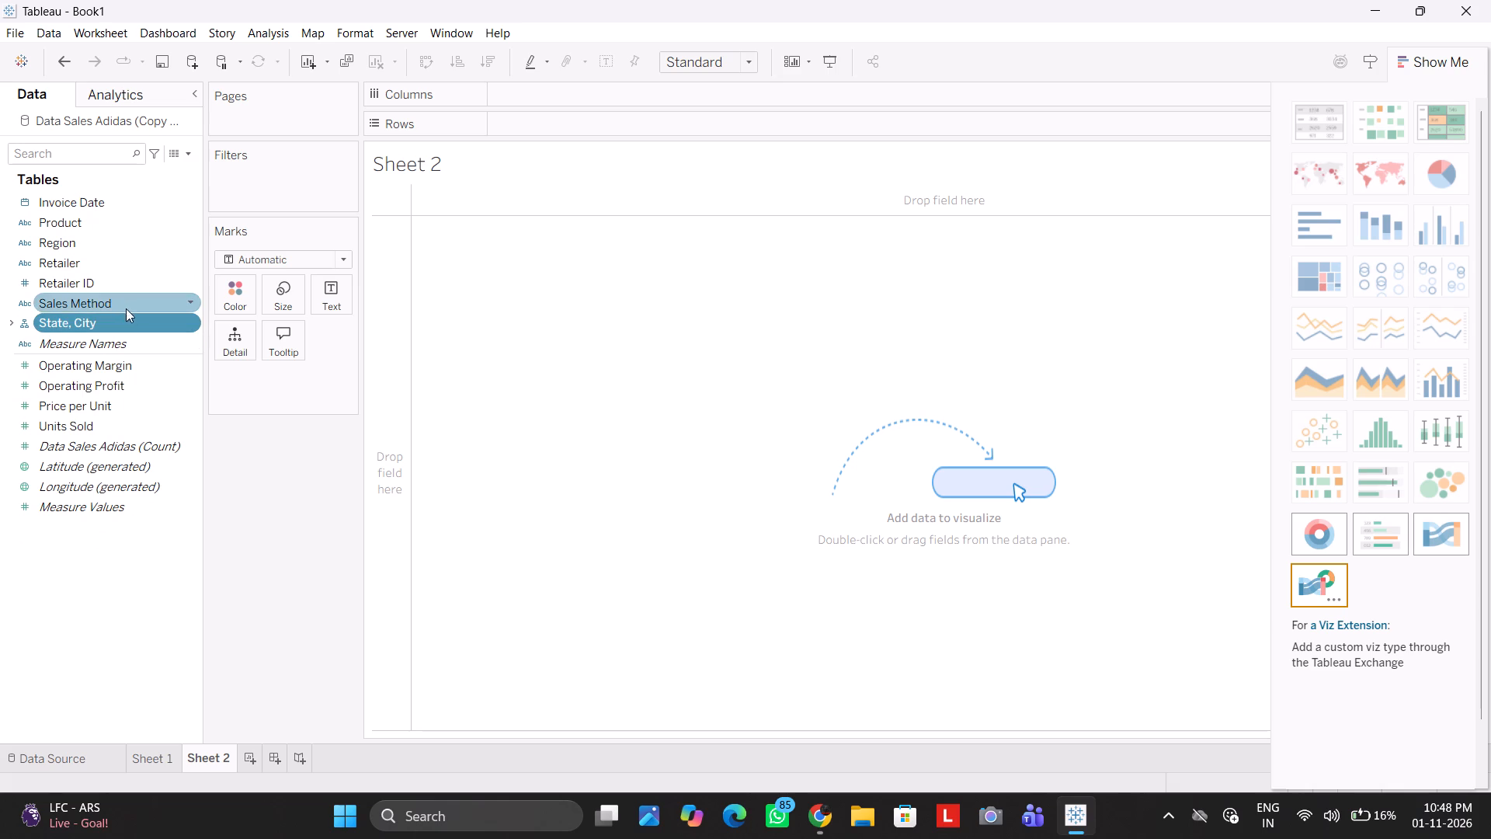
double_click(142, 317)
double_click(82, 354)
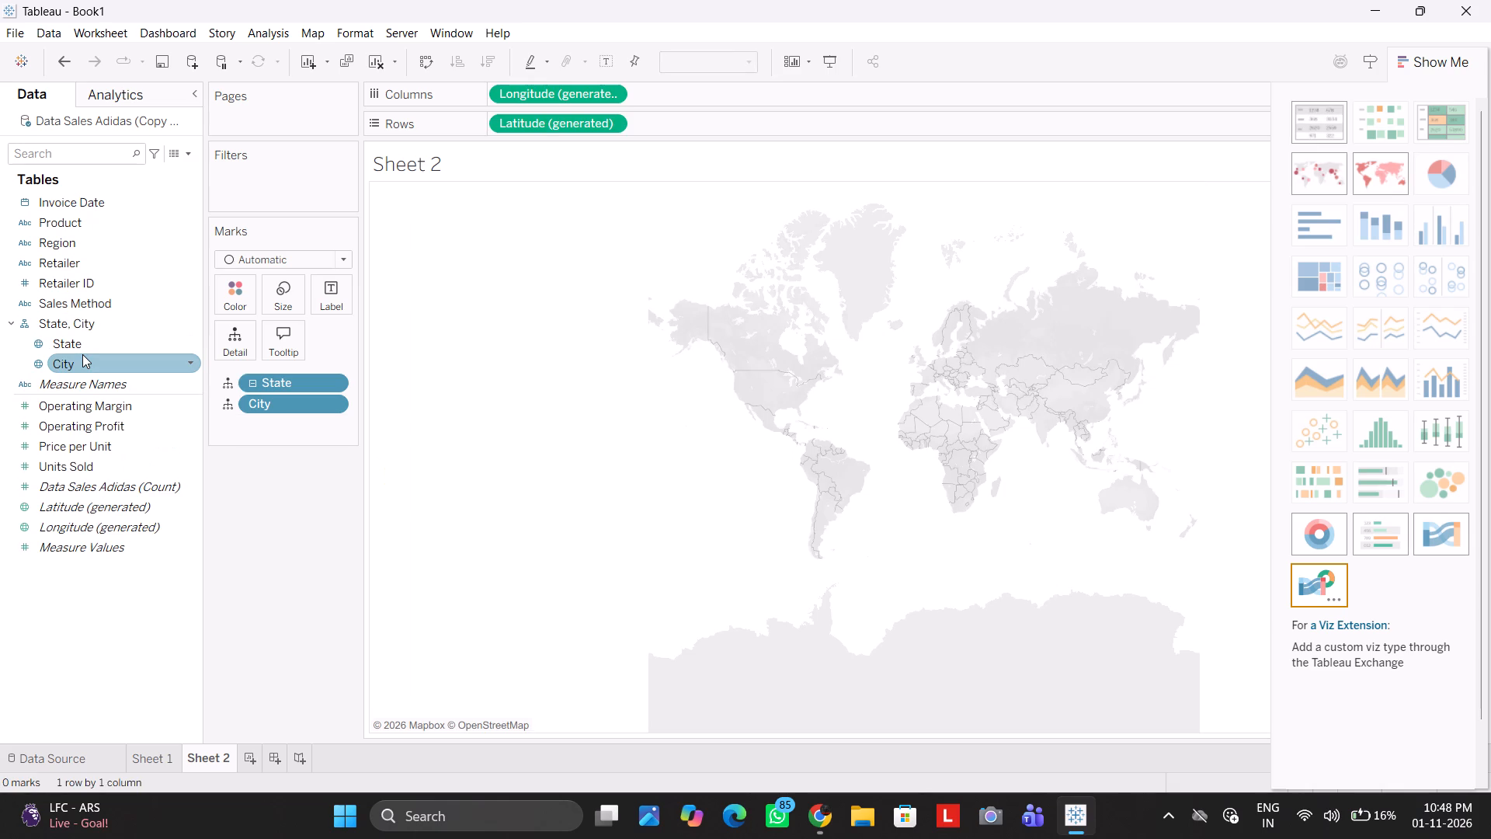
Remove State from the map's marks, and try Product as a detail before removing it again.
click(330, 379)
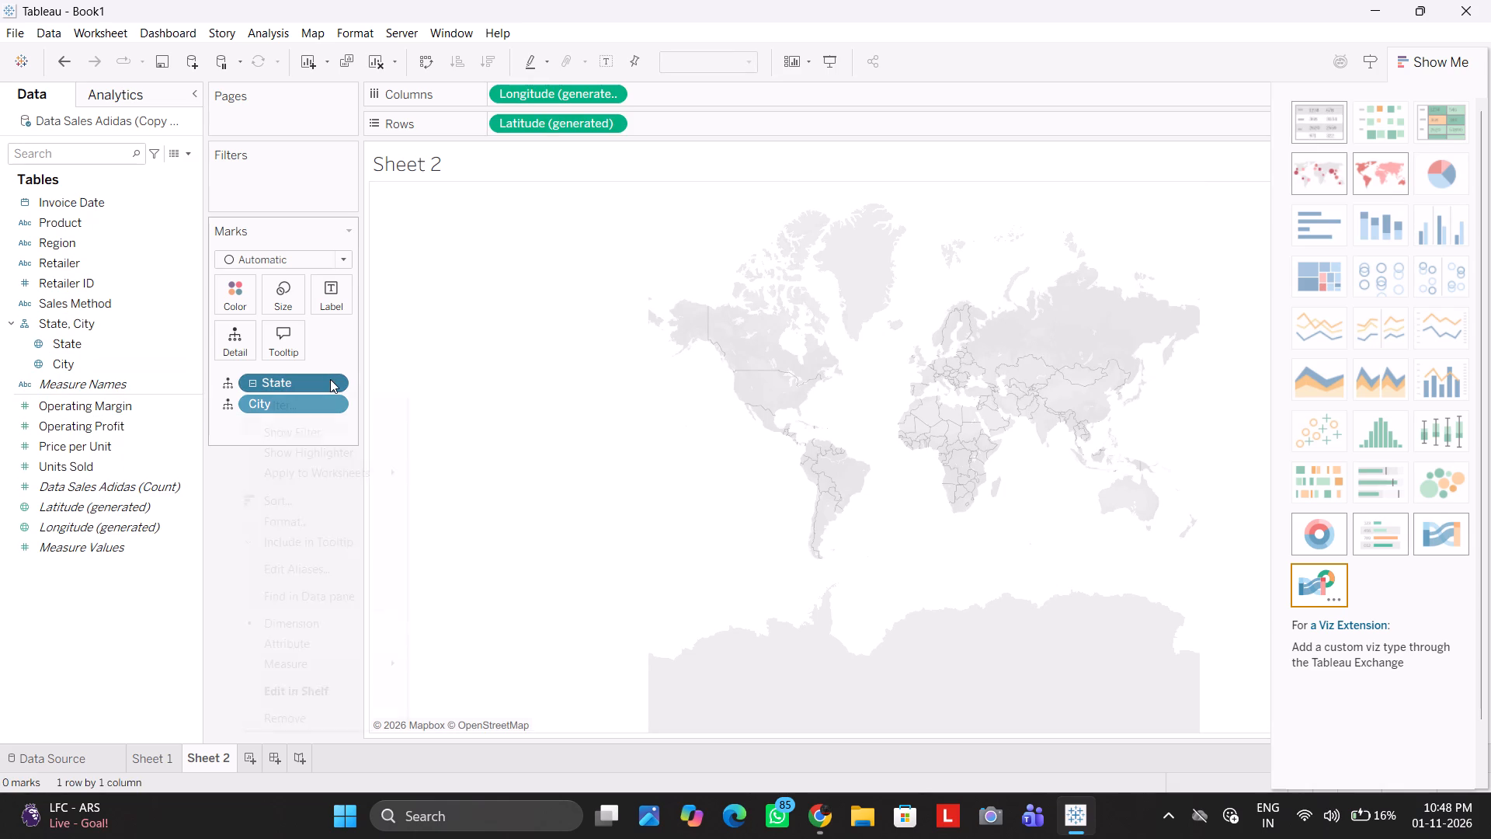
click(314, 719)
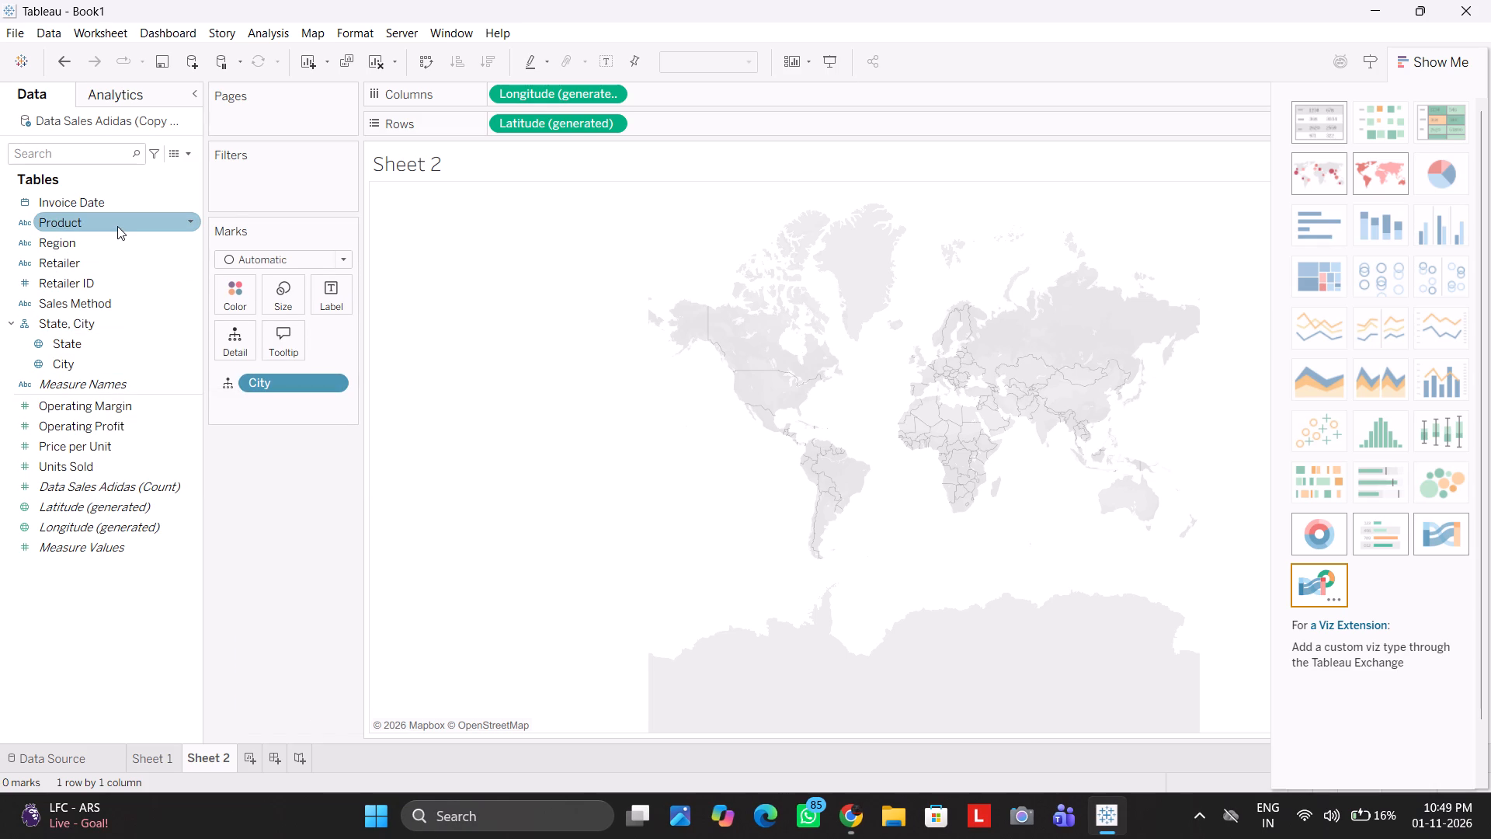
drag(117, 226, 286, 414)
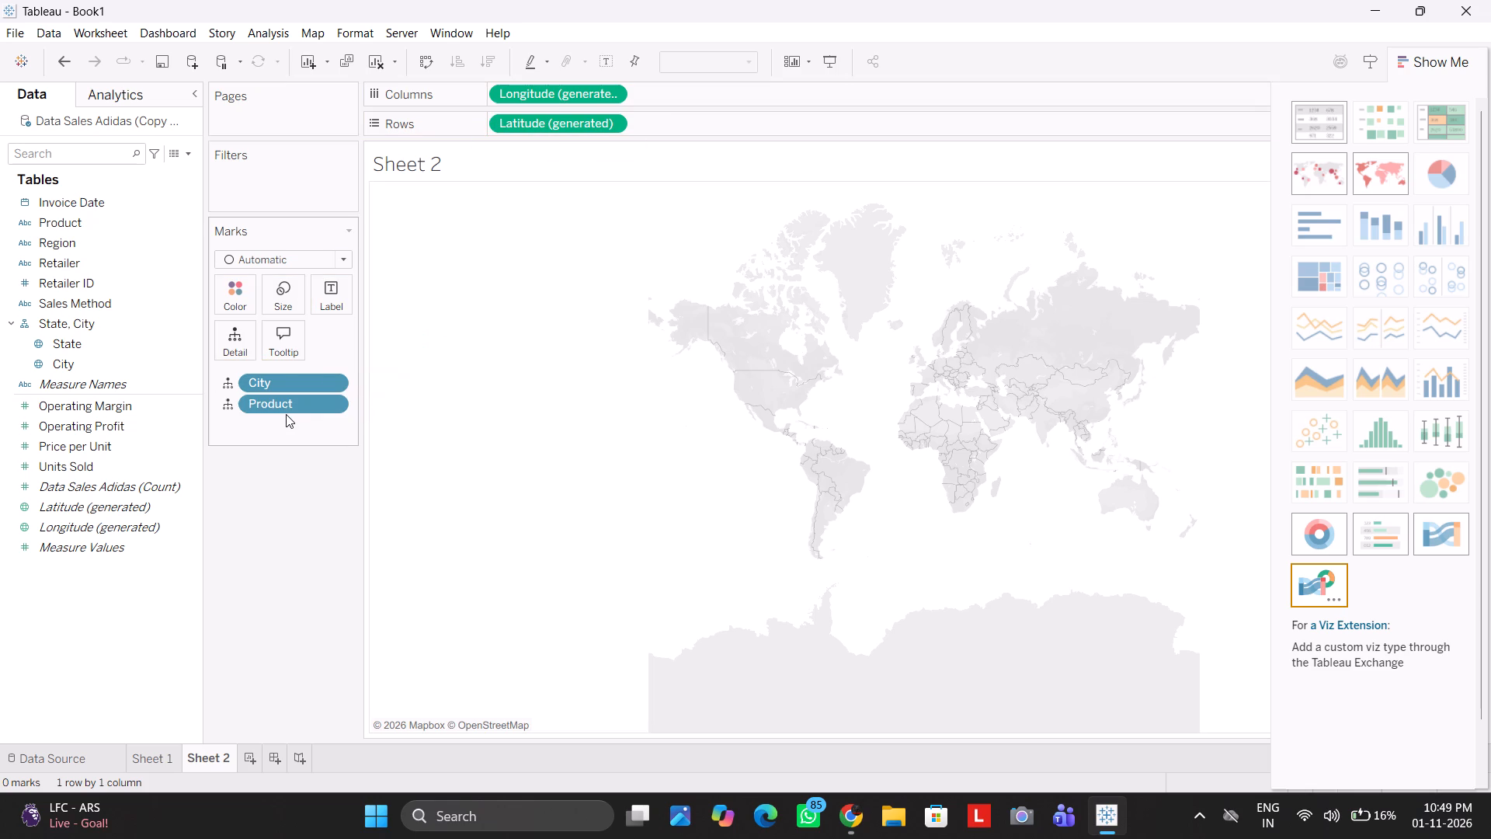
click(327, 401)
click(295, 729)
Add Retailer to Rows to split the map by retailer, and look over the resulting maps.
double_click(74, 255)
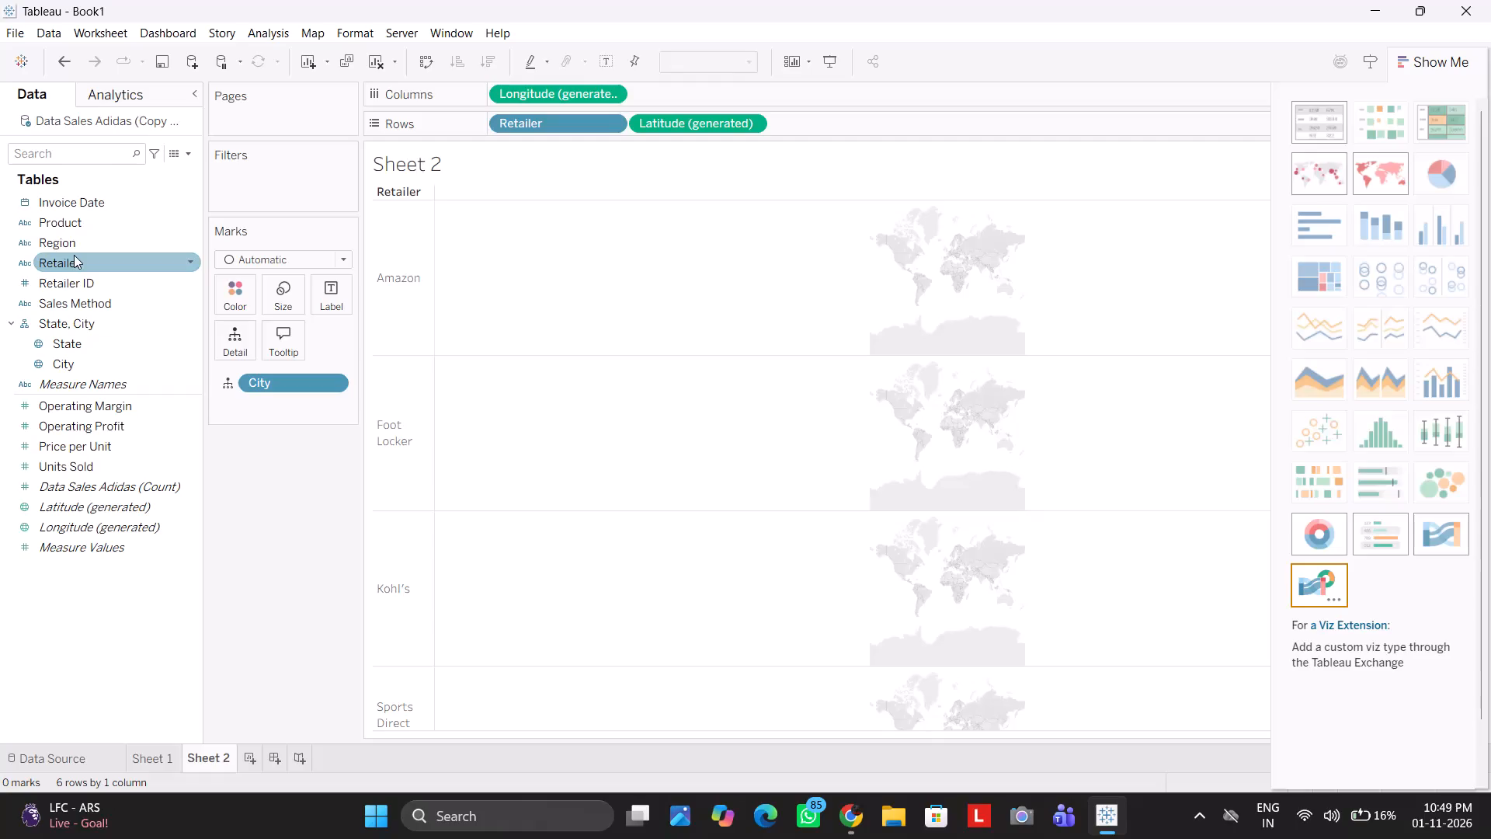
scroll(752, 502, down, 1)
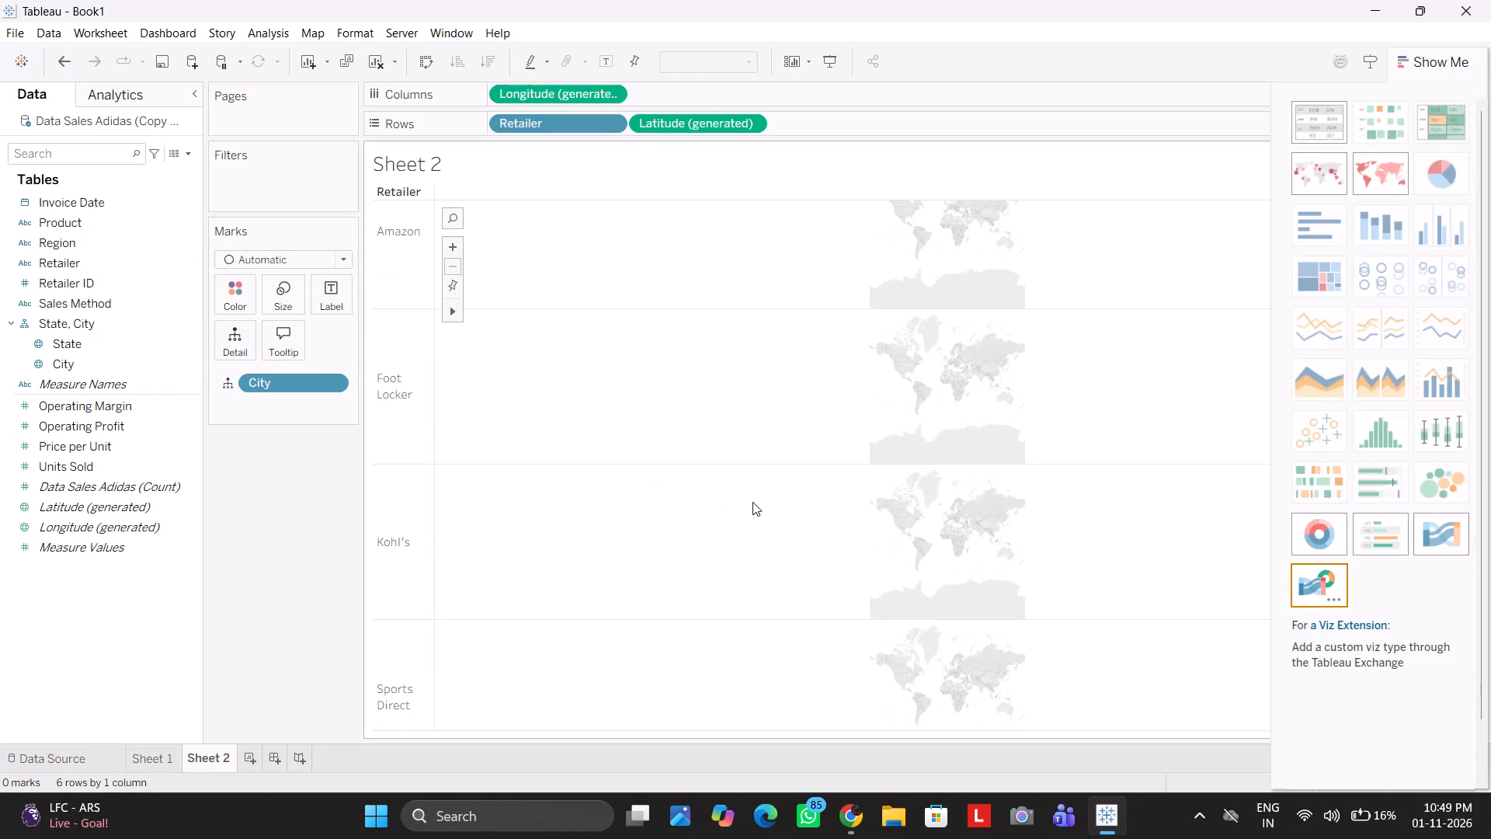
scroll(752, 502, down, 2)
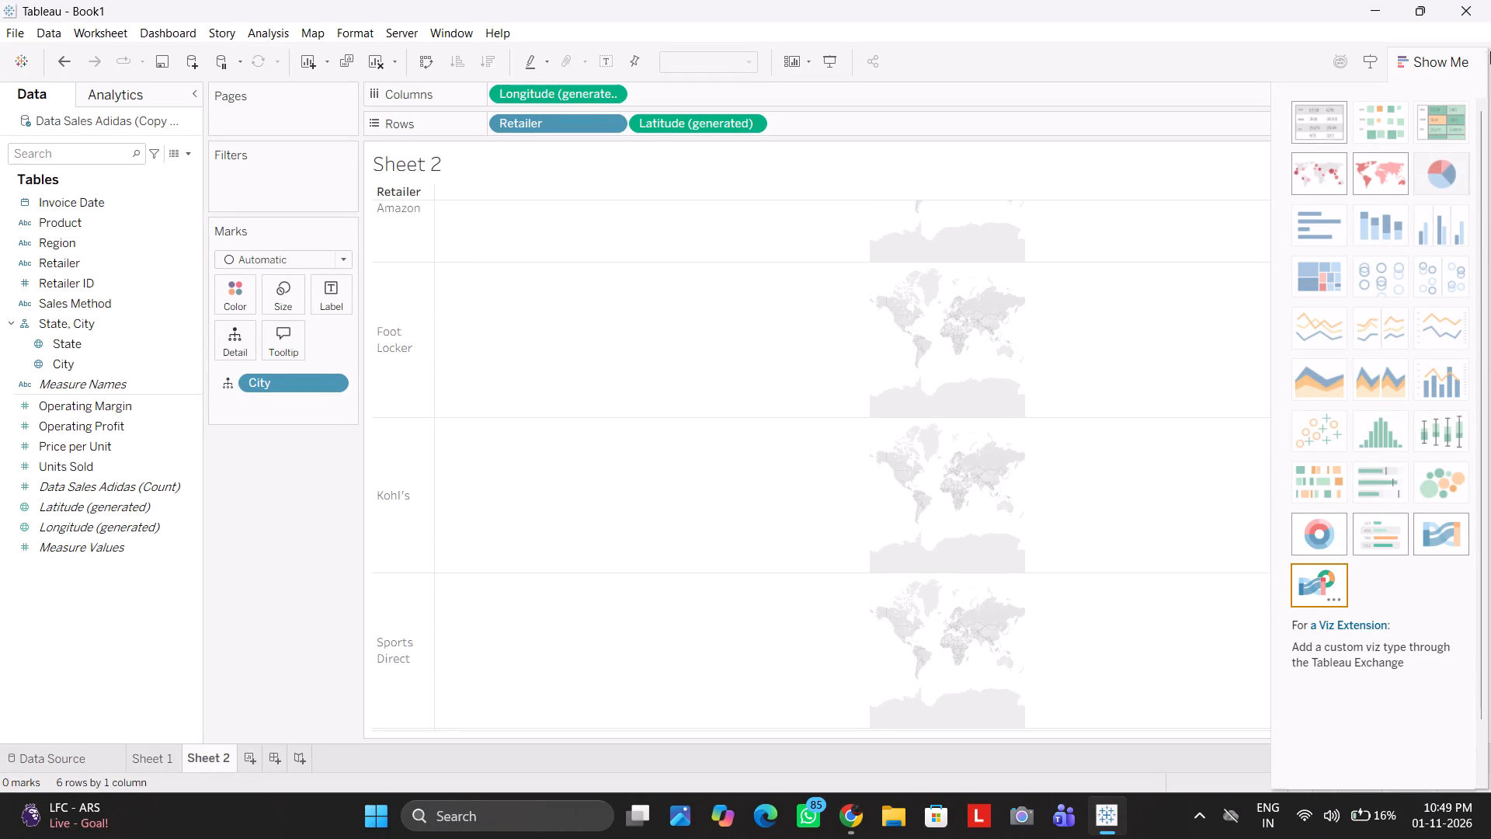
Close Tableau without saving the changes to the workbook.
click(1490, 0)
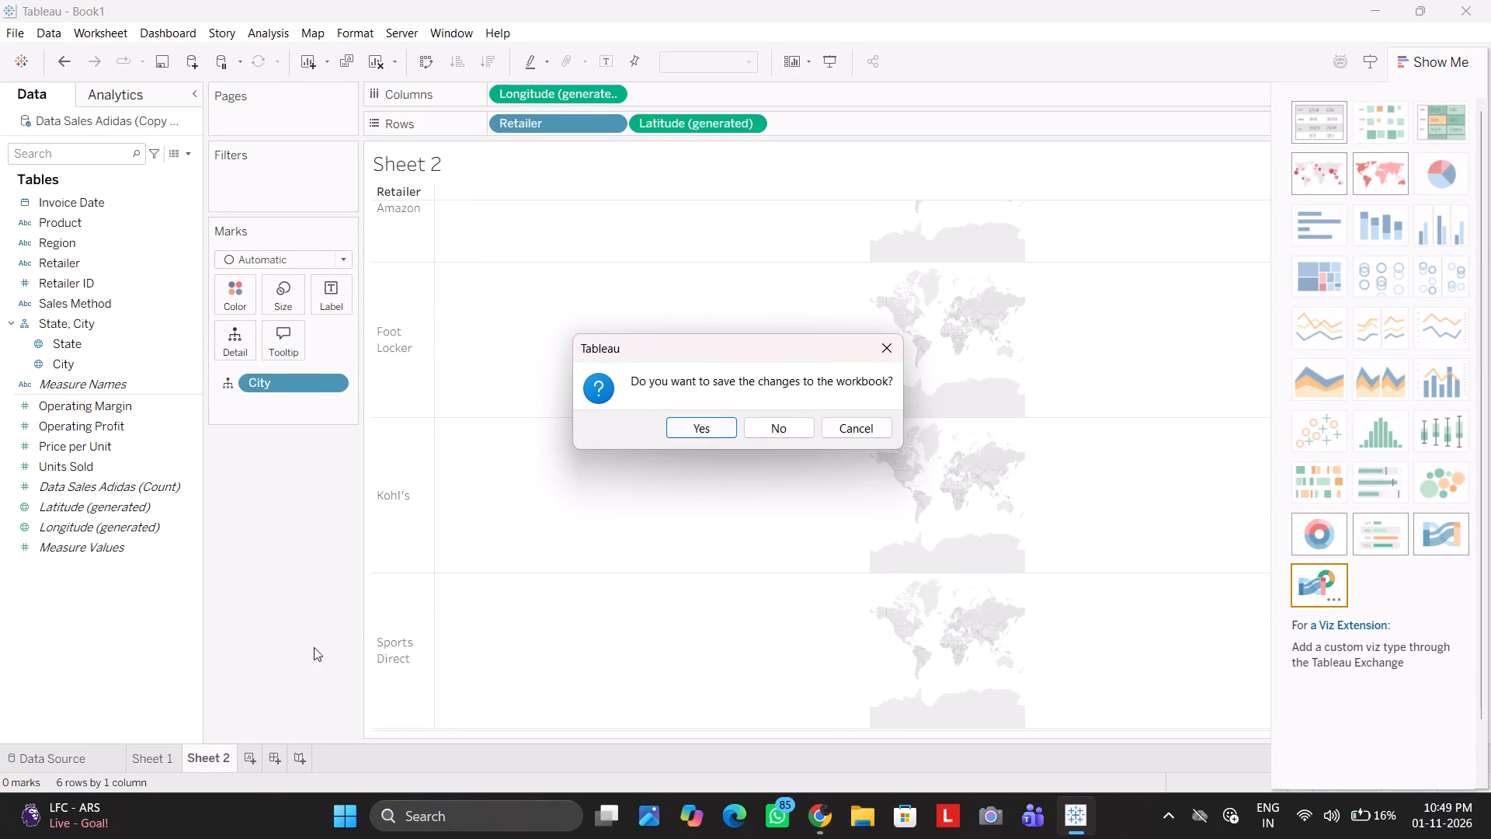
click(787, 423)
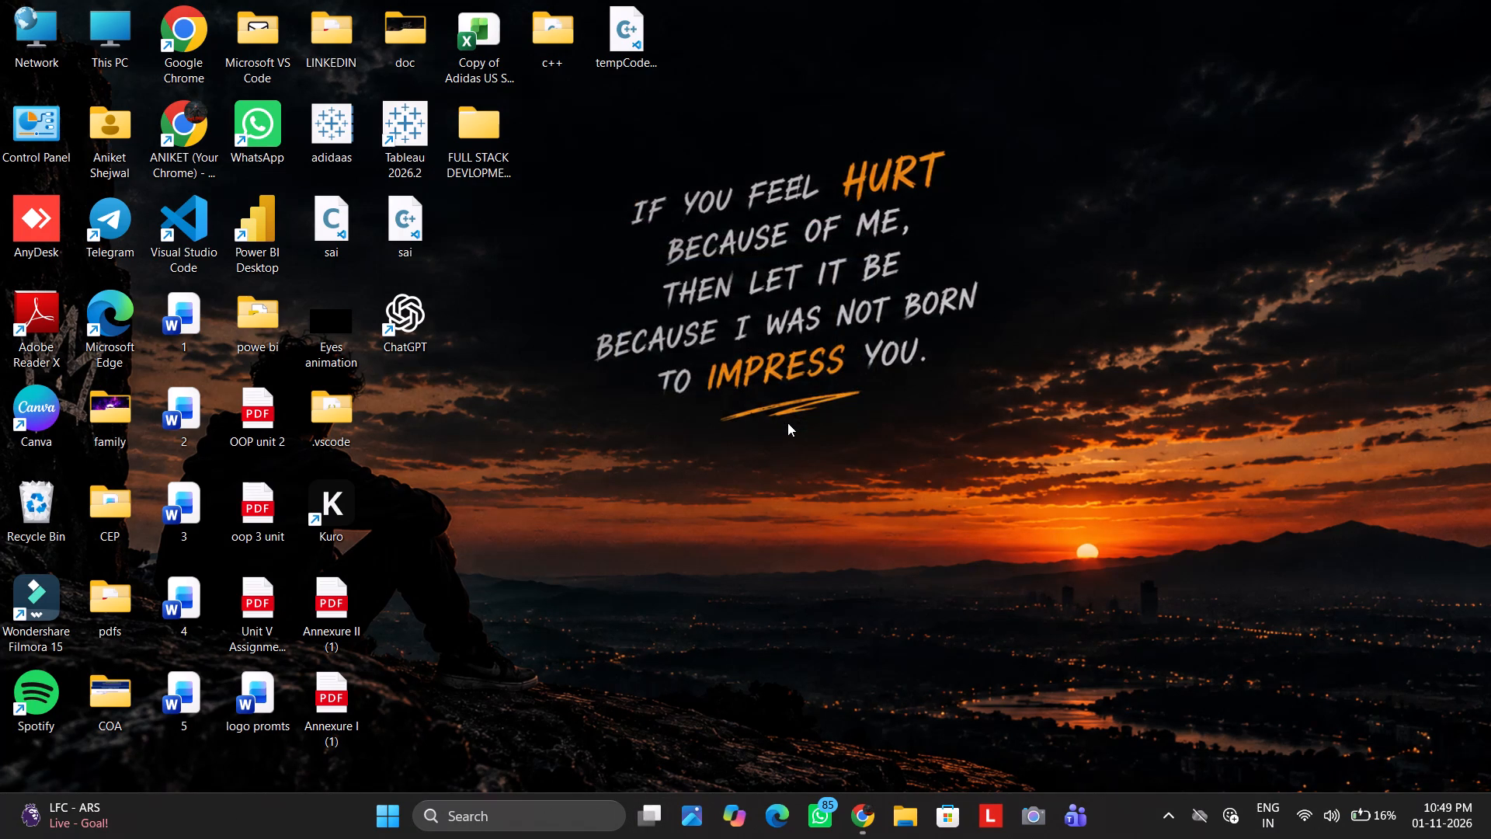
Switch to the YouTube tutorial in Chrome, maximise the window, and watch how the Sheet 2 map uses Country/Region and State/Province.
click(801, 339)
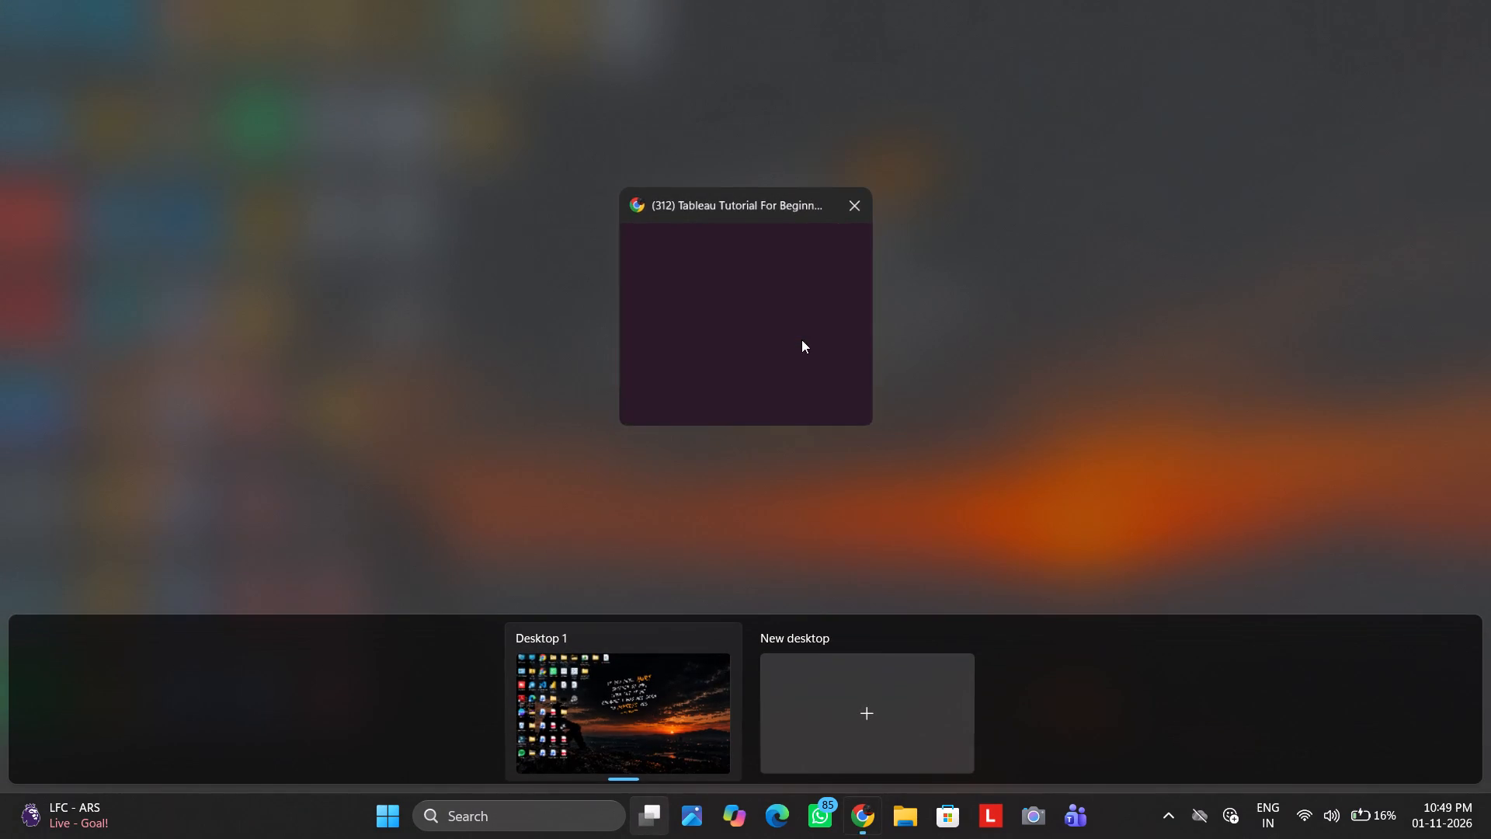
click(1440, 39)
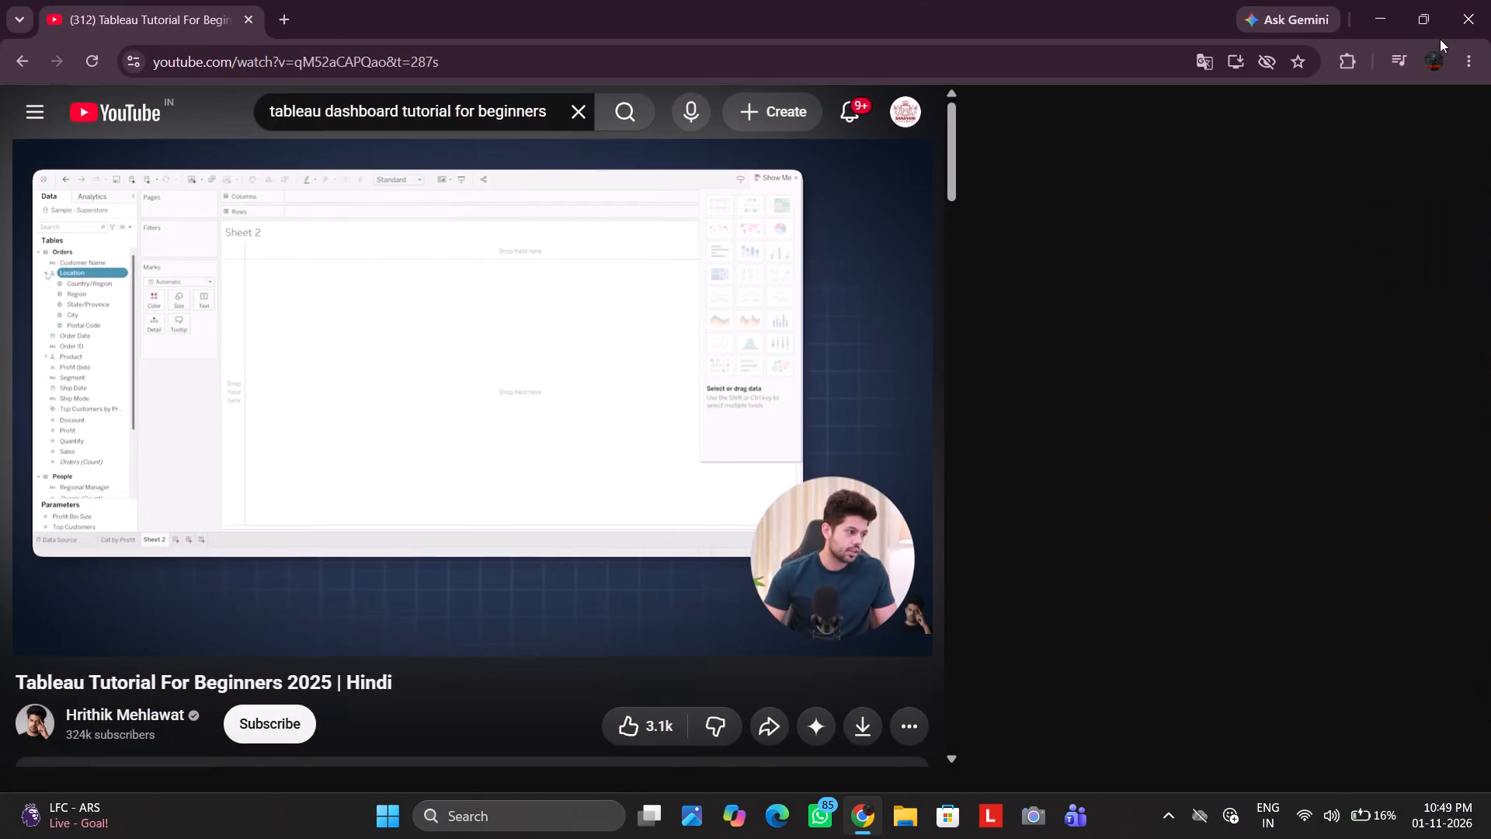
click(544, 336)
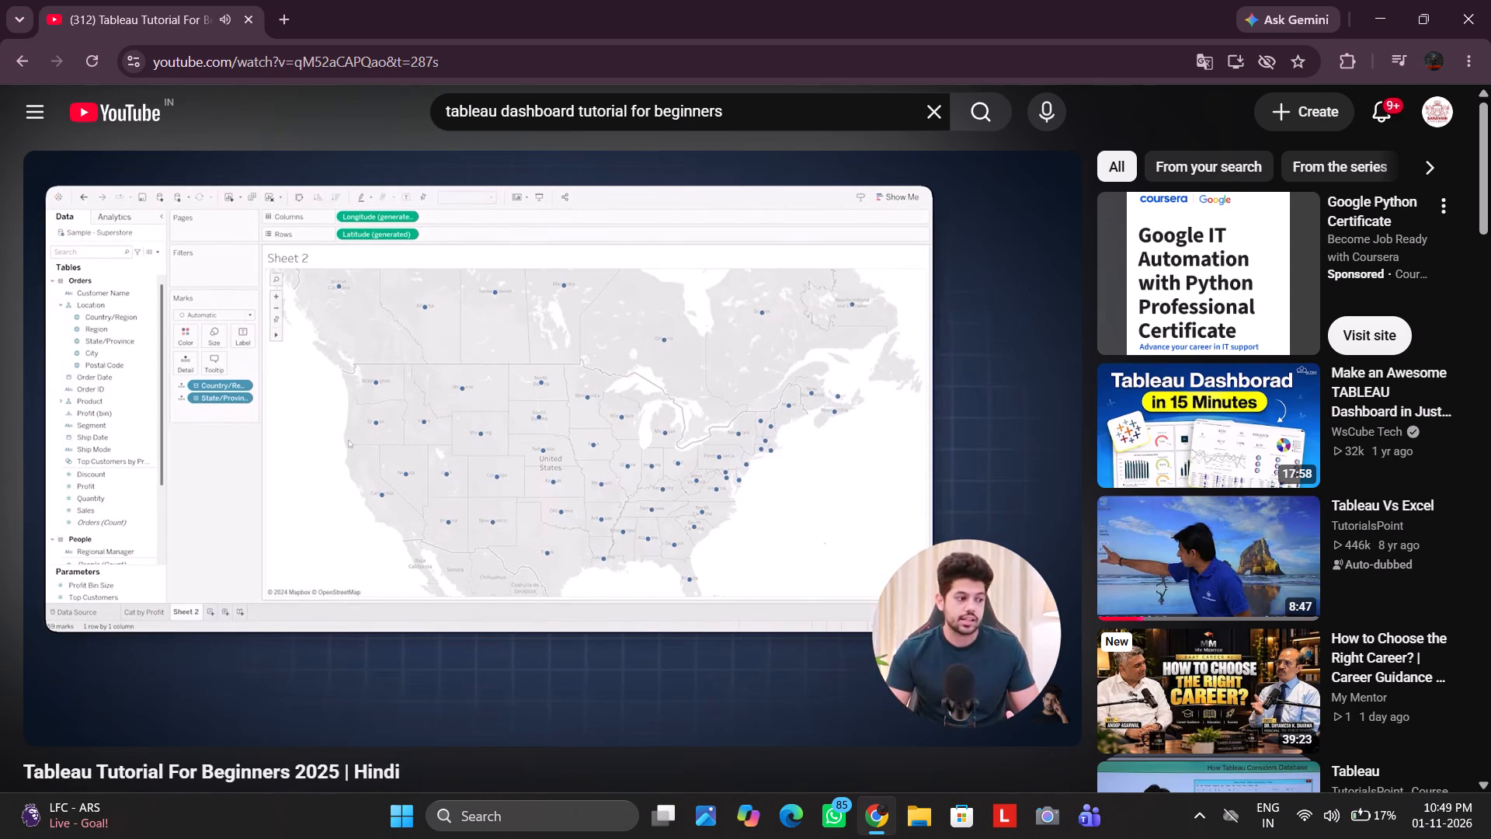
click(730, 473)
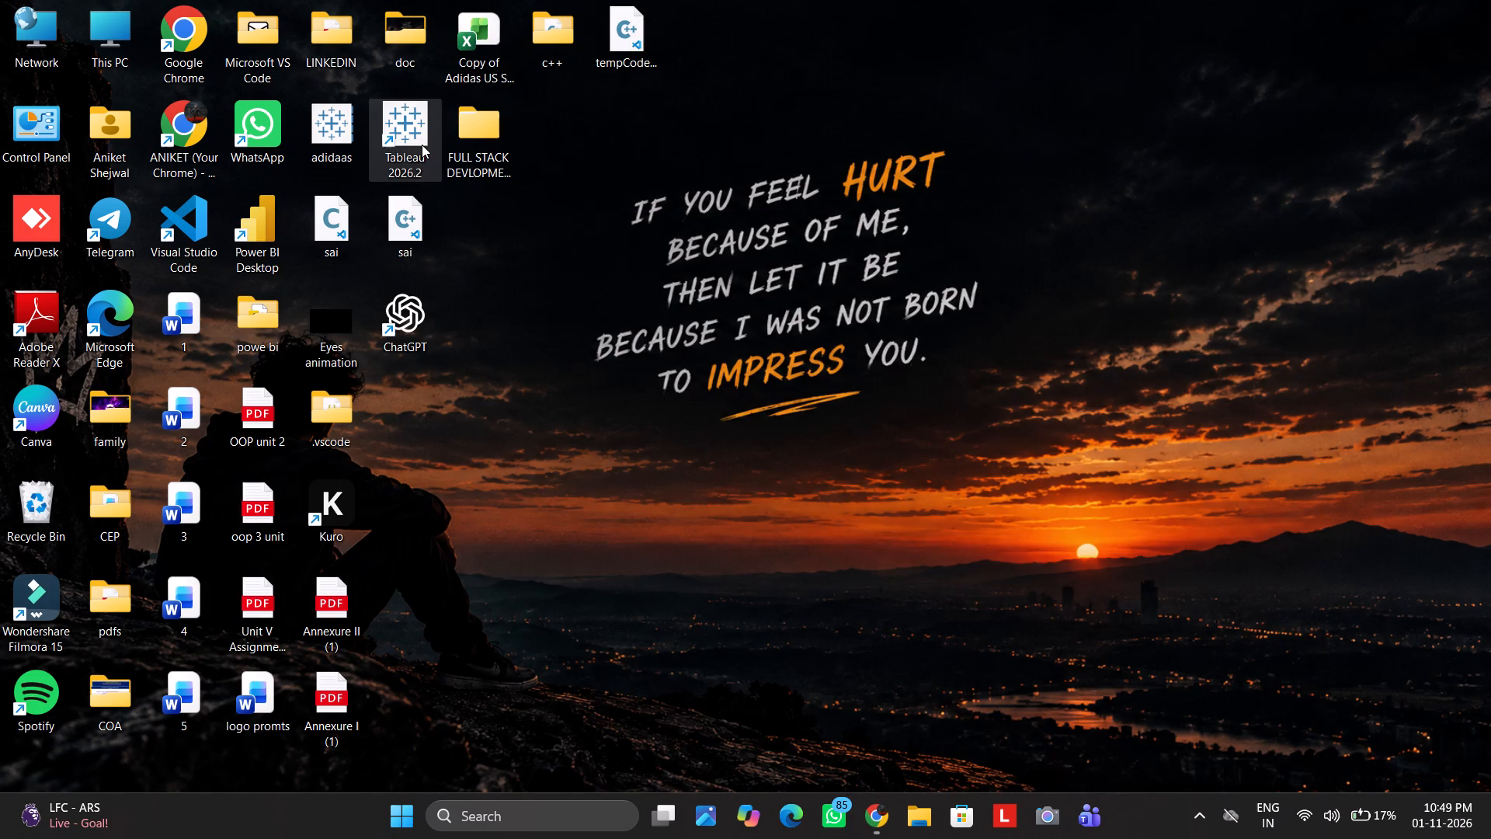
Delete the Tableau 2026.2 shortcut from the desktop.
click(568, 393)
click(383, 144)
right_click(383, 144)
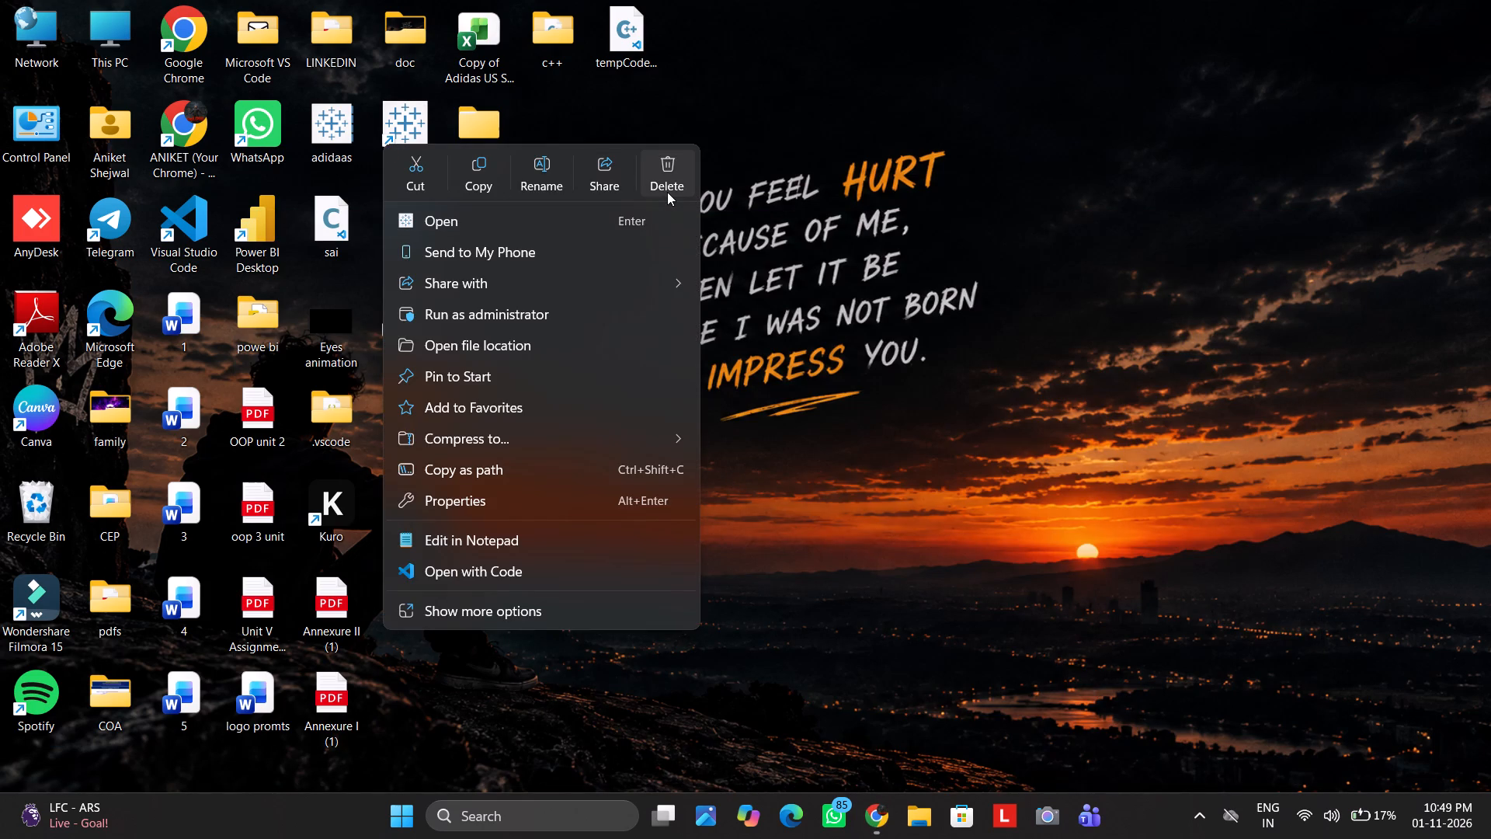
click(667, 192)
Search Windows for "ta" and bring up the available actions for the Tableau 2026.2 app.
click(488, 813)
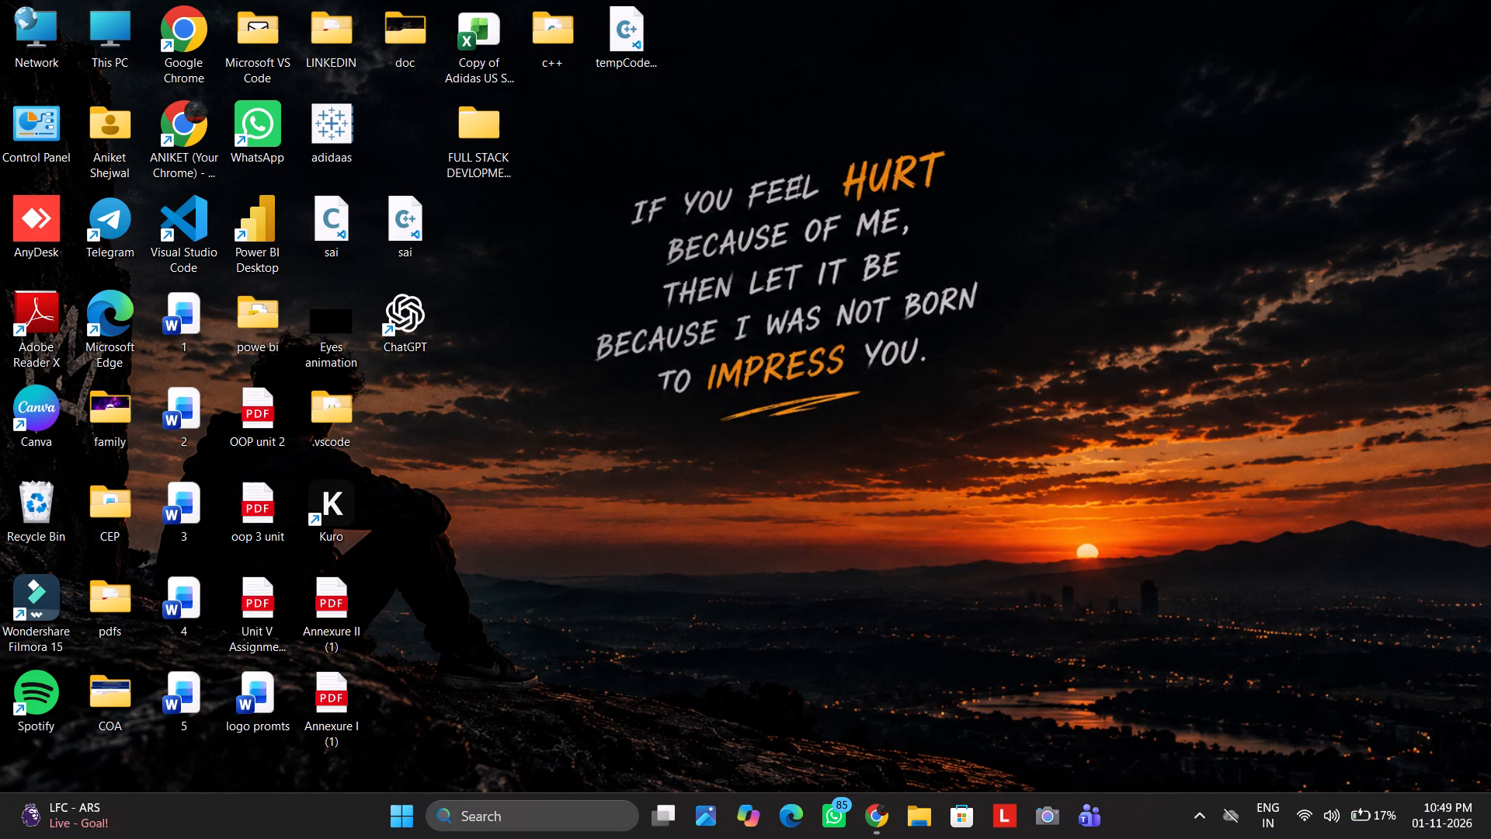
text(ta)
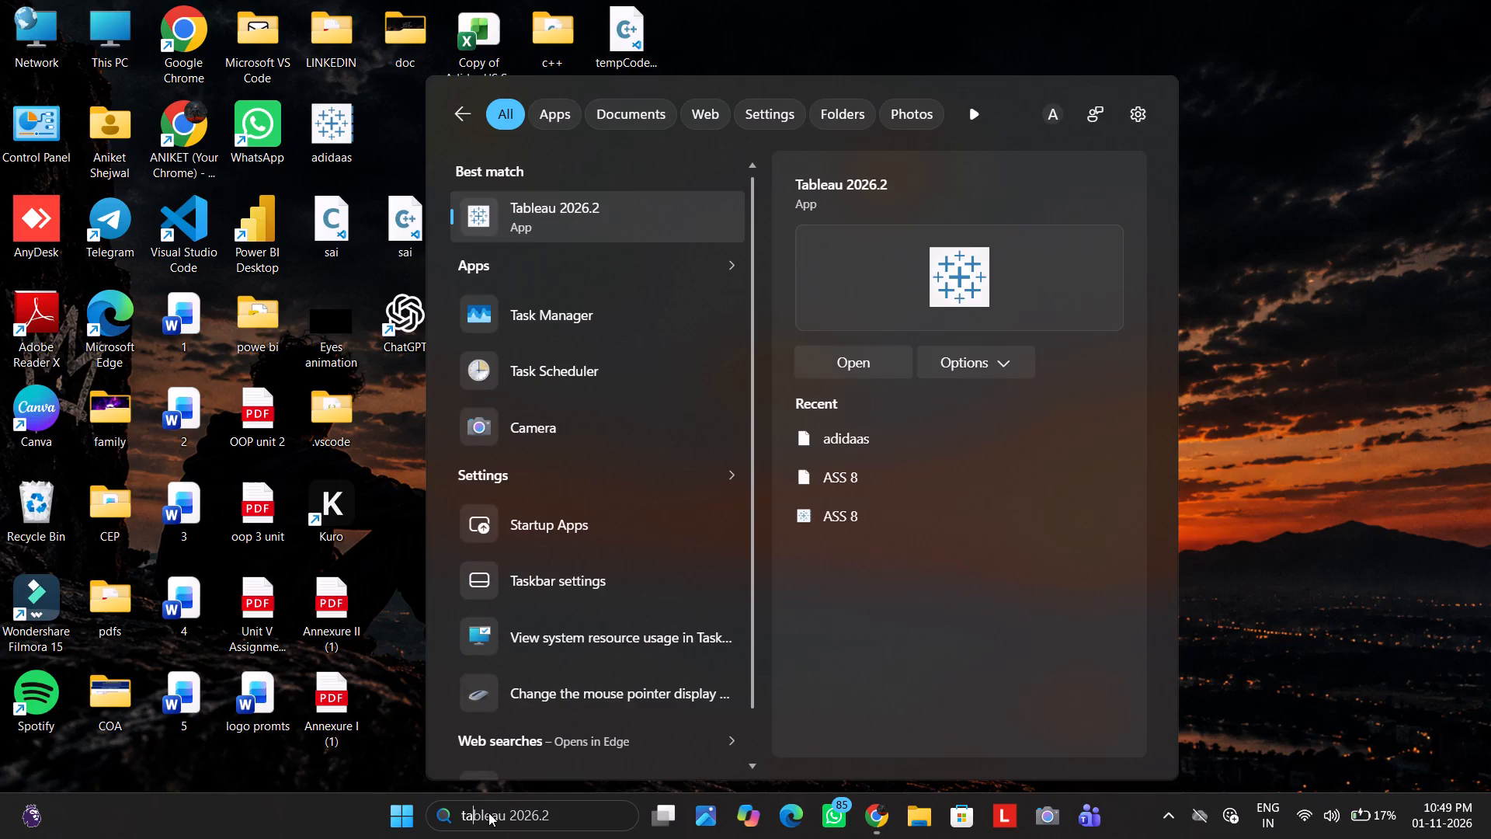
right_click(645, 203)
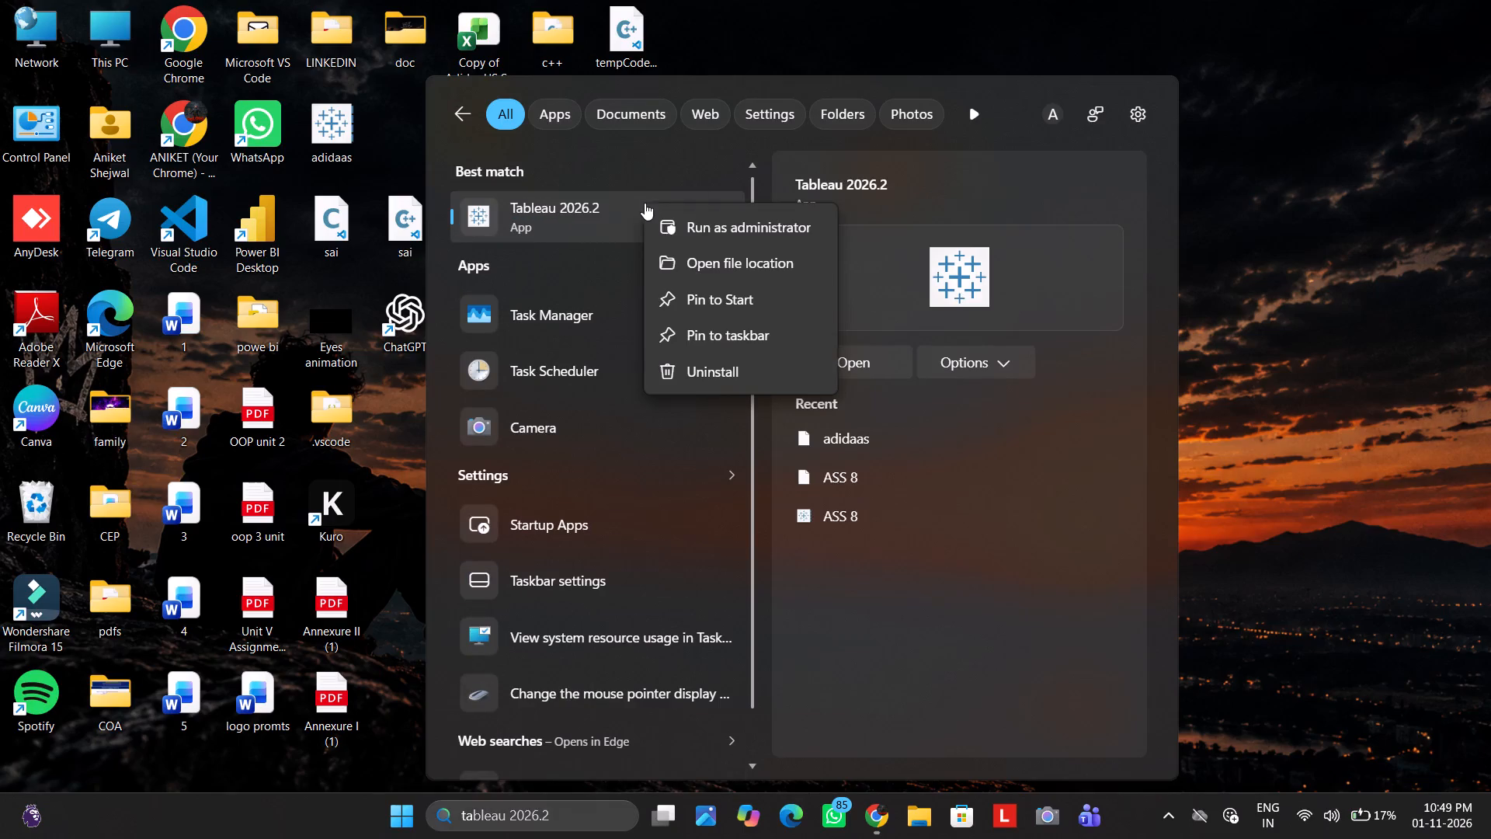
Choose to uninstall the Tableau 2026.2 app, bringing up the installed apps settings.
click(692, 362)
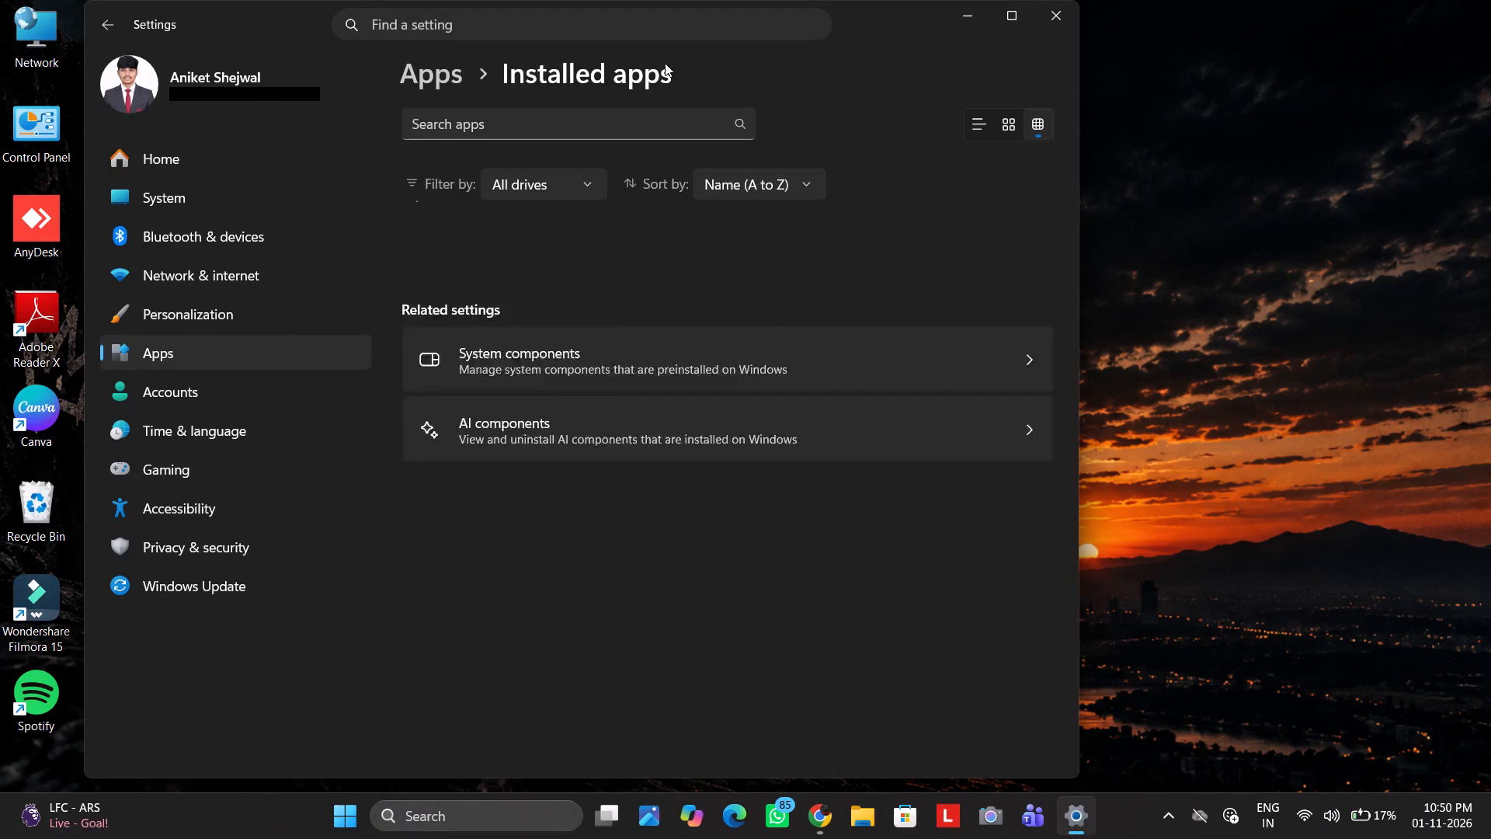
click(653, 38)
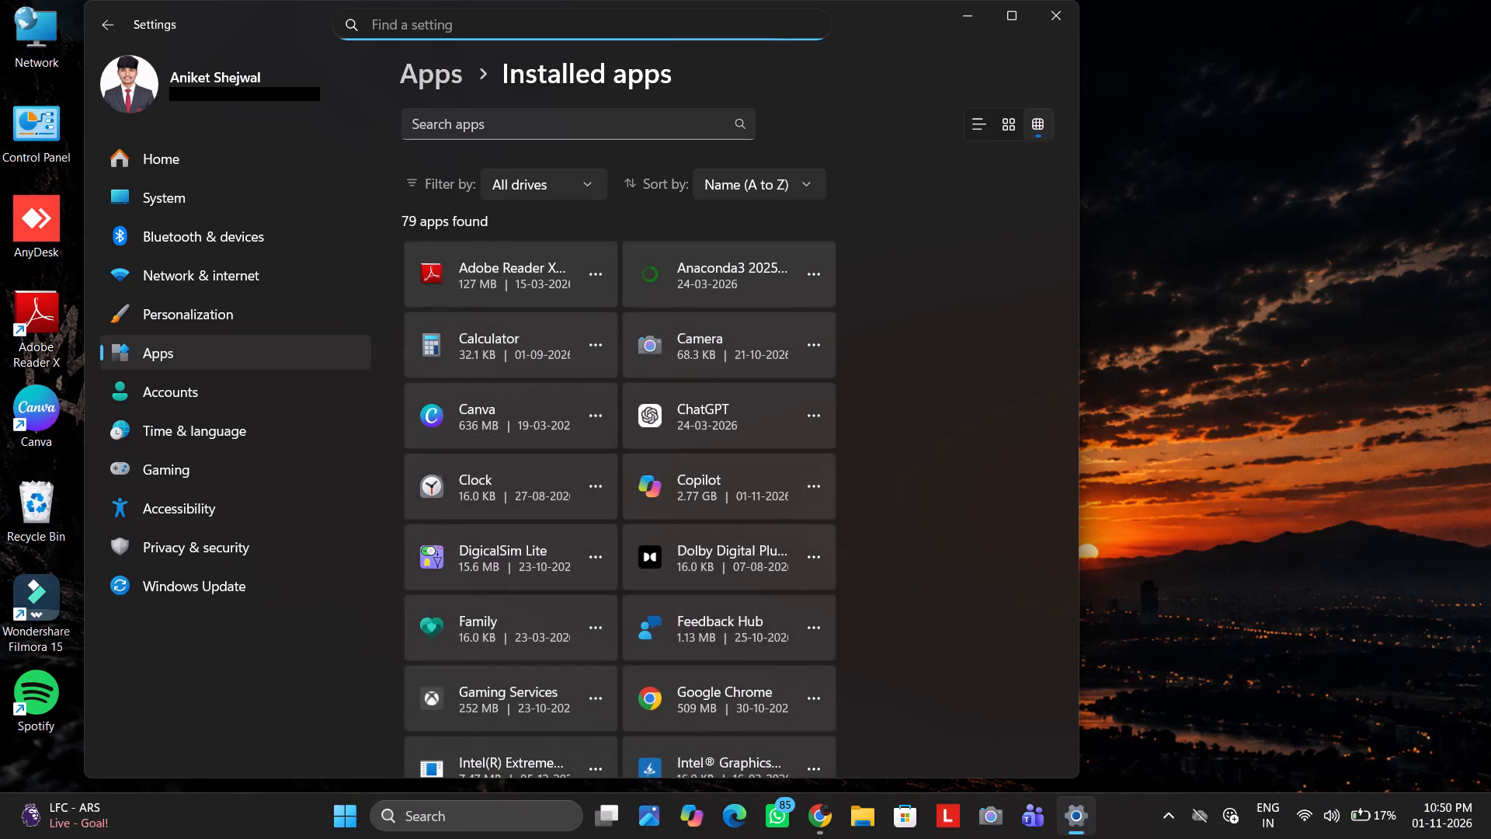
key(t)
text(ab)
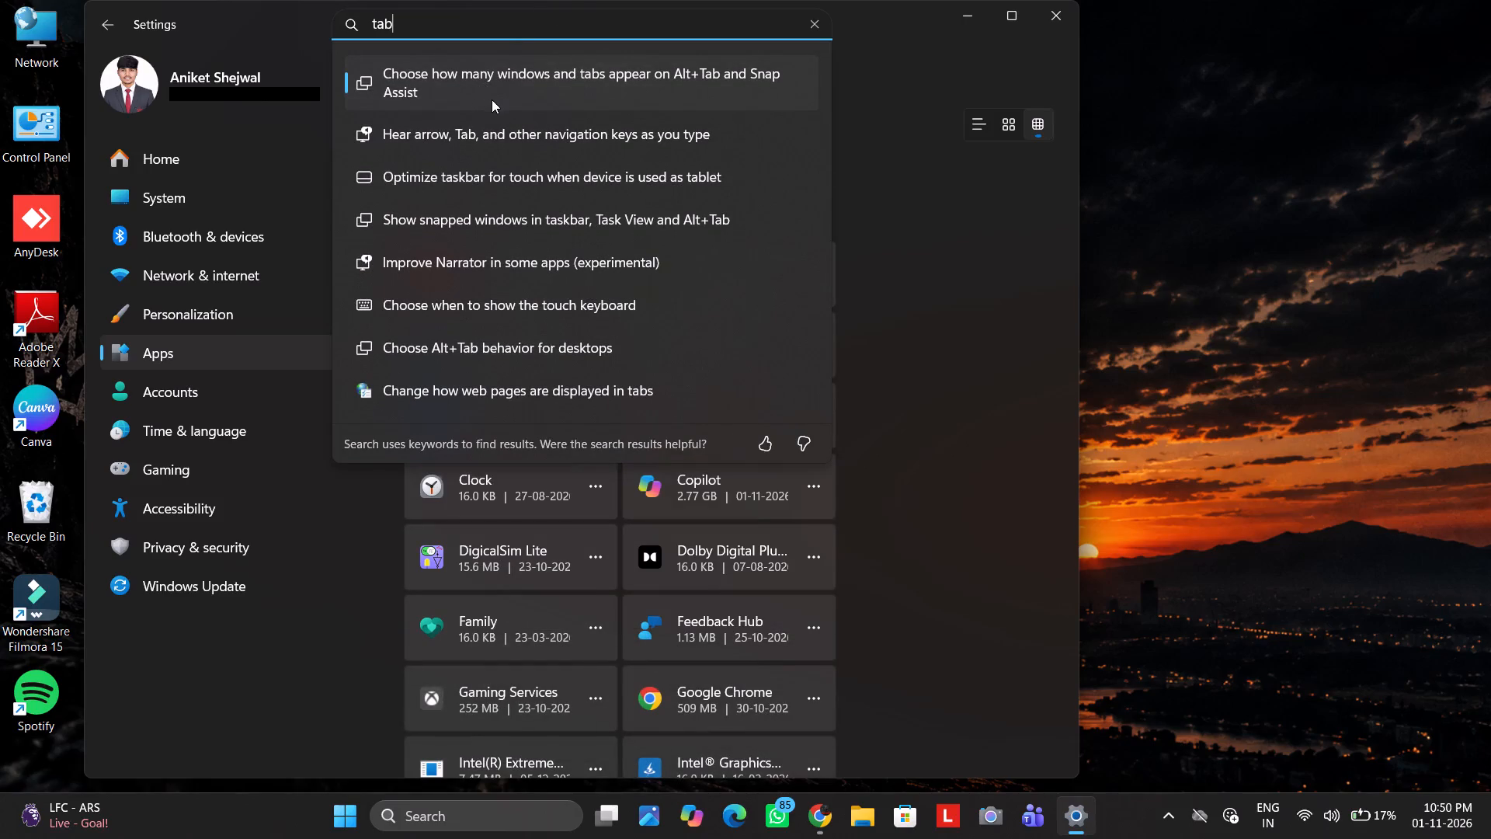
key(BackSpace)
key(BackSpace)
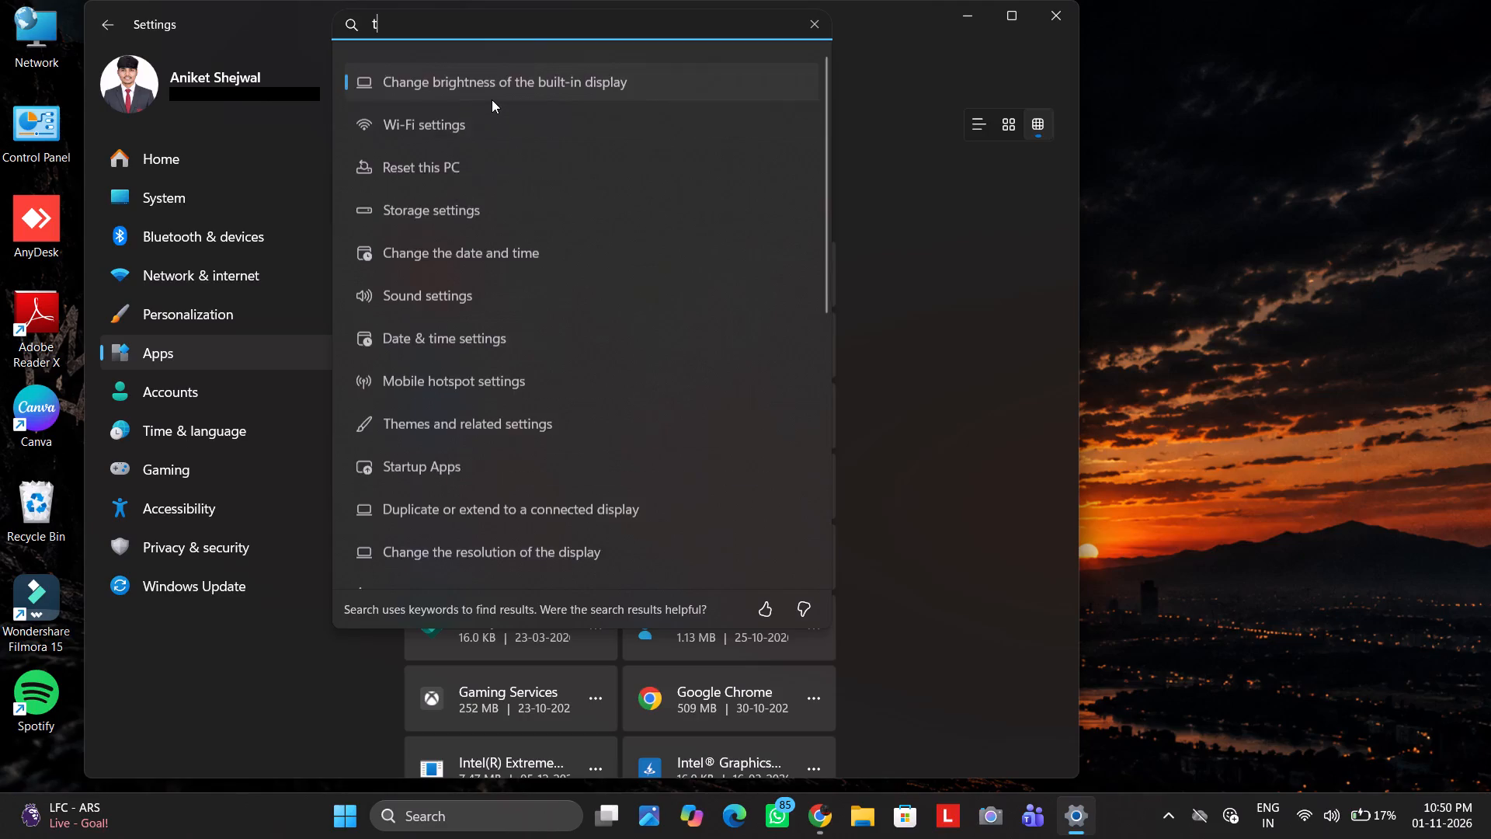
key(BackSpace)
Filter the installed apps by "ta" and start uninstalling Tableau 2026.2, including its related info.
click(499, 121)
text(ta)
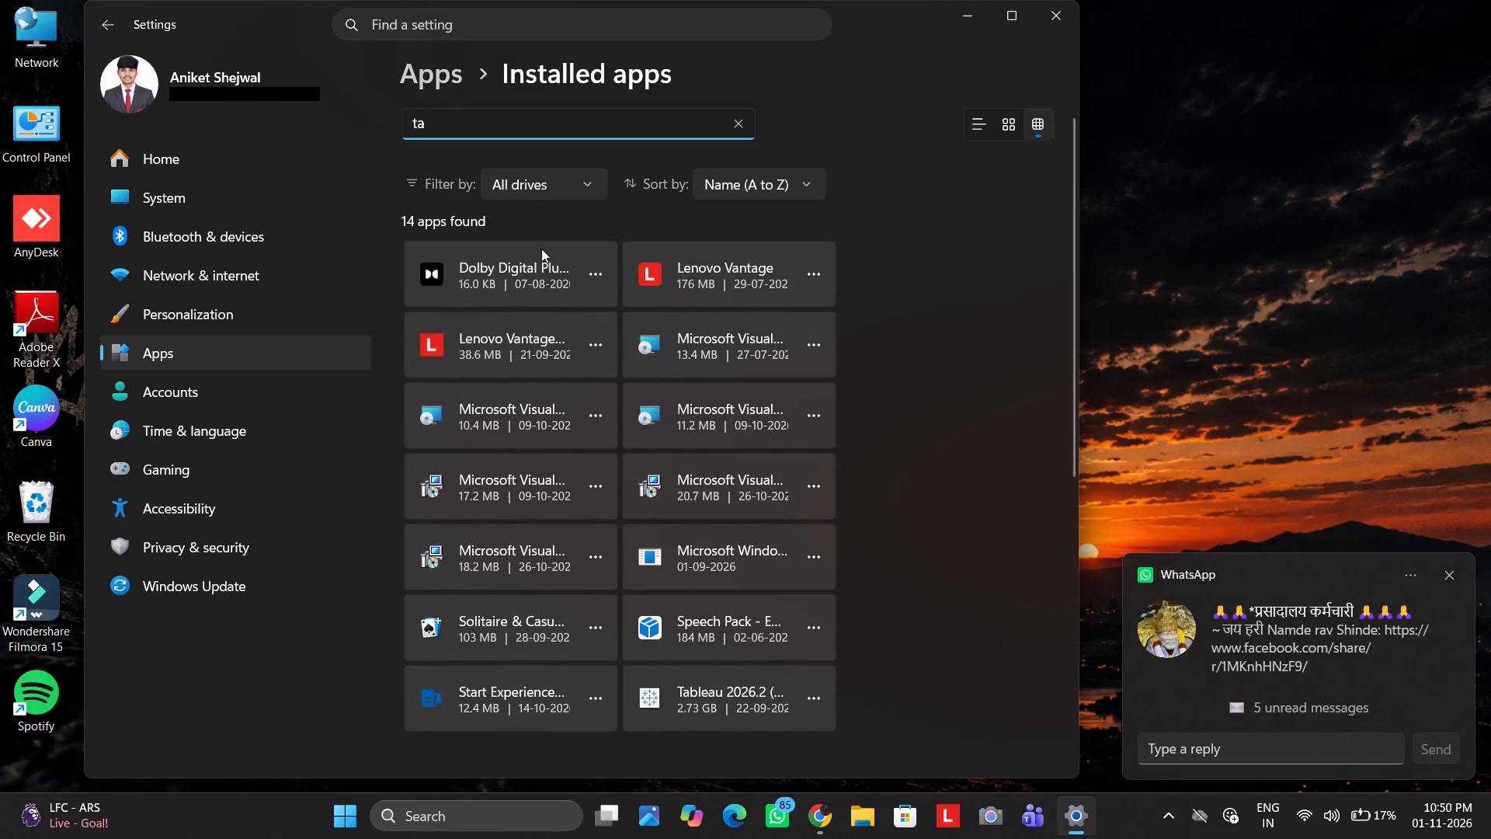
click(812, 705)
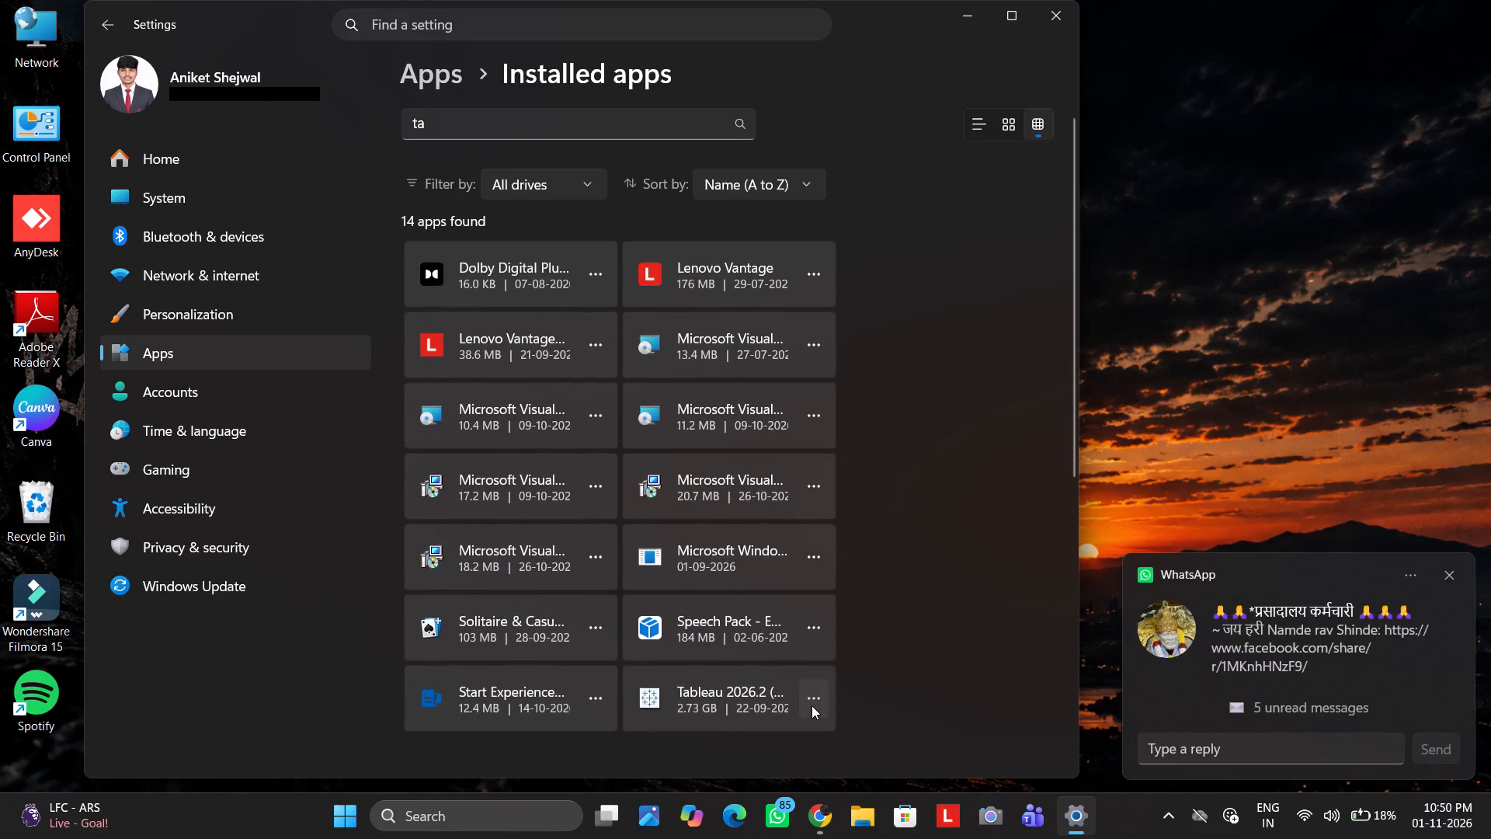
click(677, 645)
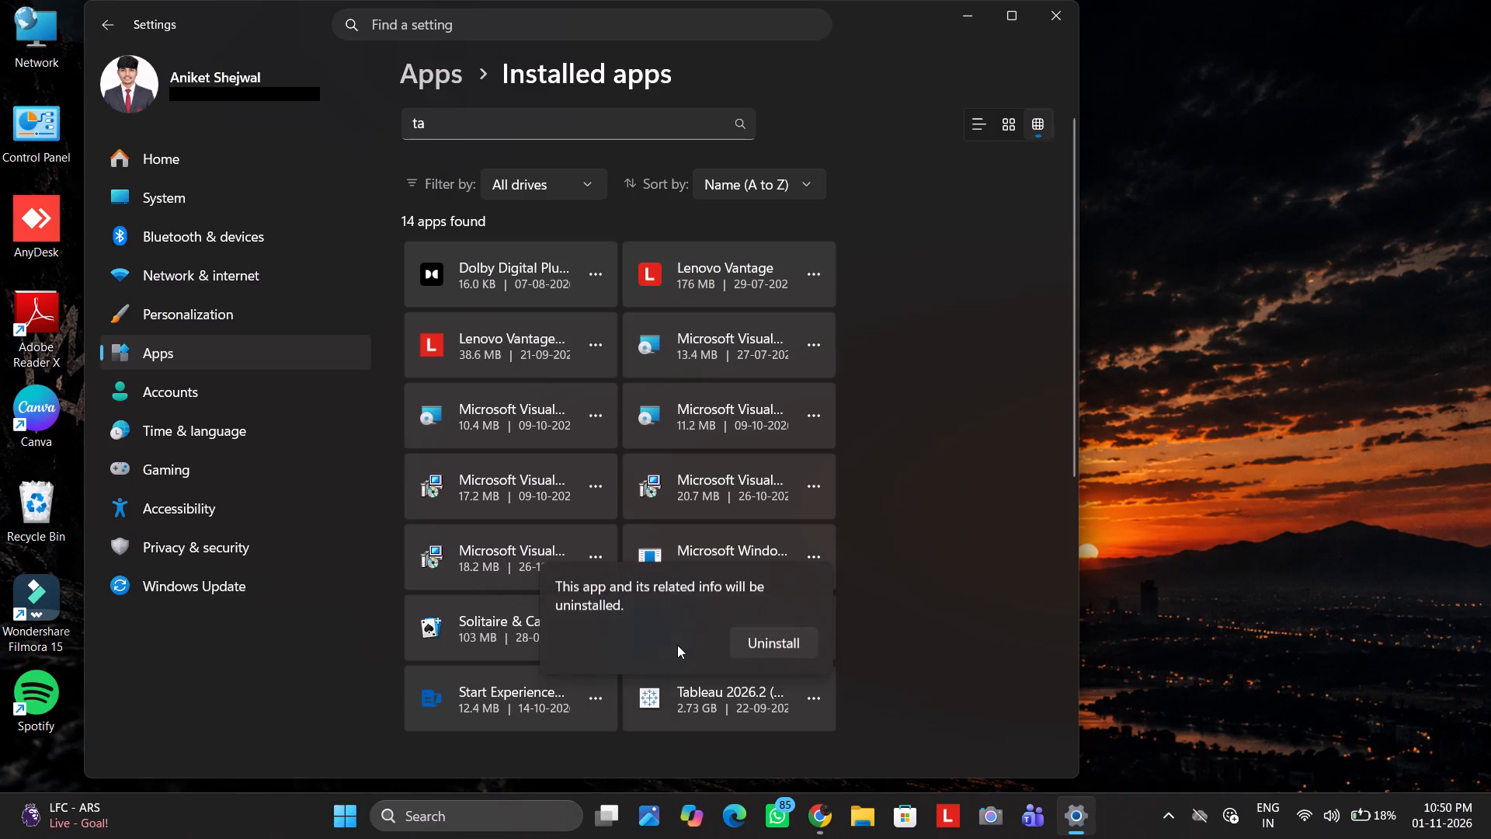
click(770, 643)
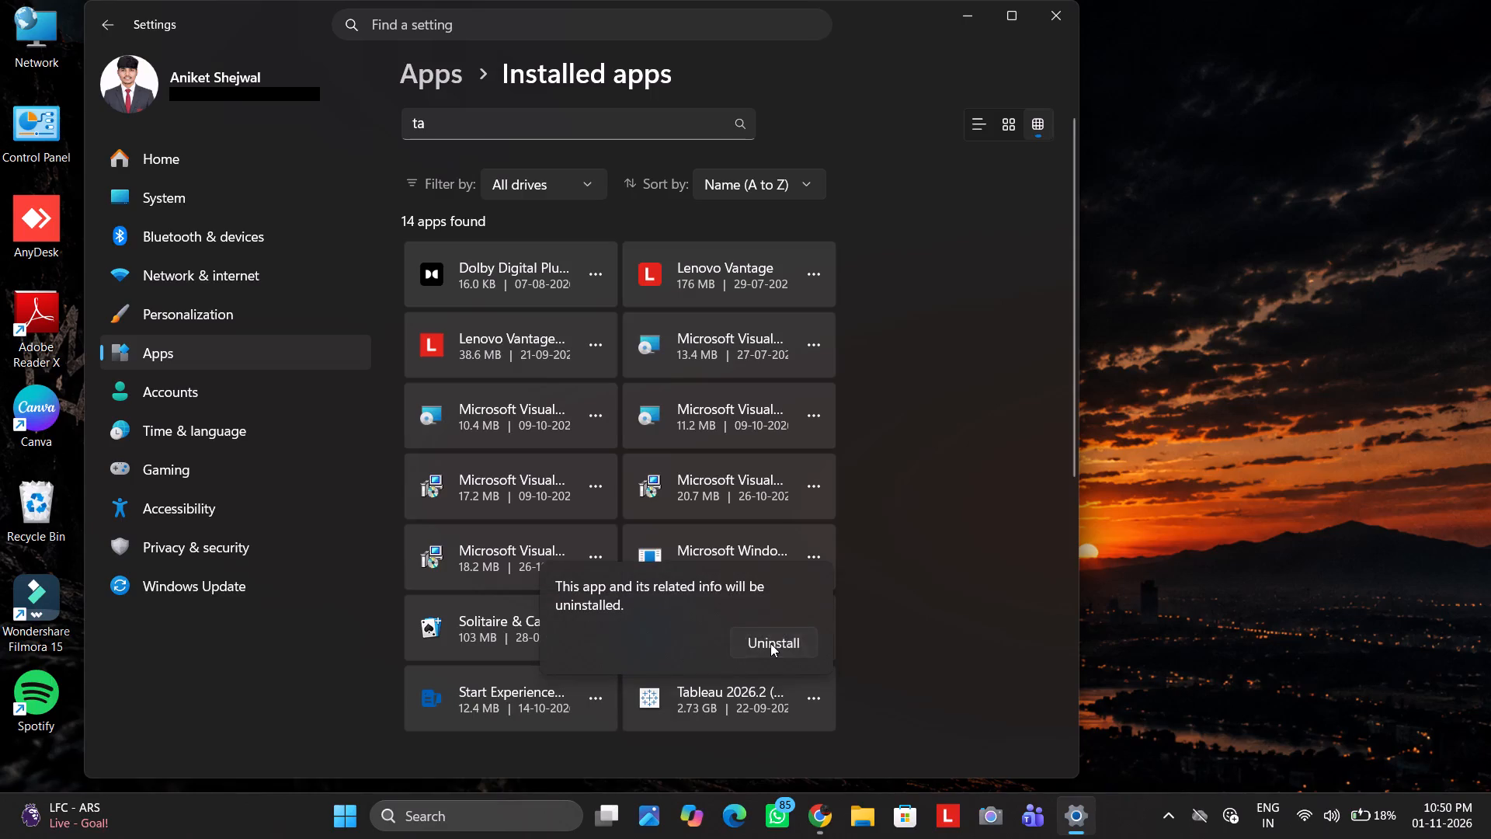